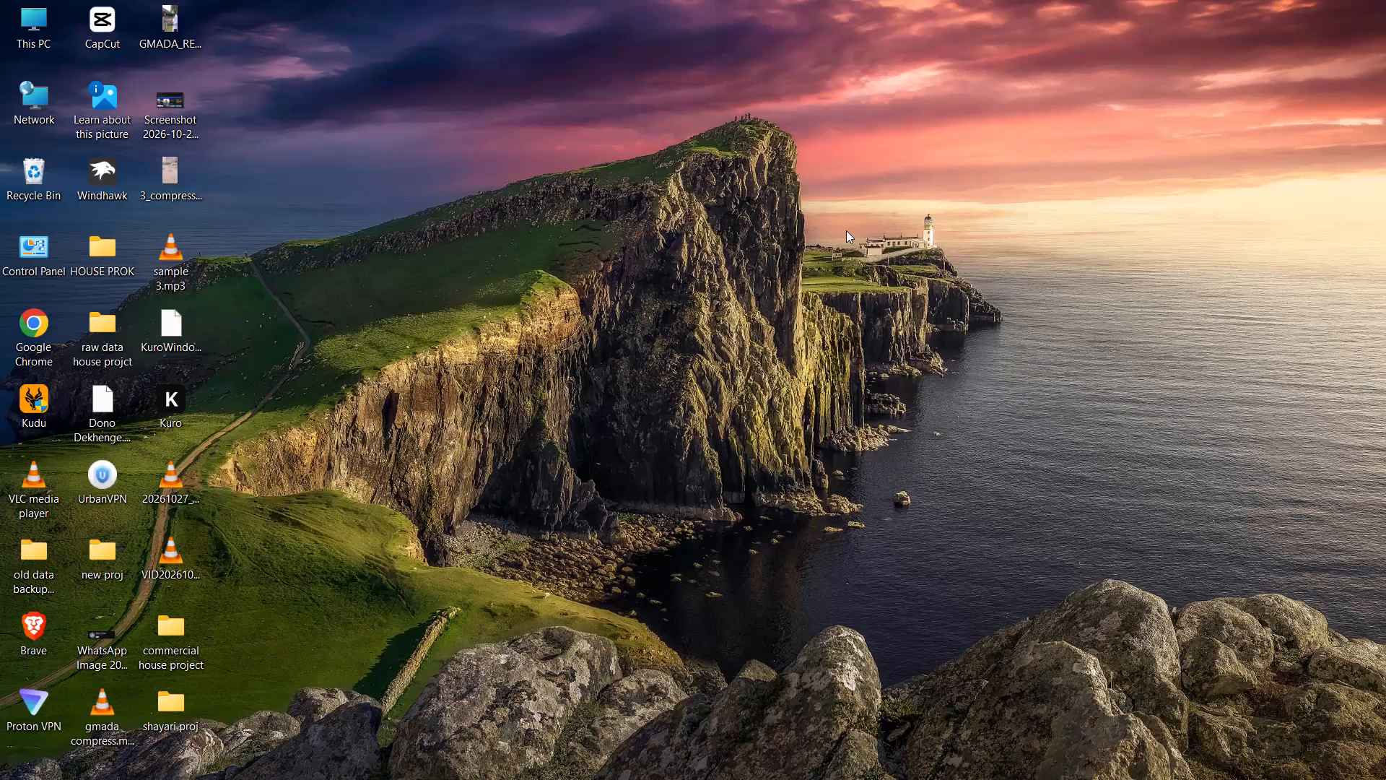
Open UrbanVPN in free mode, skip the premium offer, start a United States connection and close its window.
left_click(884, 300)
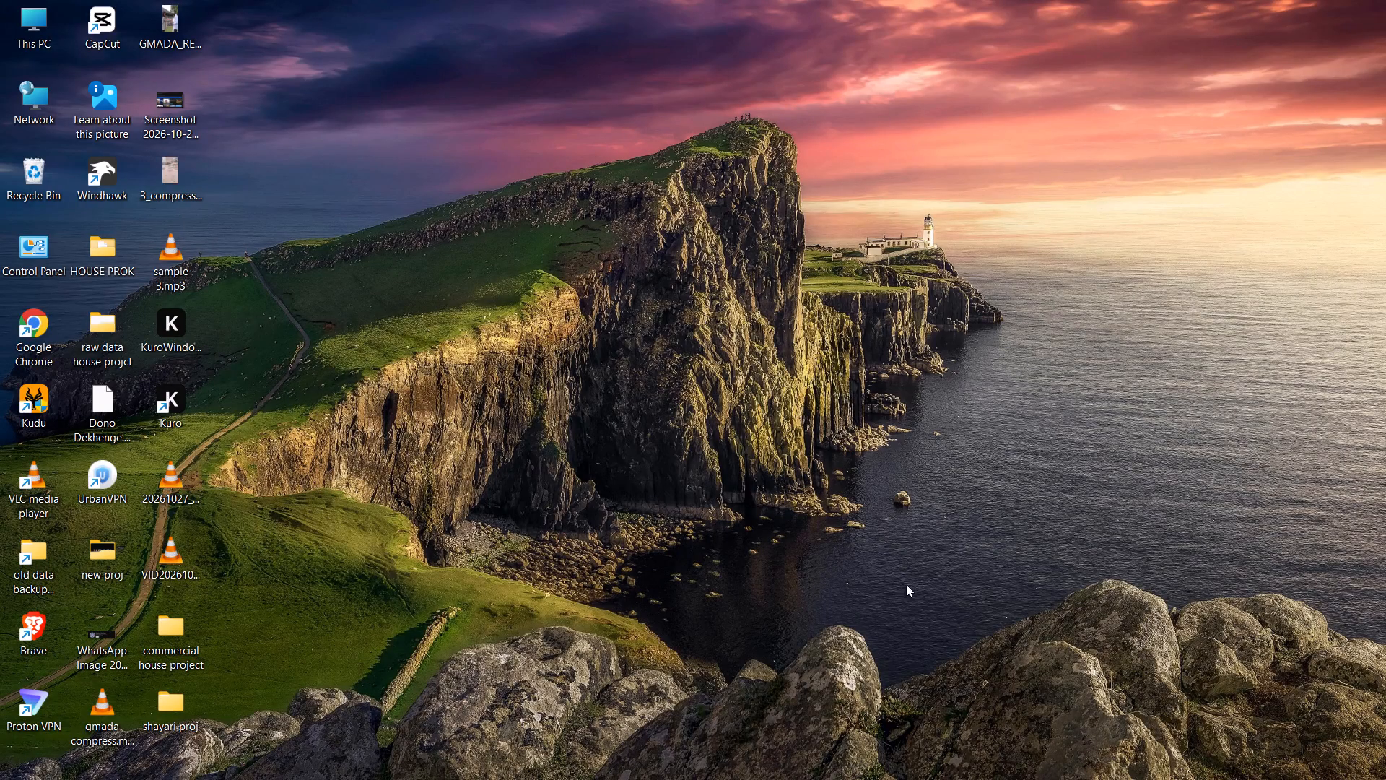
left_click(1139, 760)
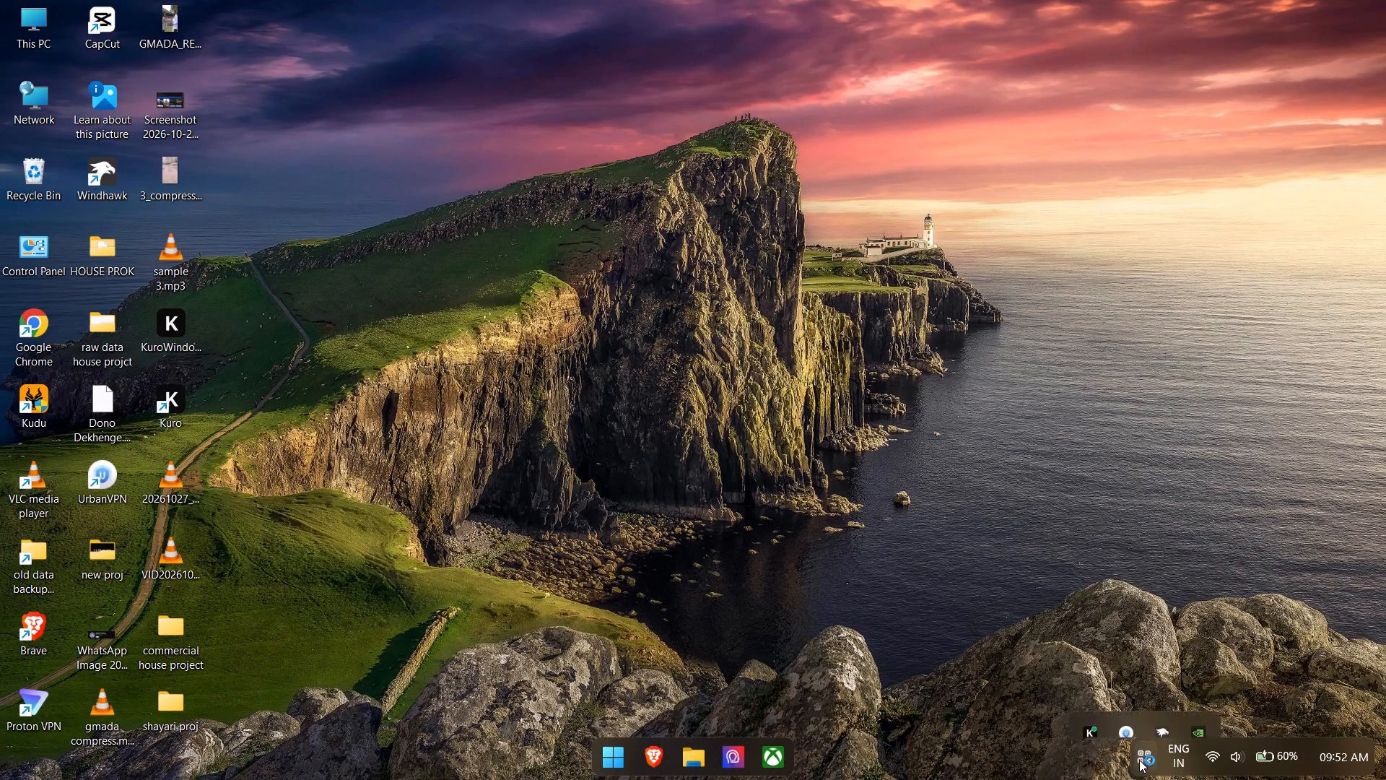
left_click(1129, 714)
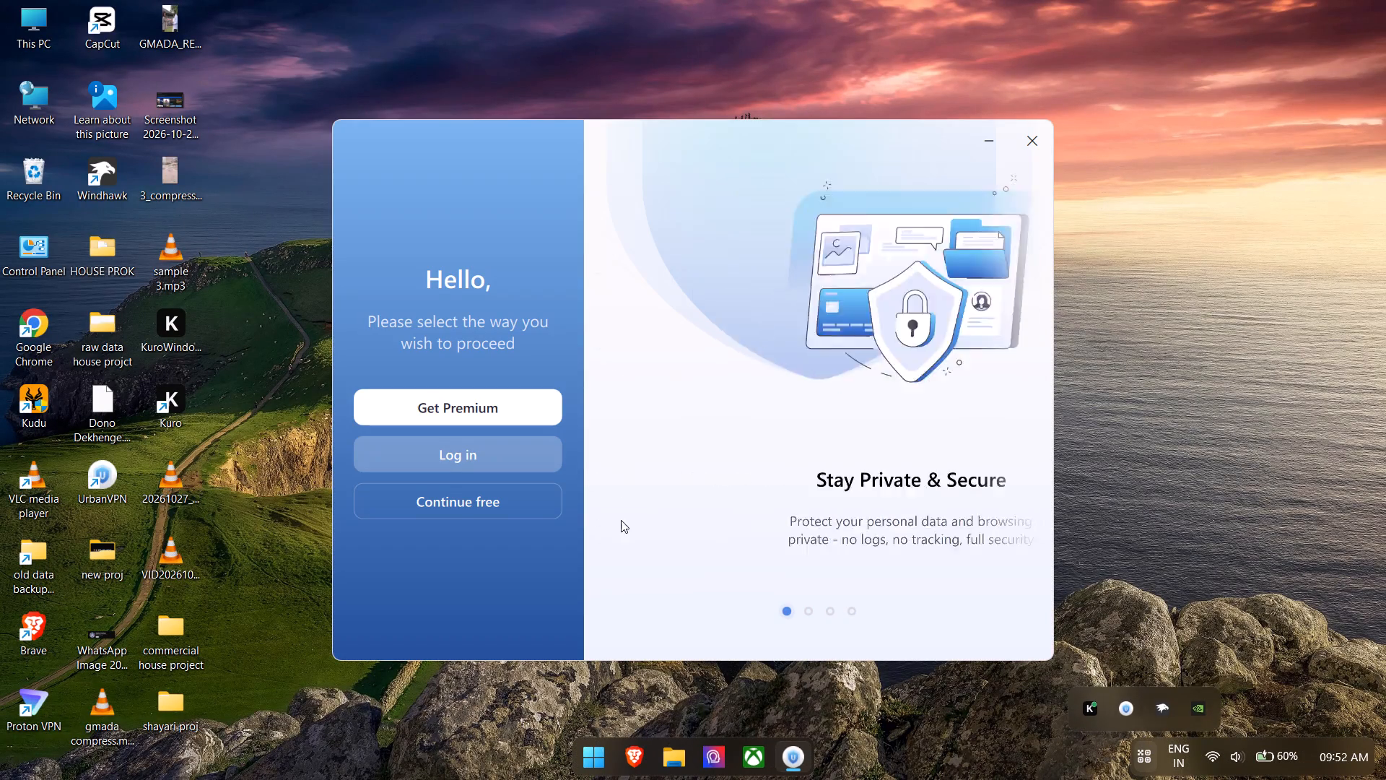
left_click(552, 510)
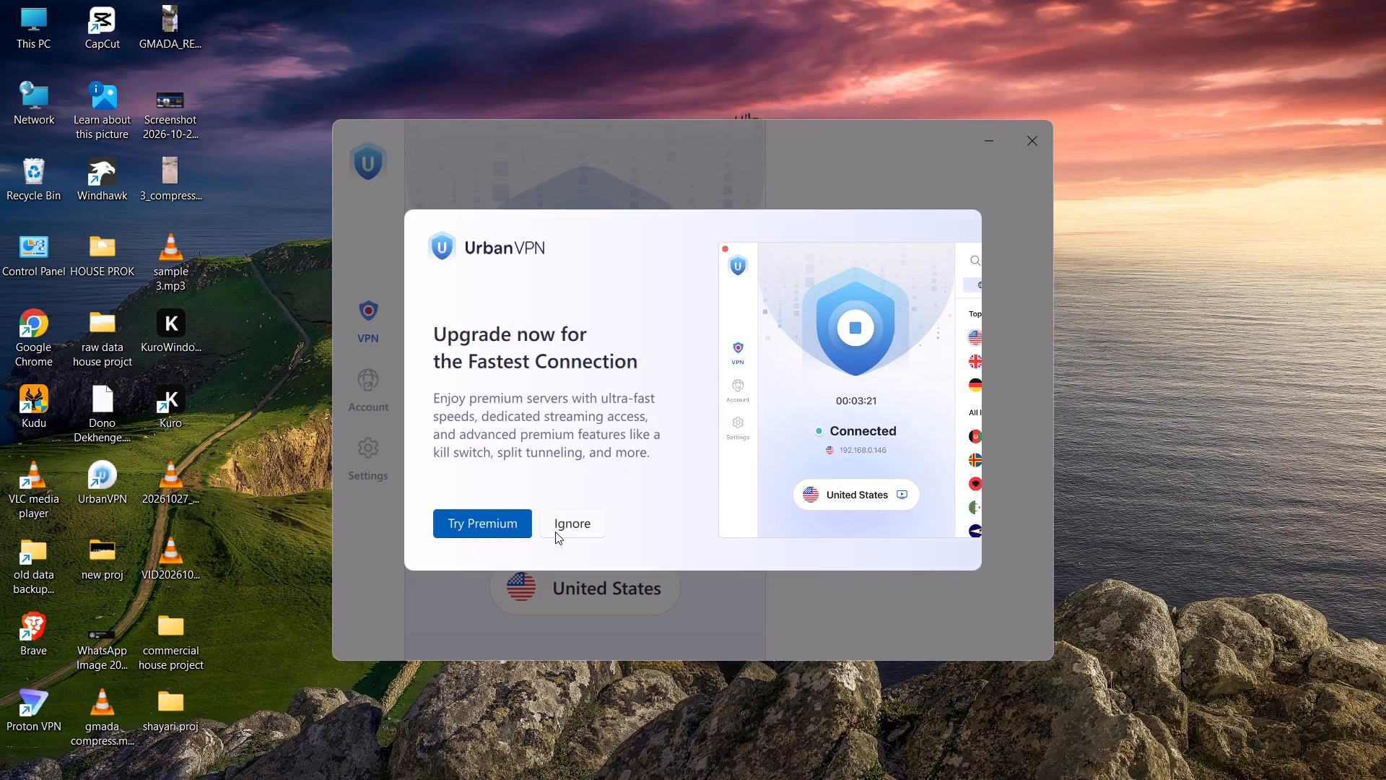
left_click(555, 532)
left_click(583, 330)
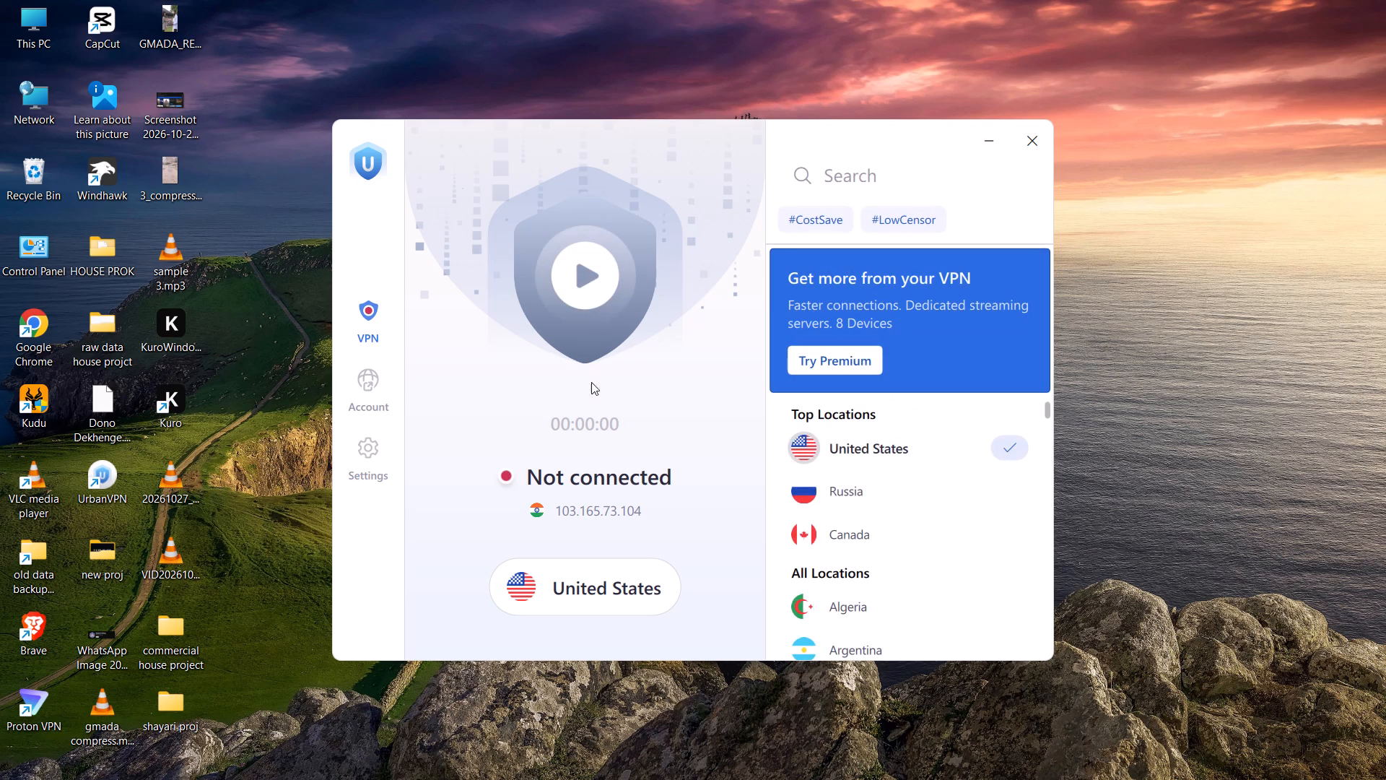
left_click(578, 331)
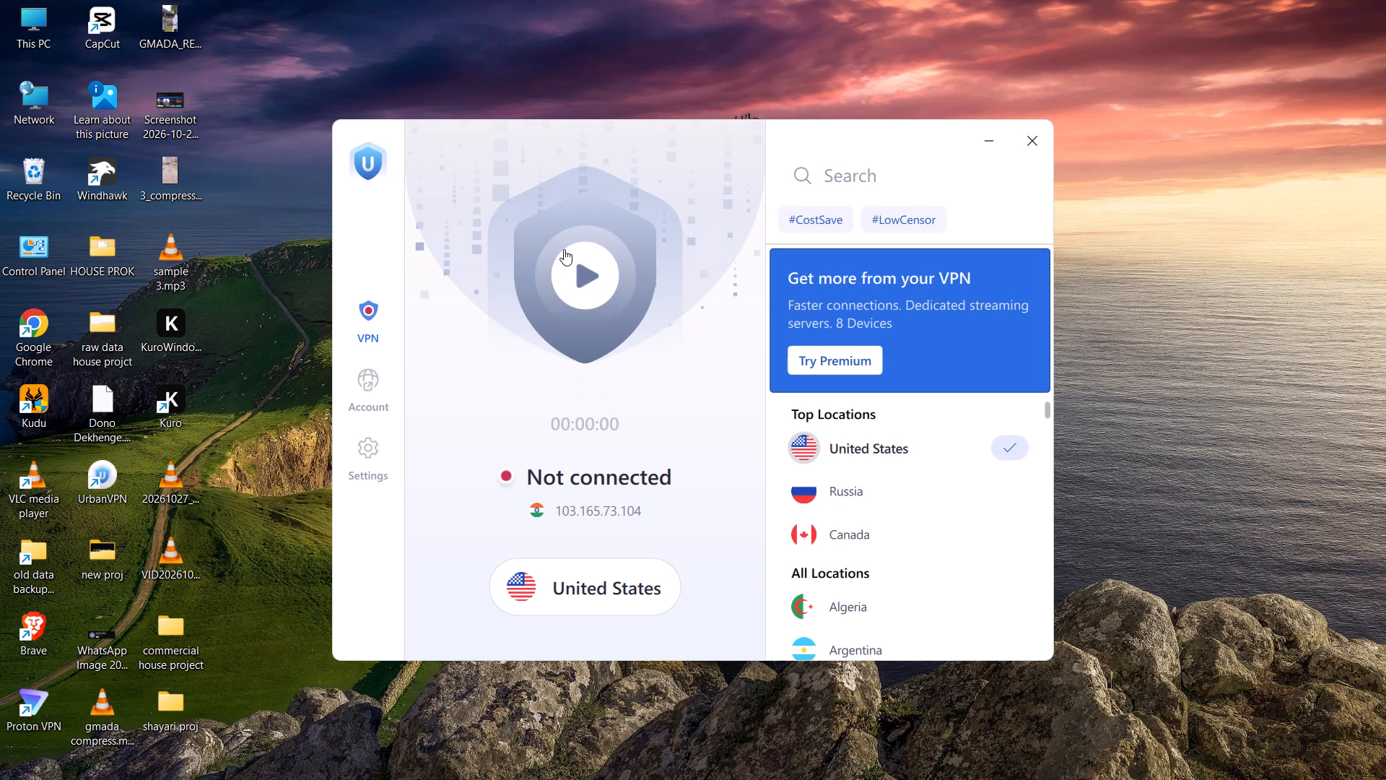
left_click(572, 257)
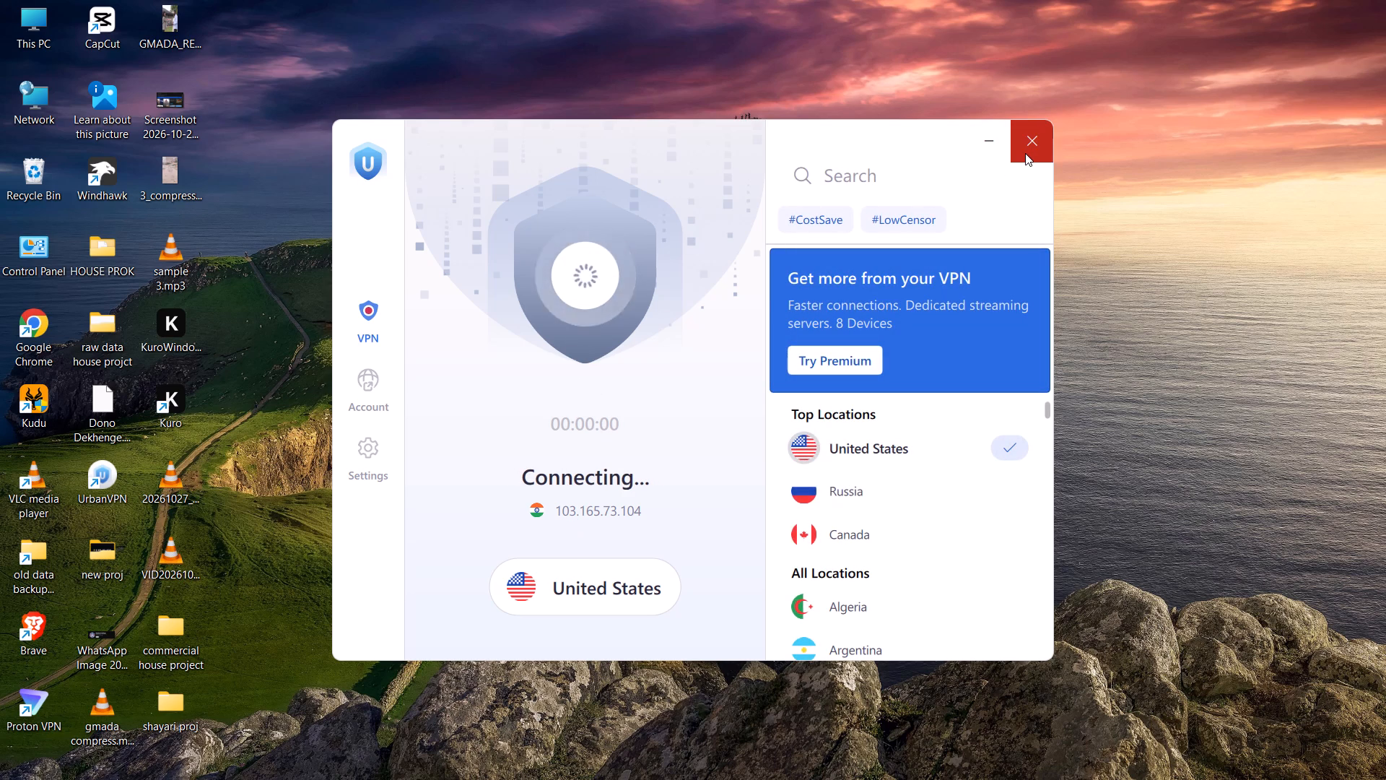
left_click(1024, 153)
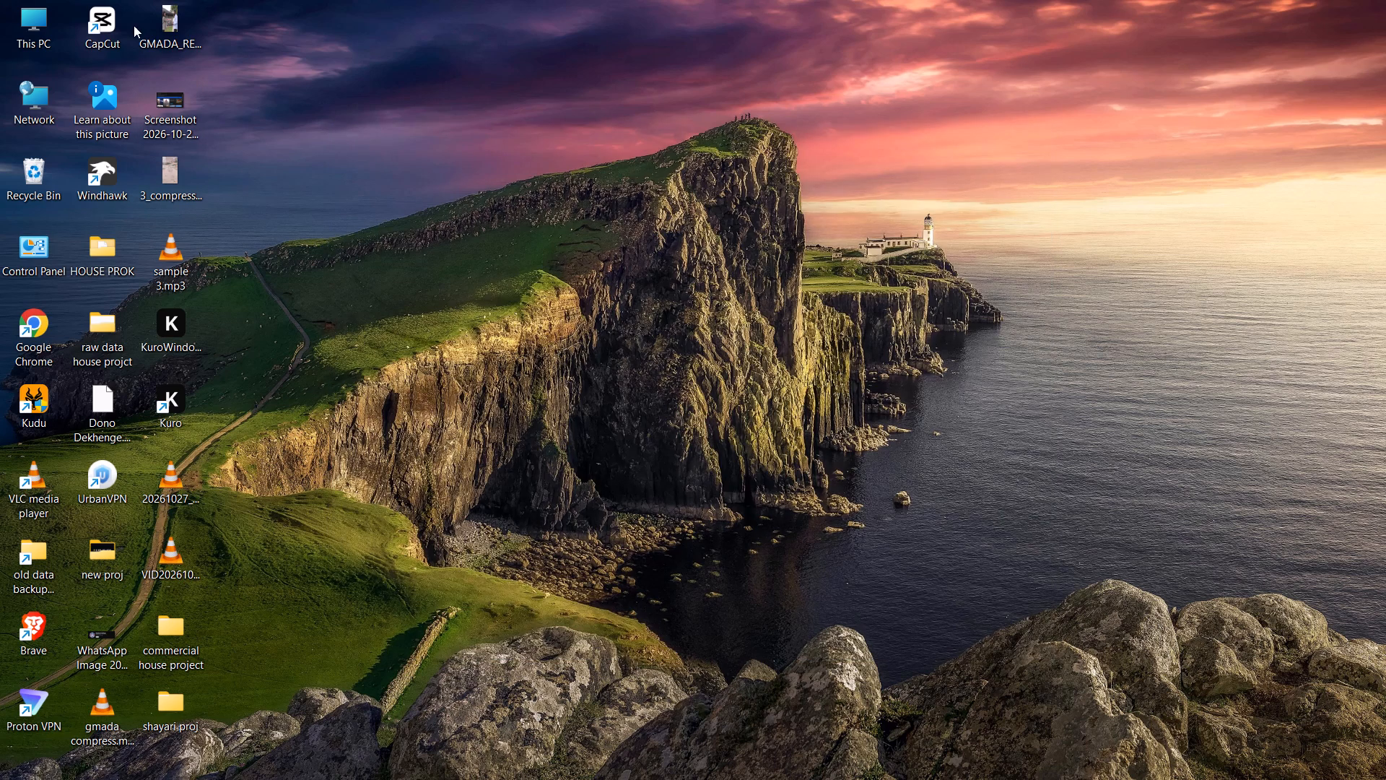
Open CapCut and load the project 1102.
double_click(119, 23)
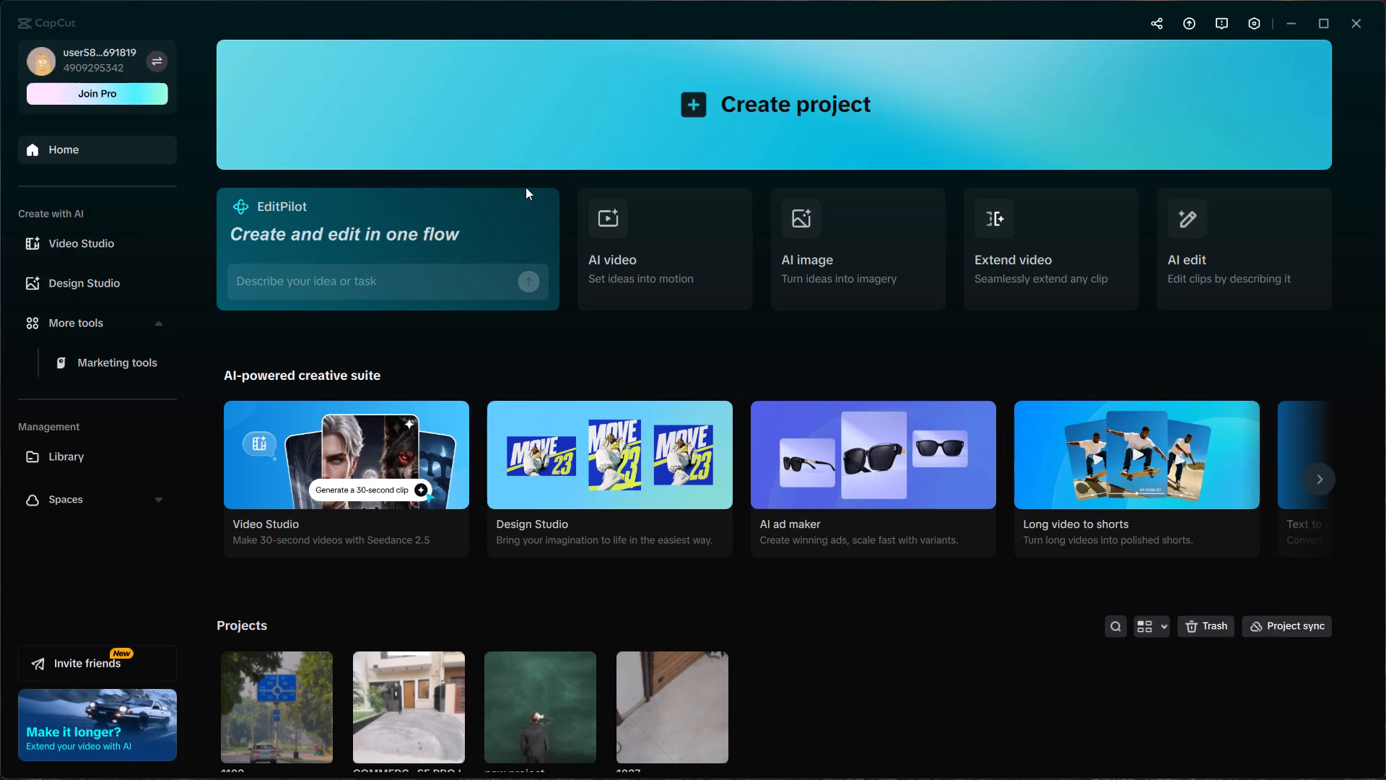
left_click(305, 695)
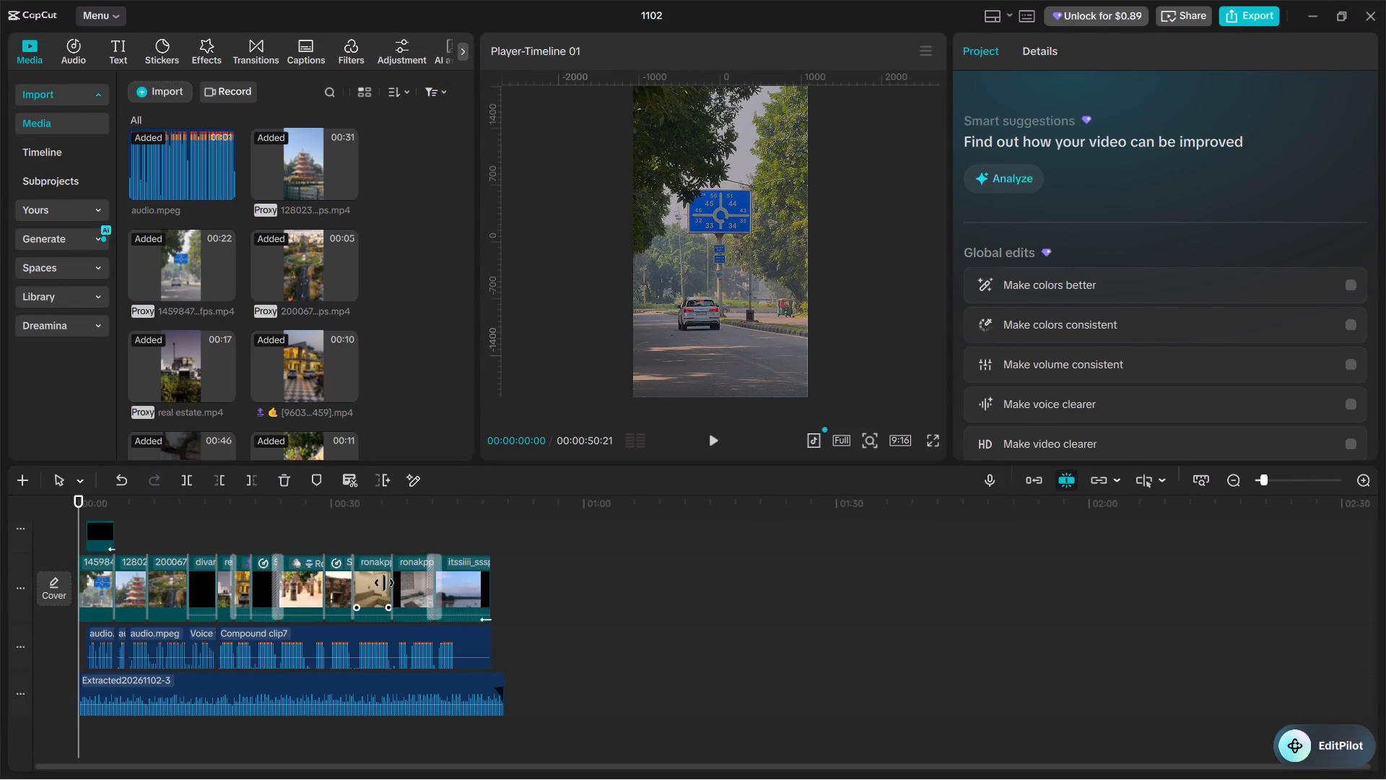
Play the first 12 seconds of the timeline and look over its text, video and audio tracks.
key("space")
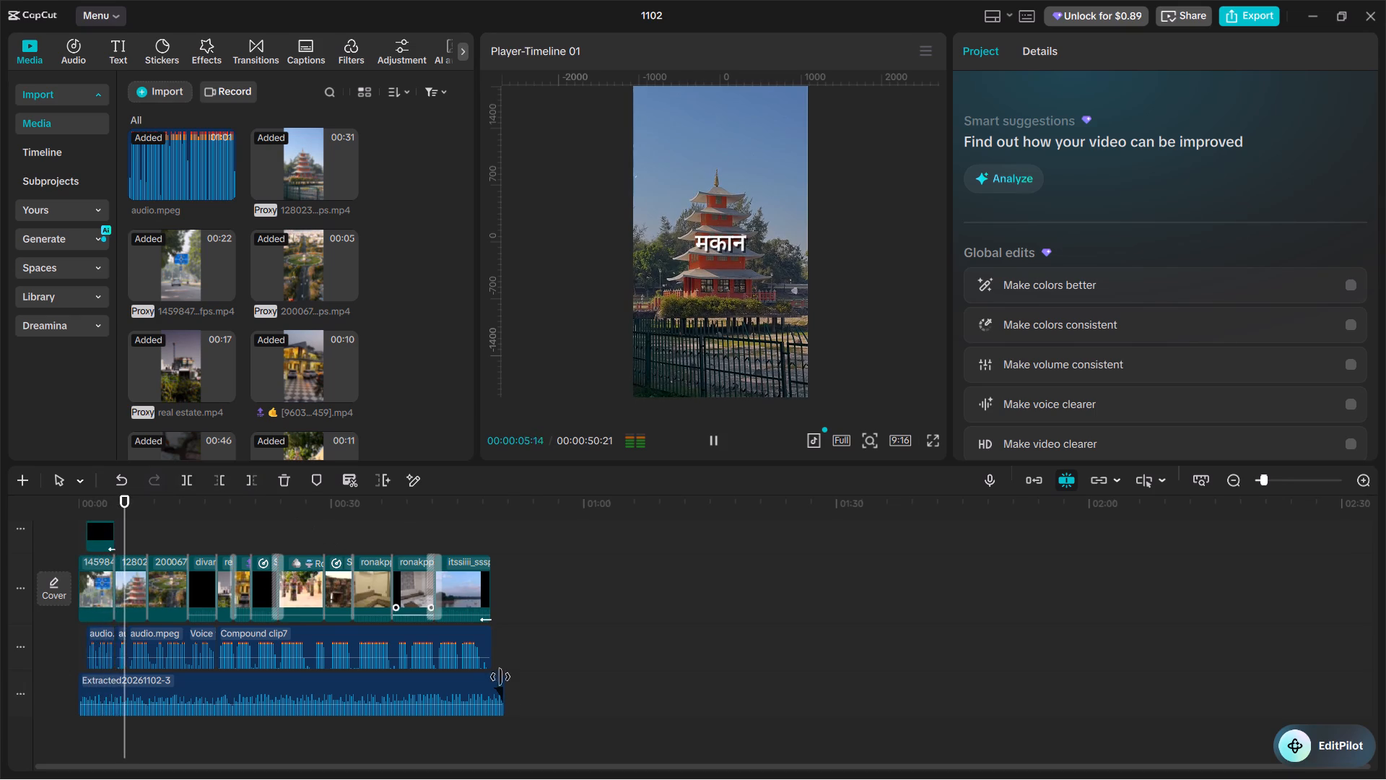
scroll(520, 656, "up", 7)
scroll(450, 624, "down", 6)
scroll(450, 624, "up", 7)
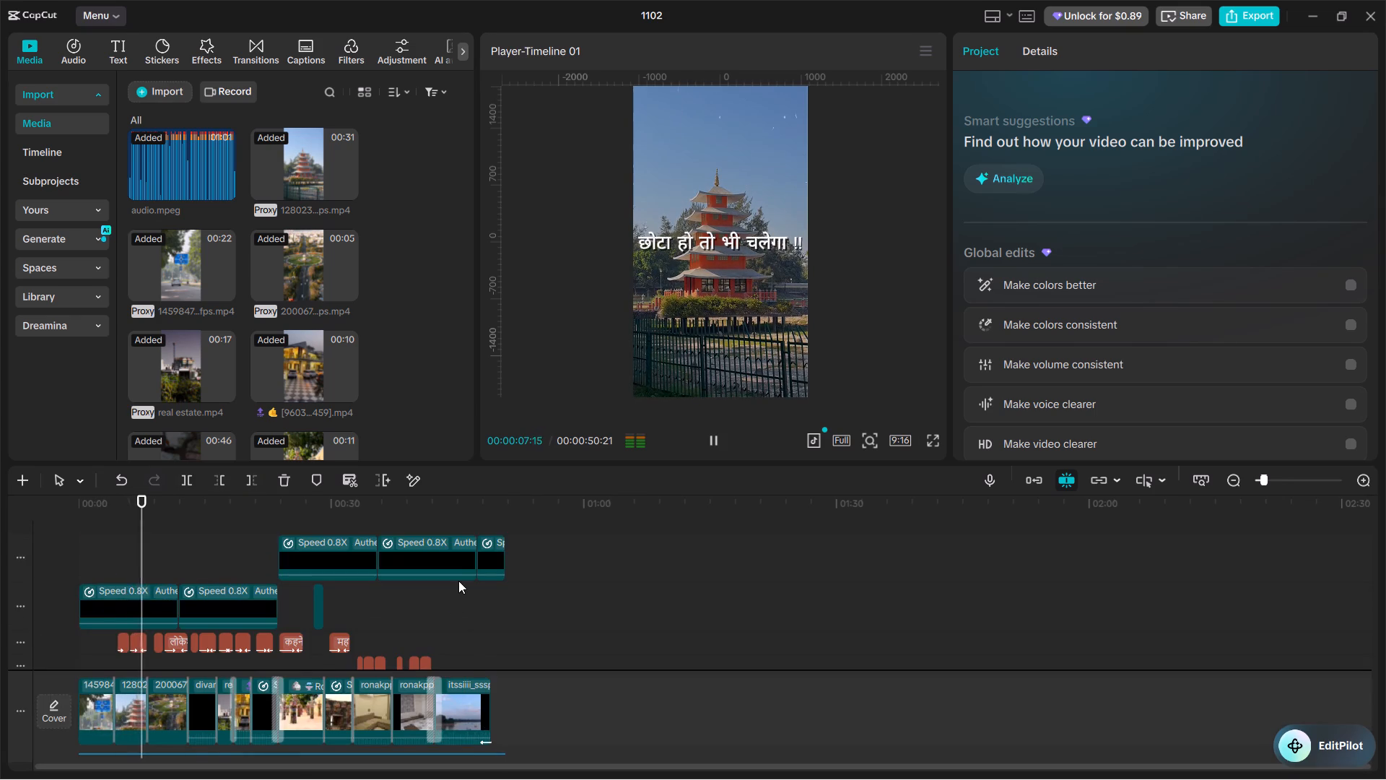
scroll(458, 581, "down", 7)
scroll(423, 581, "up", 2)
scroll(421, 582, "down", 1)
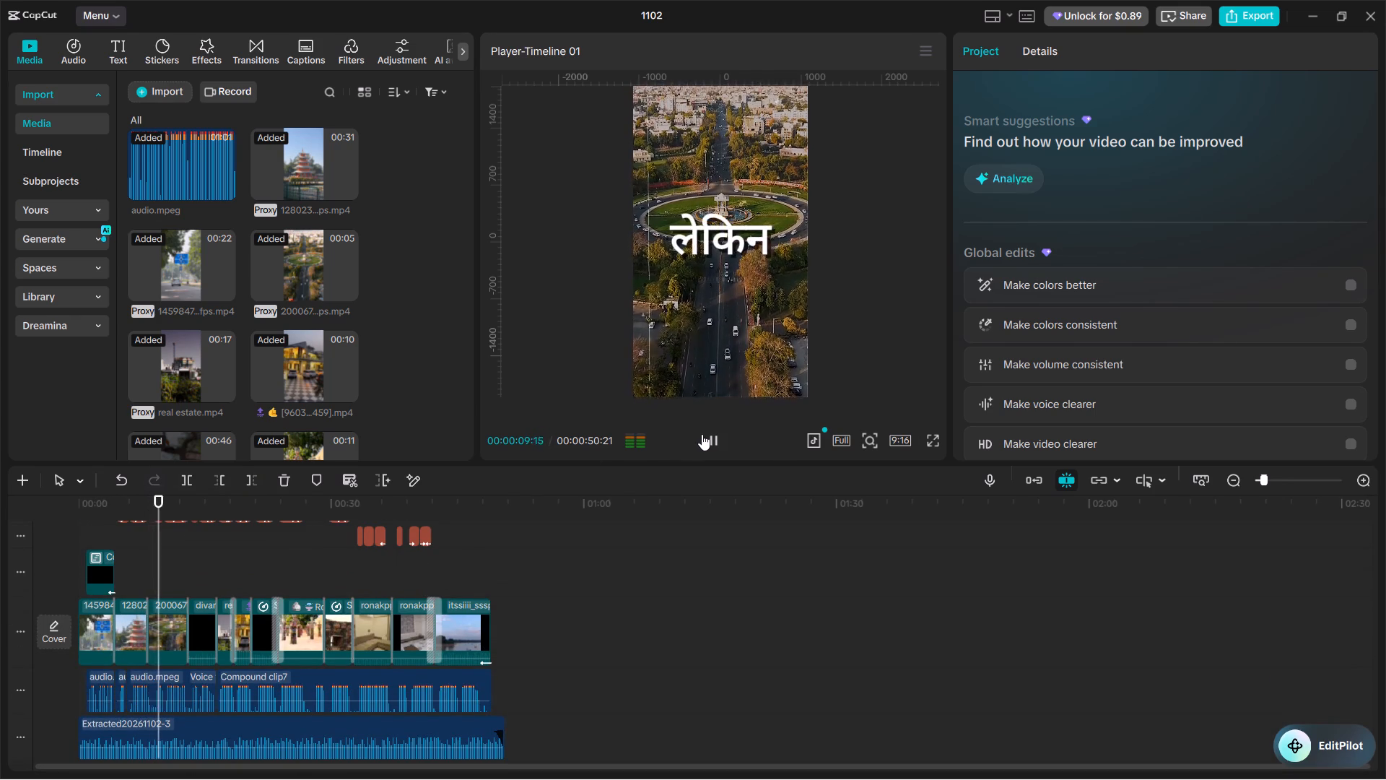
key("space")
left_click(710, 434)
key("space")
key("space")
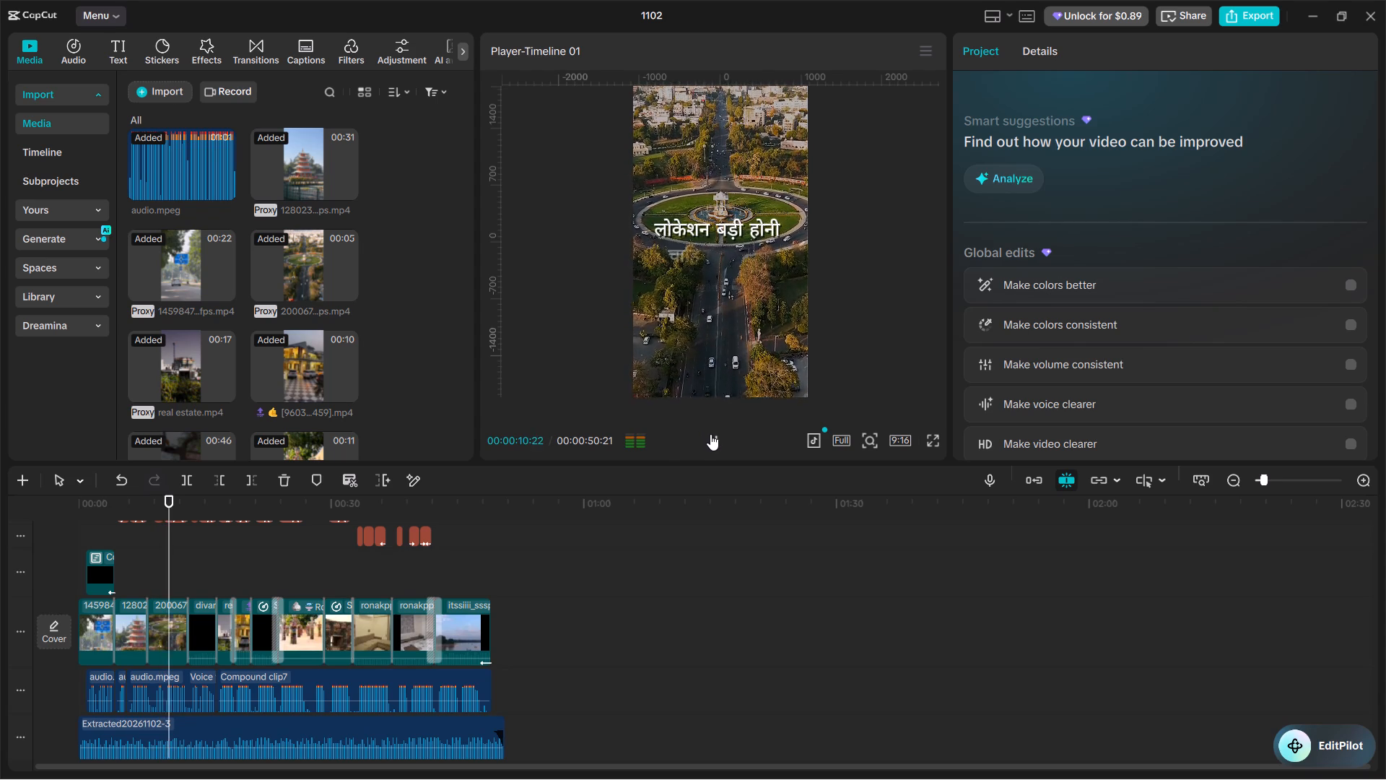
left_click(710, 436)
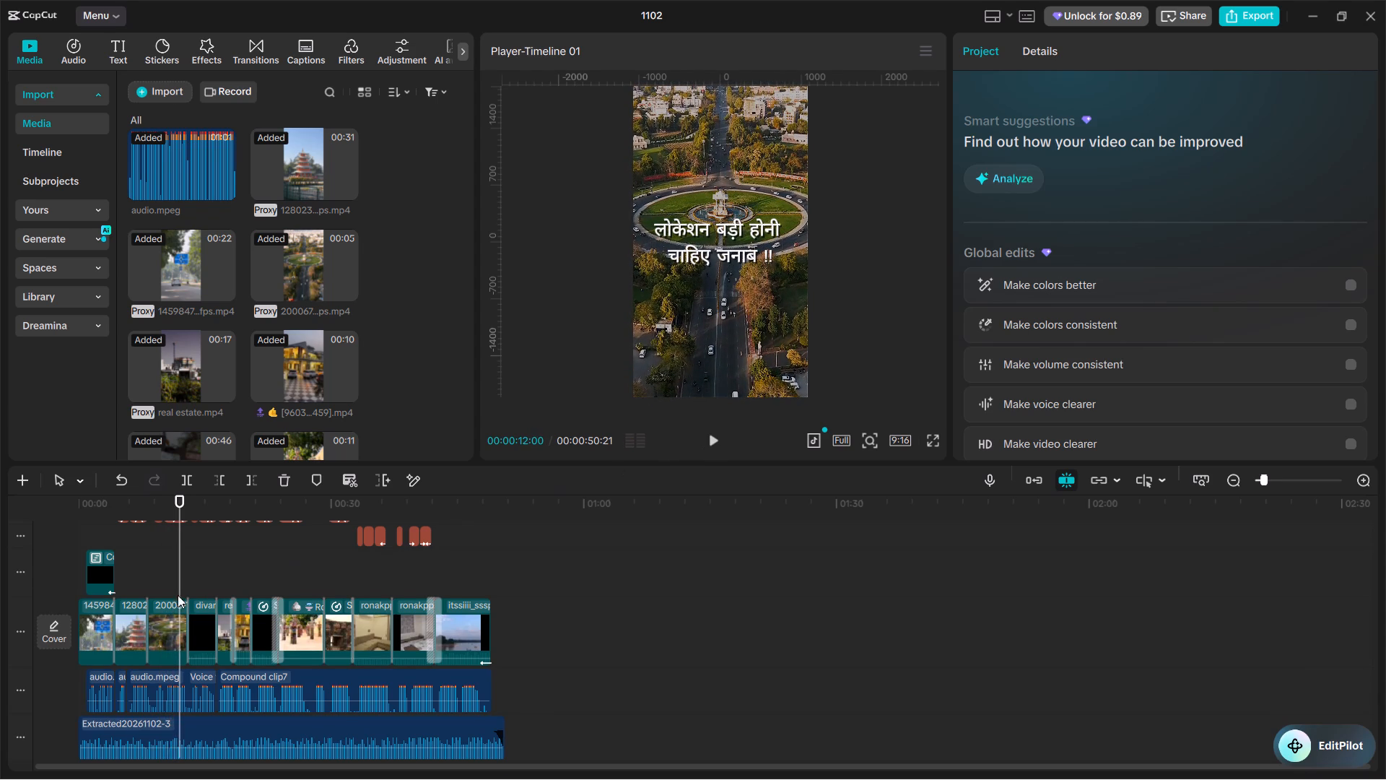
Replay the video's opening and open the compound clip above the first video clip for editing.
scroll(178, 595, "up", 3)
left_click(77, 589)
left_click(84, 597)
left_click_drag(84, 598, 66, 598)
key("space")
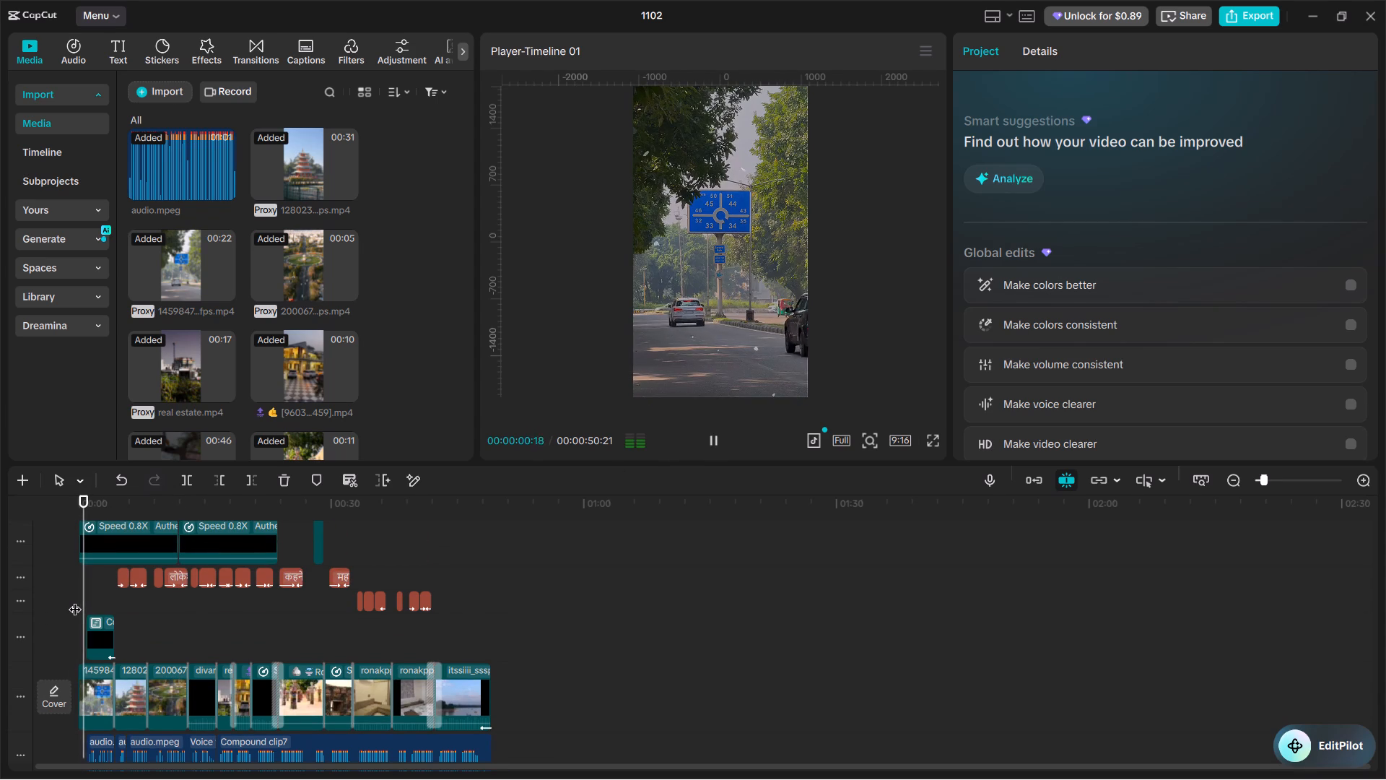
key("space")
scroll(157, 626, "down", 1)
double_click(101, 613)
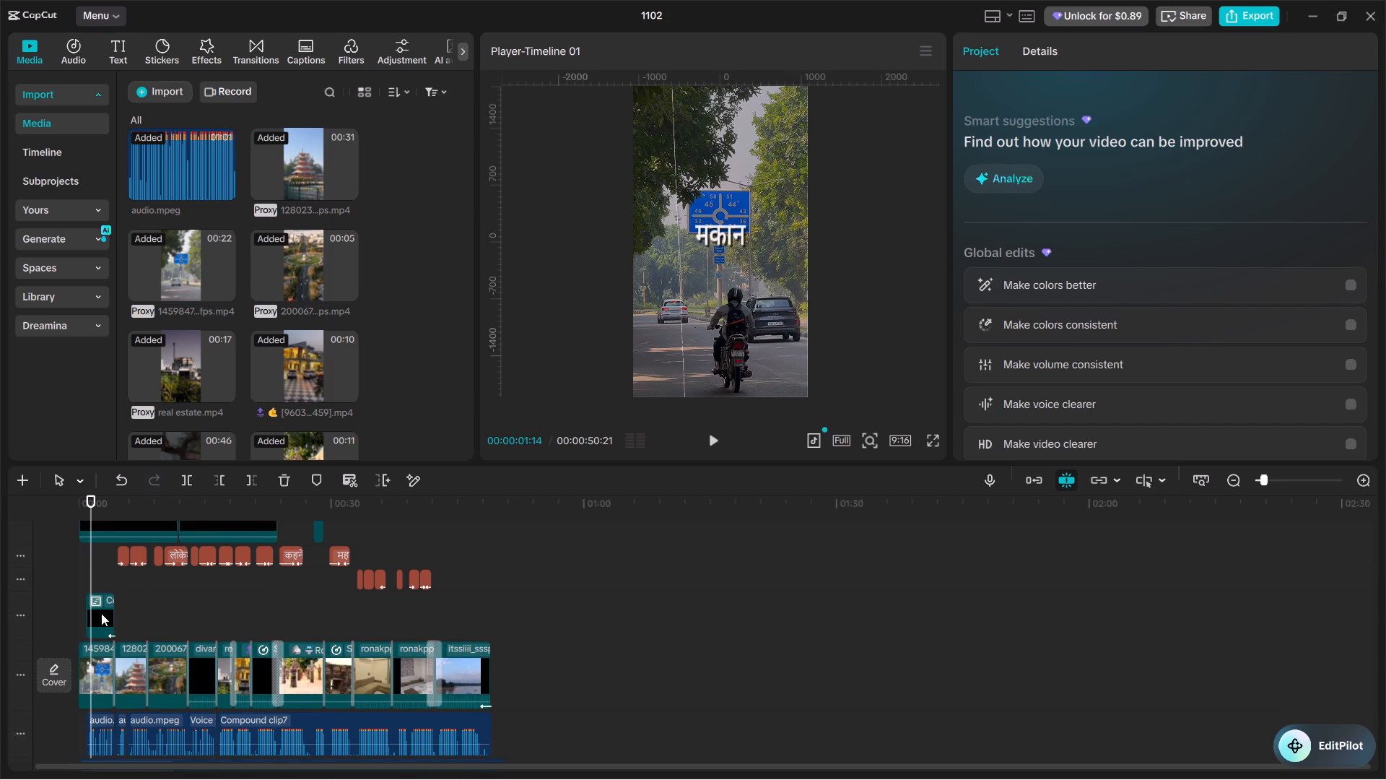
double_click(209, 604)
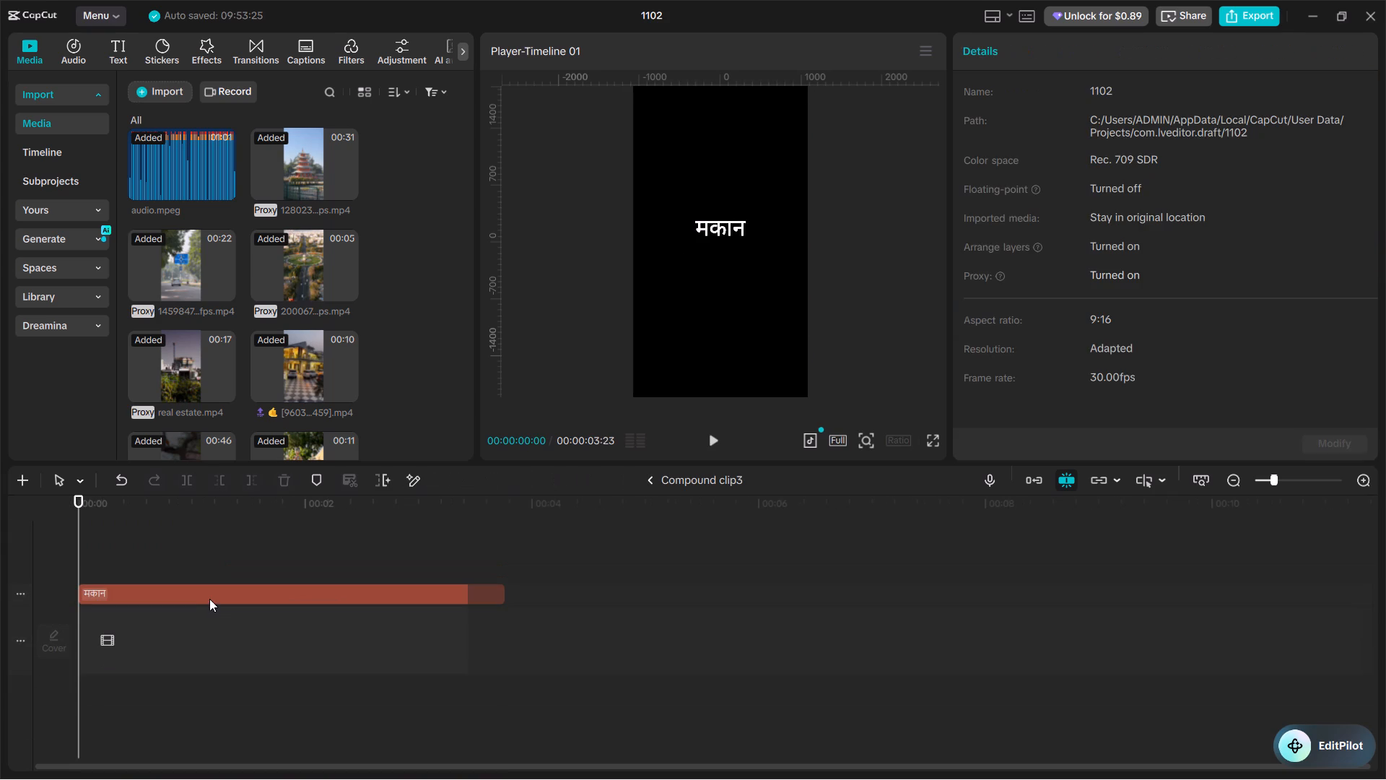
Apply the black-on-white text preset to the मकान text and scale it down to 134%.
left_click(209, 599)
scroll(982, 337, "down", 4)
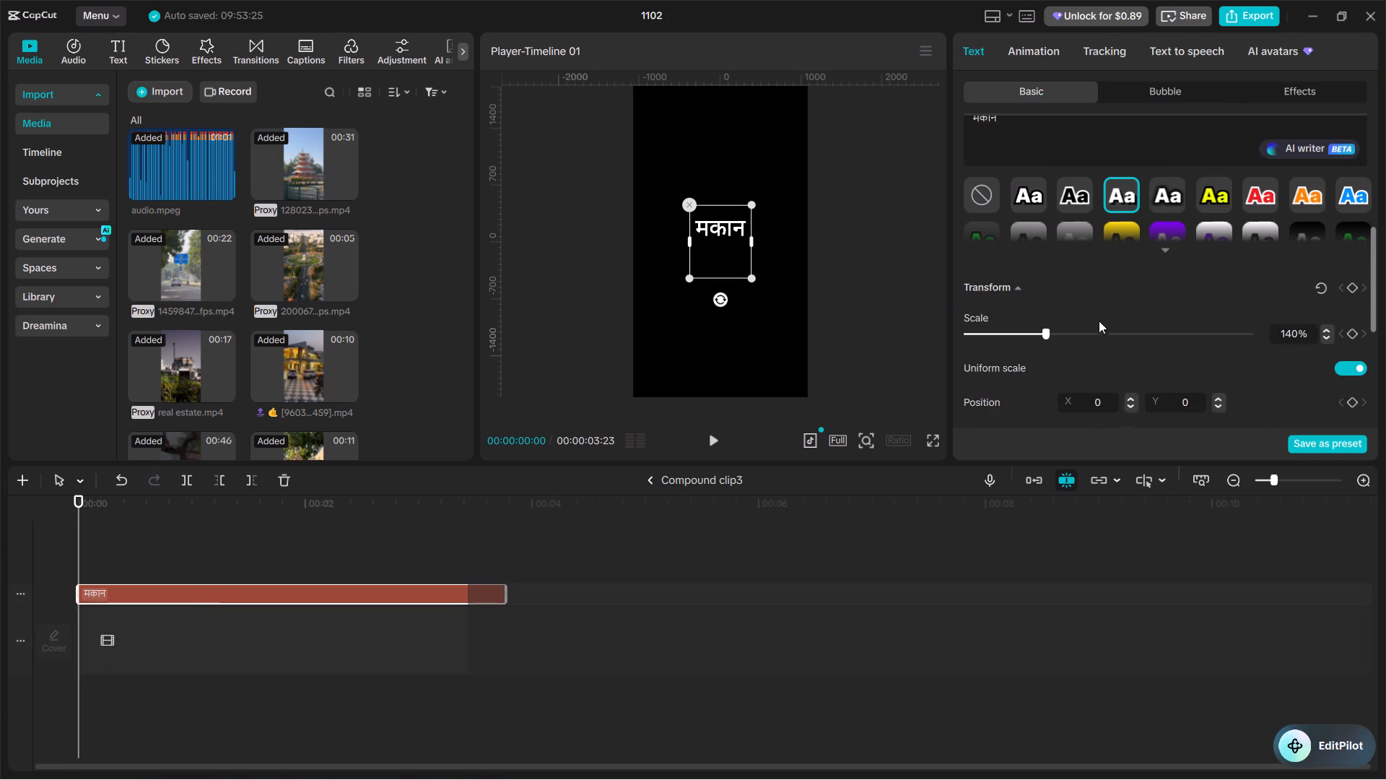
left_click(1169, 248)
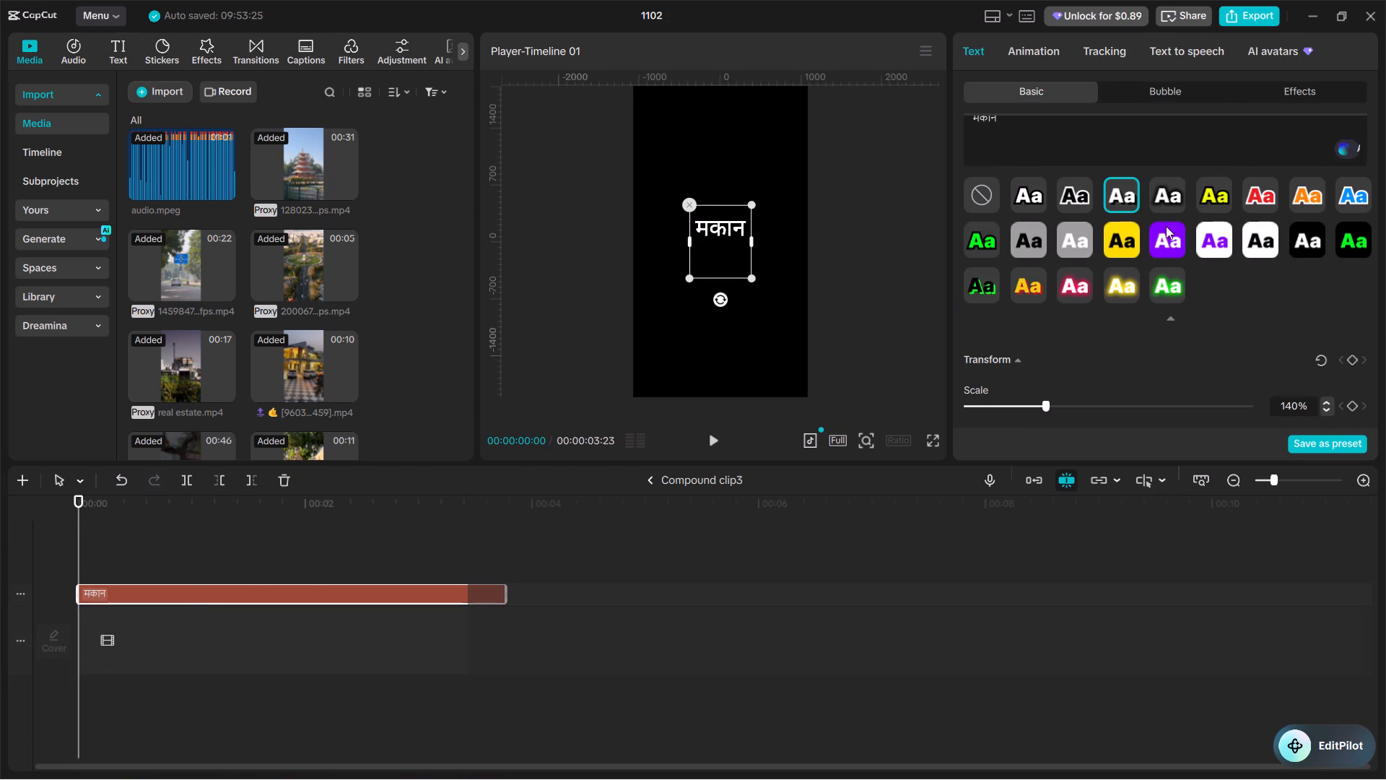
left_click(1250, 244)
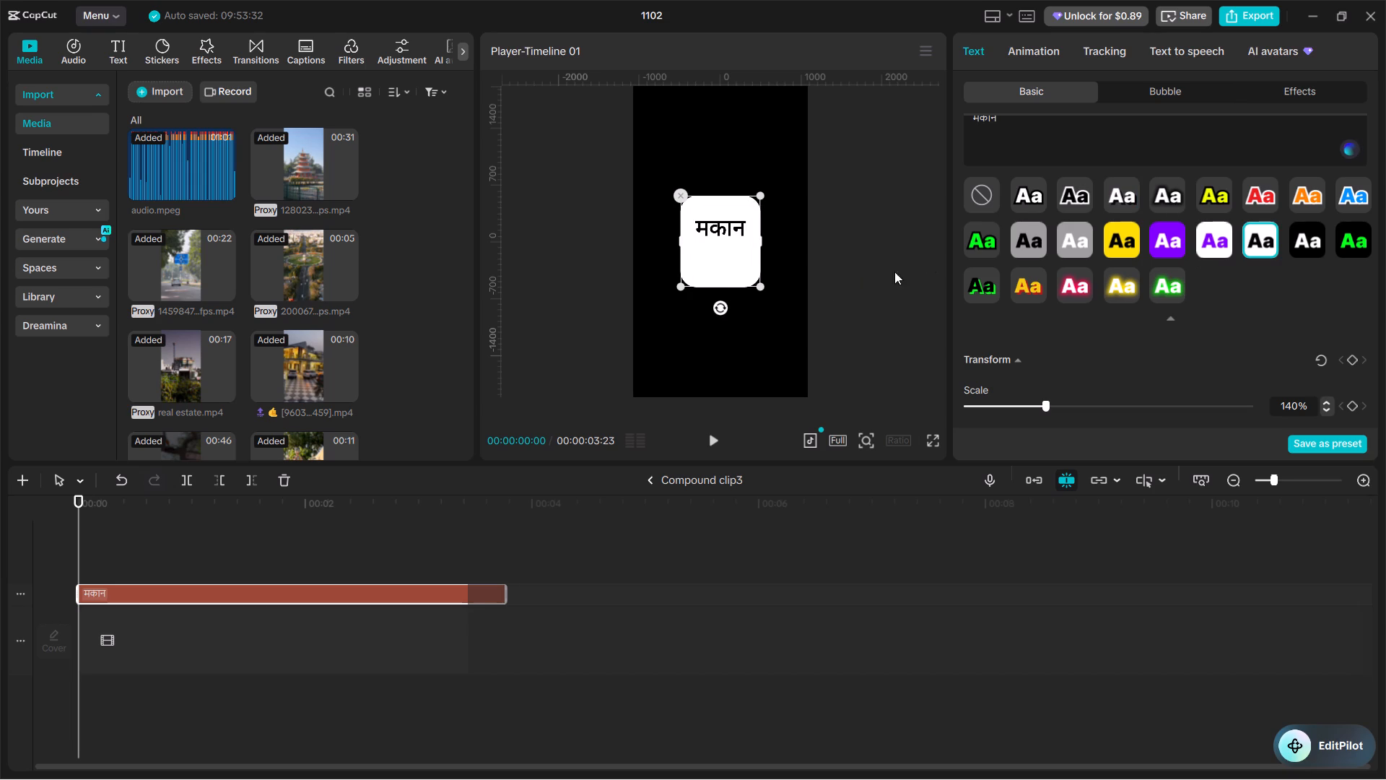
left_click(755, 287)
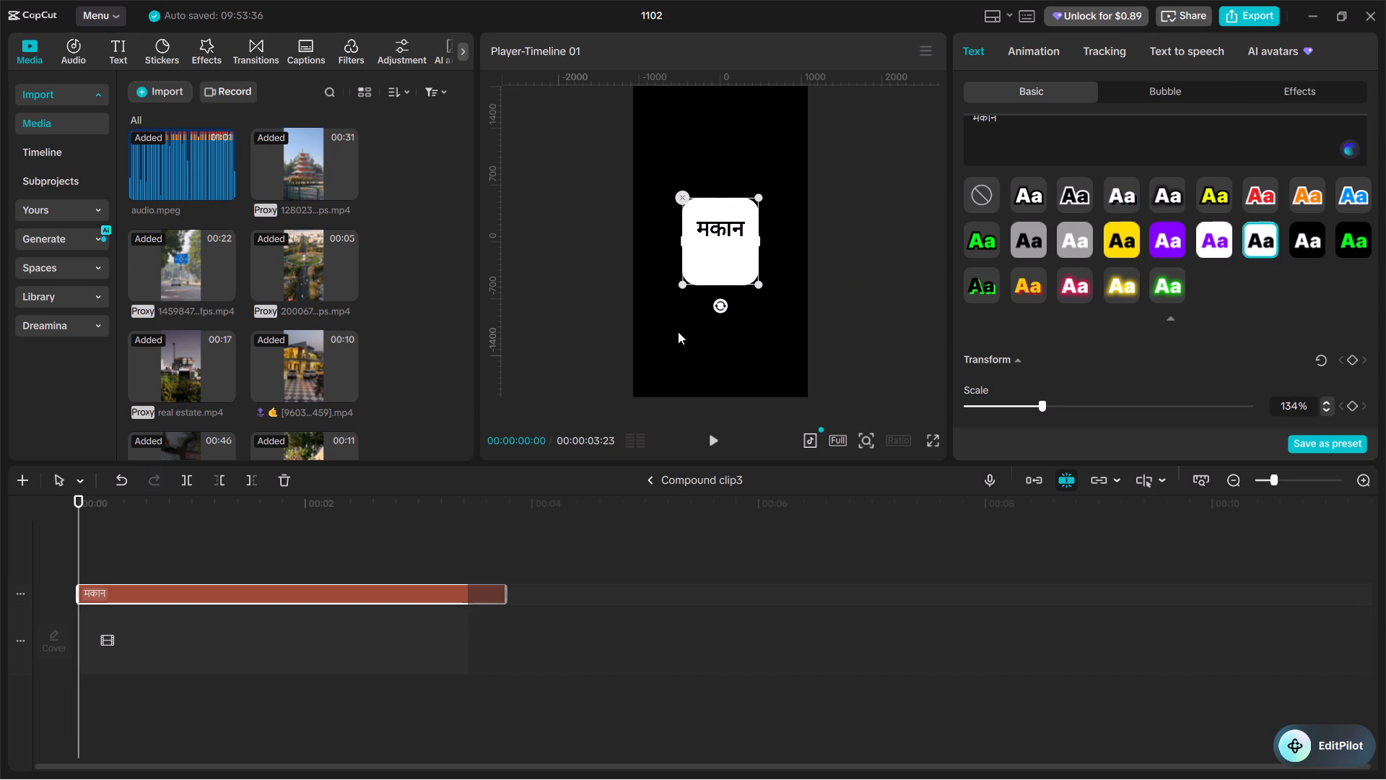
Replace the मकान text clip inside the compound clip with a new default text clip.
key("BackSpace")
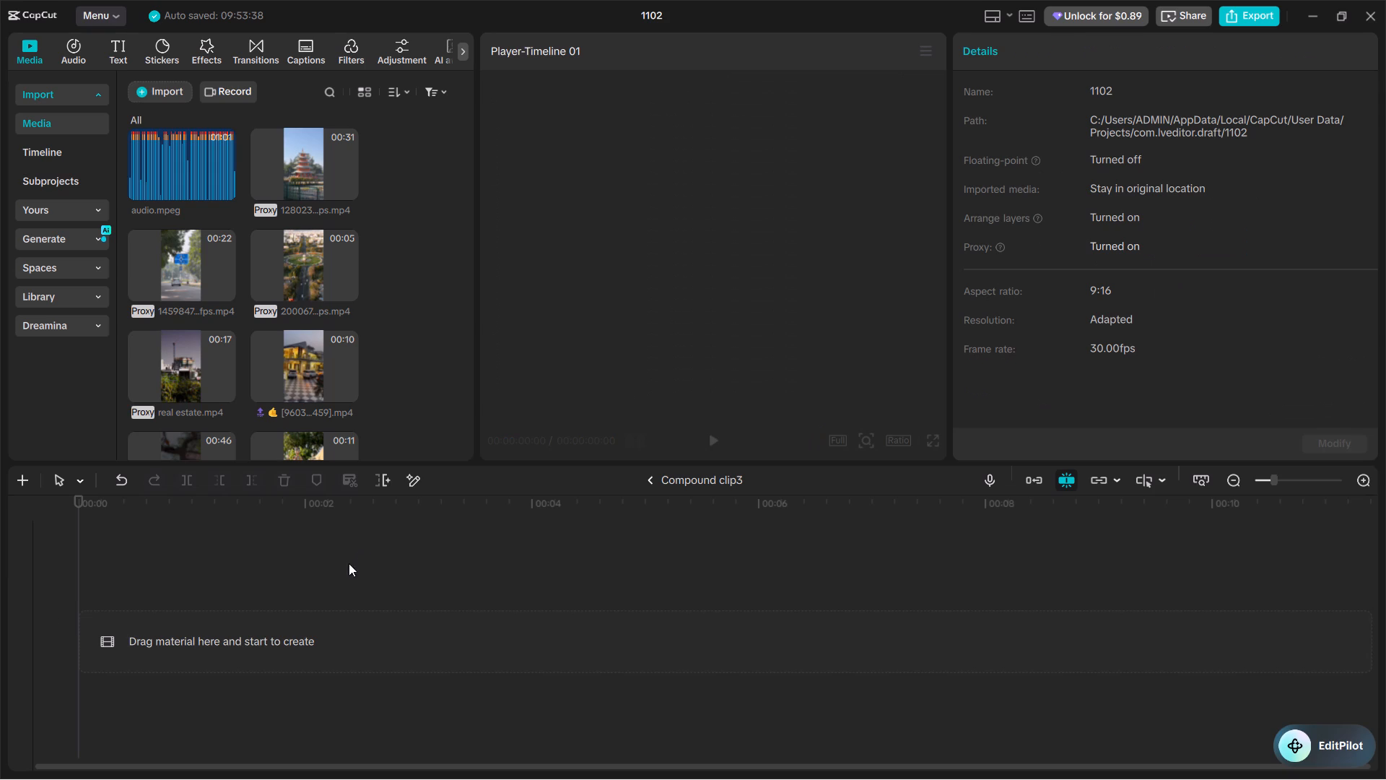
left_click(127, 58)
left_click(195, 147)
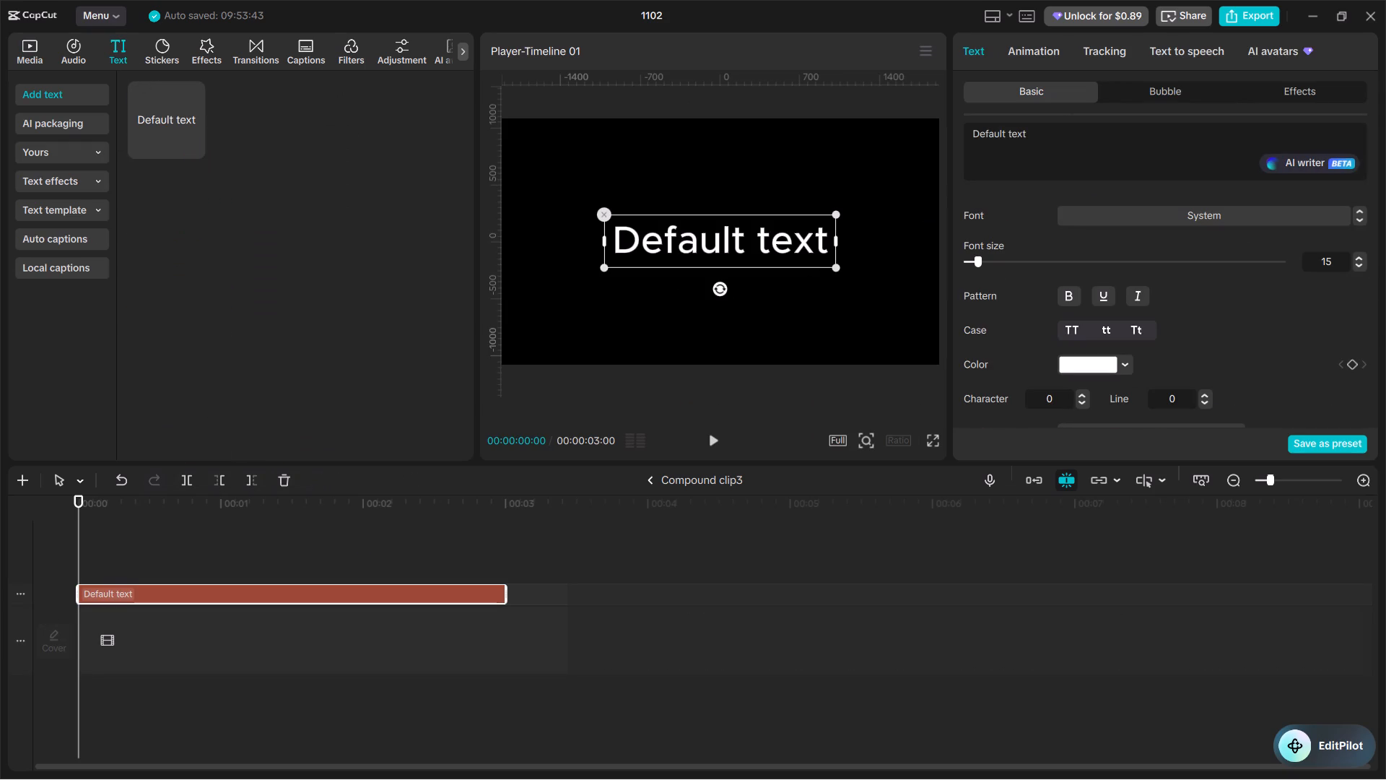
Check the clipboard history for text to paste, and switch to the Easy Hindi Typing page in Brave.
key("super+v")
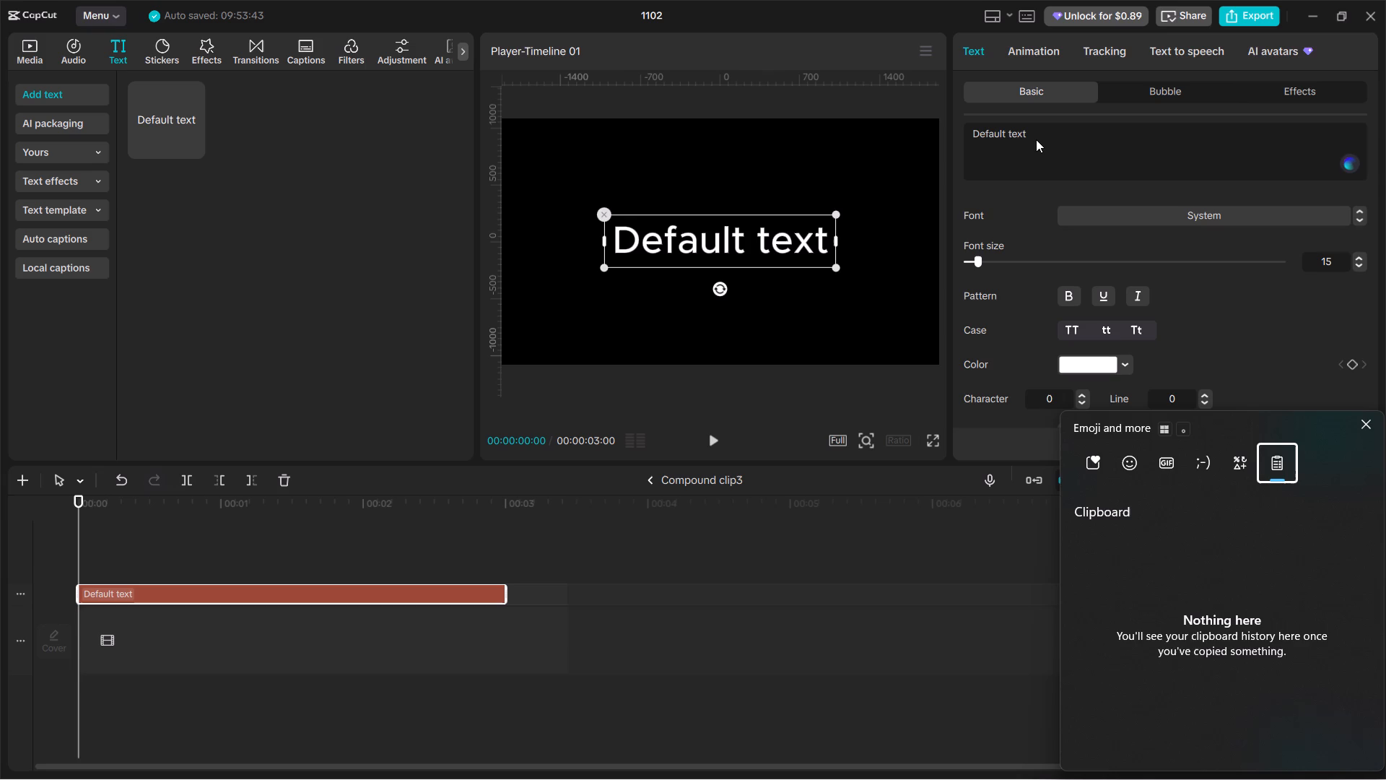
left_click(1367, 419)
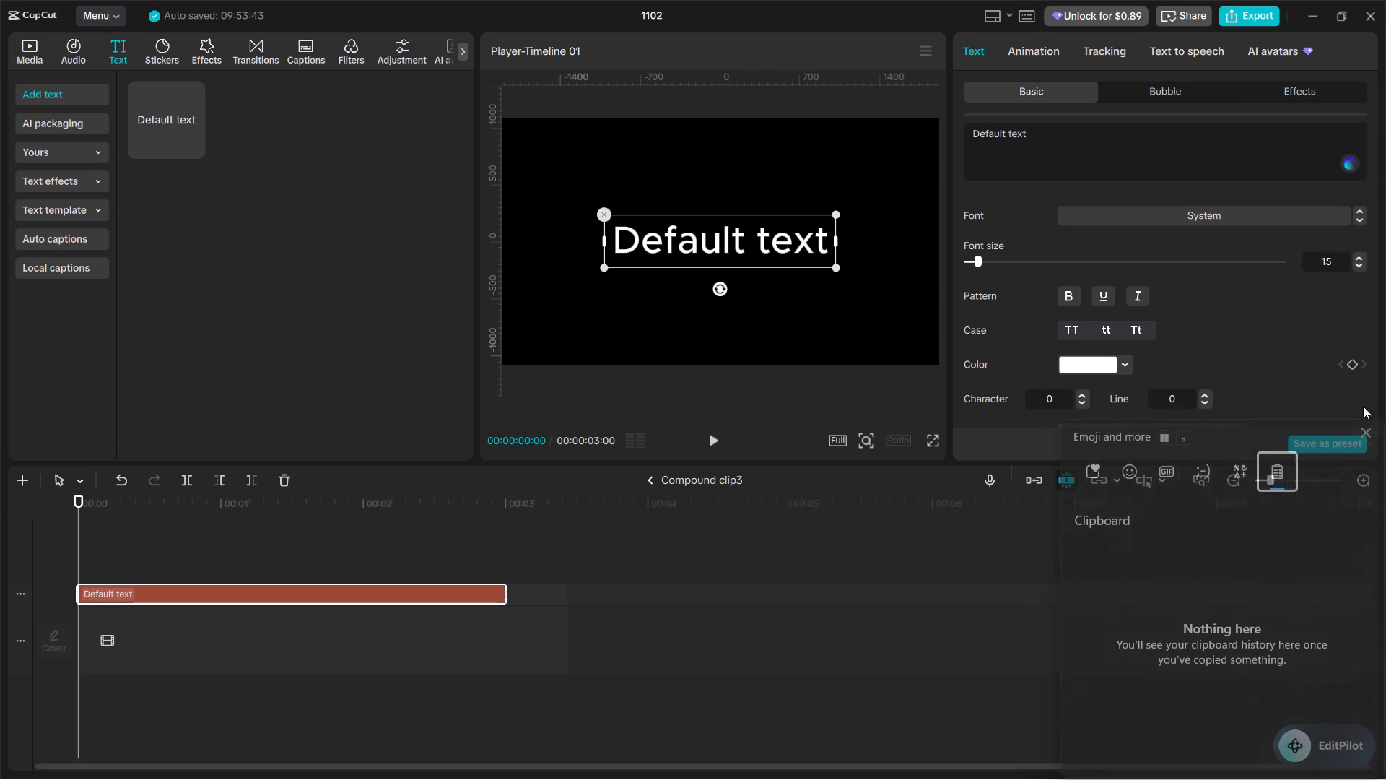
left_click(1315, 22)
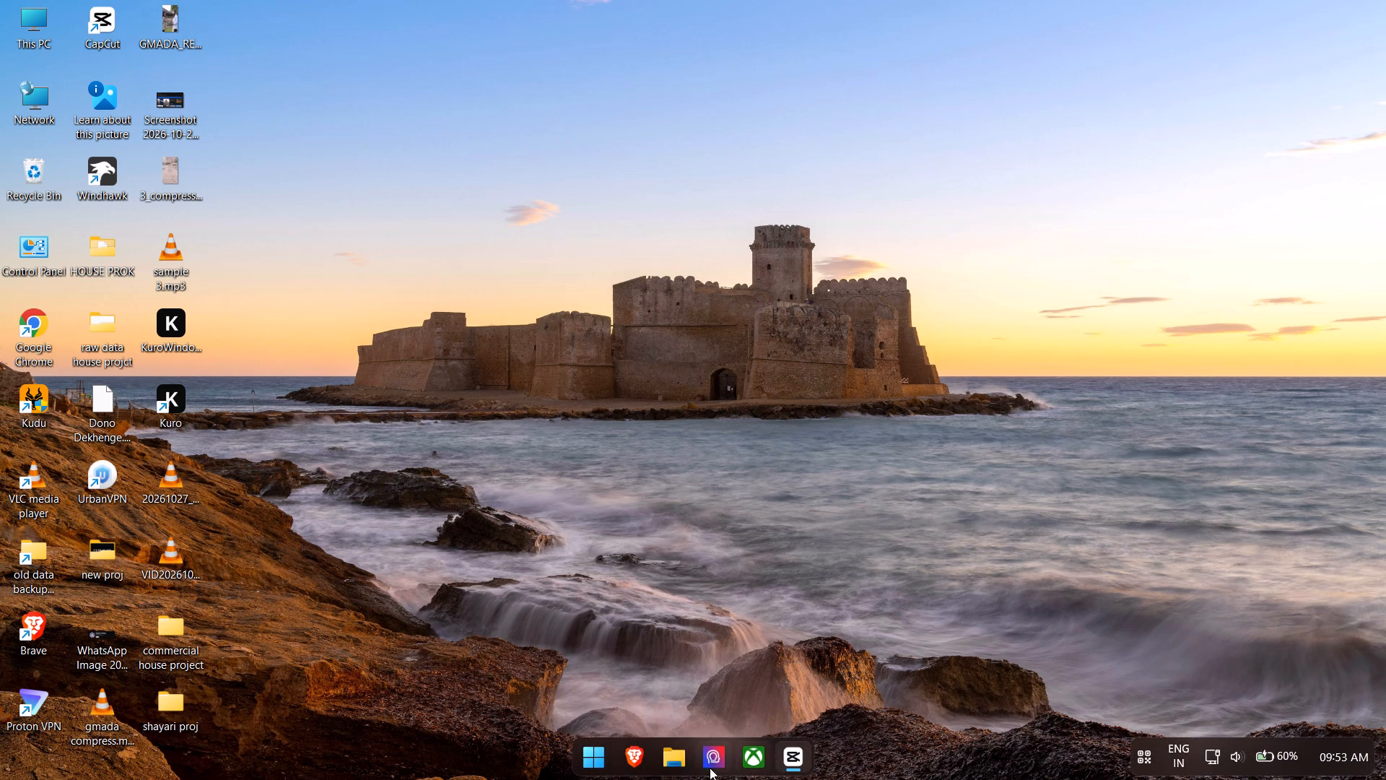
left_click(640, 753)
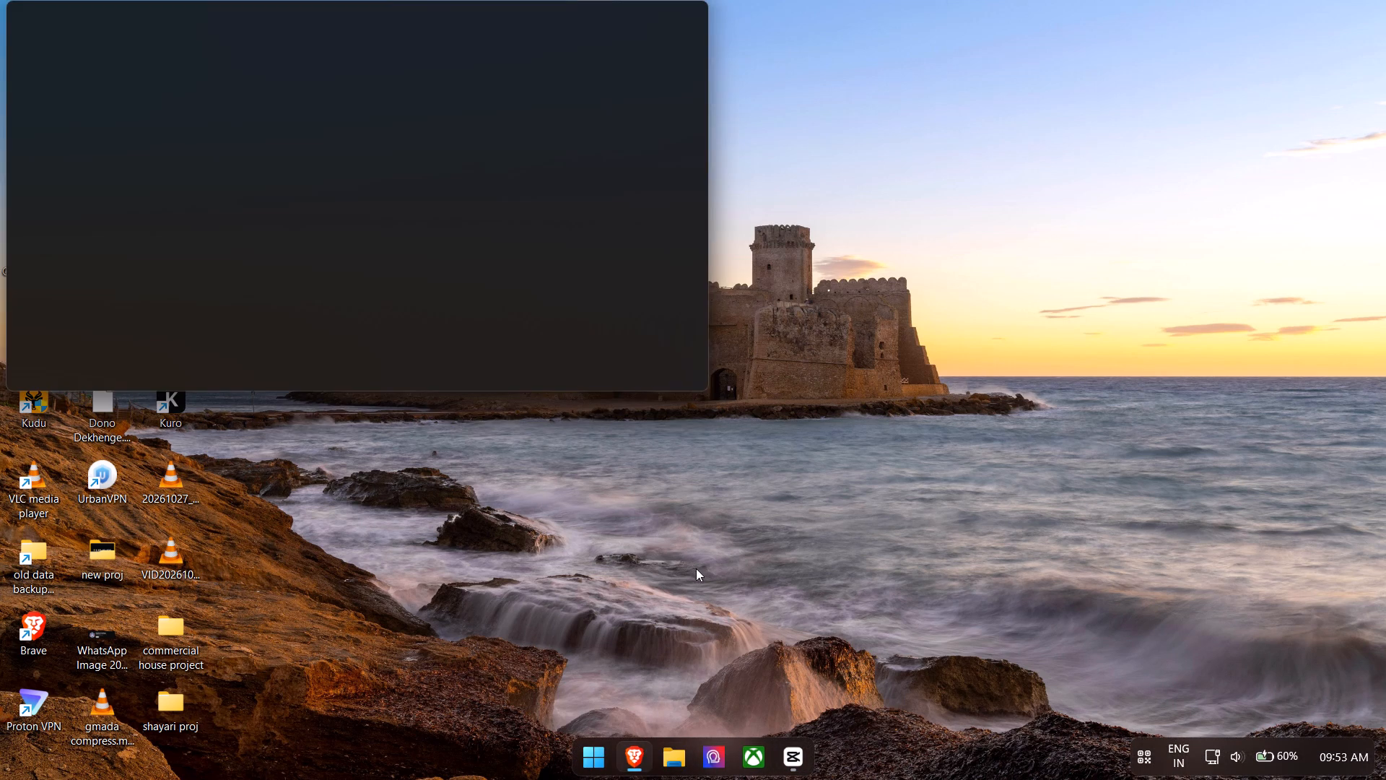
left_click(640, 22)
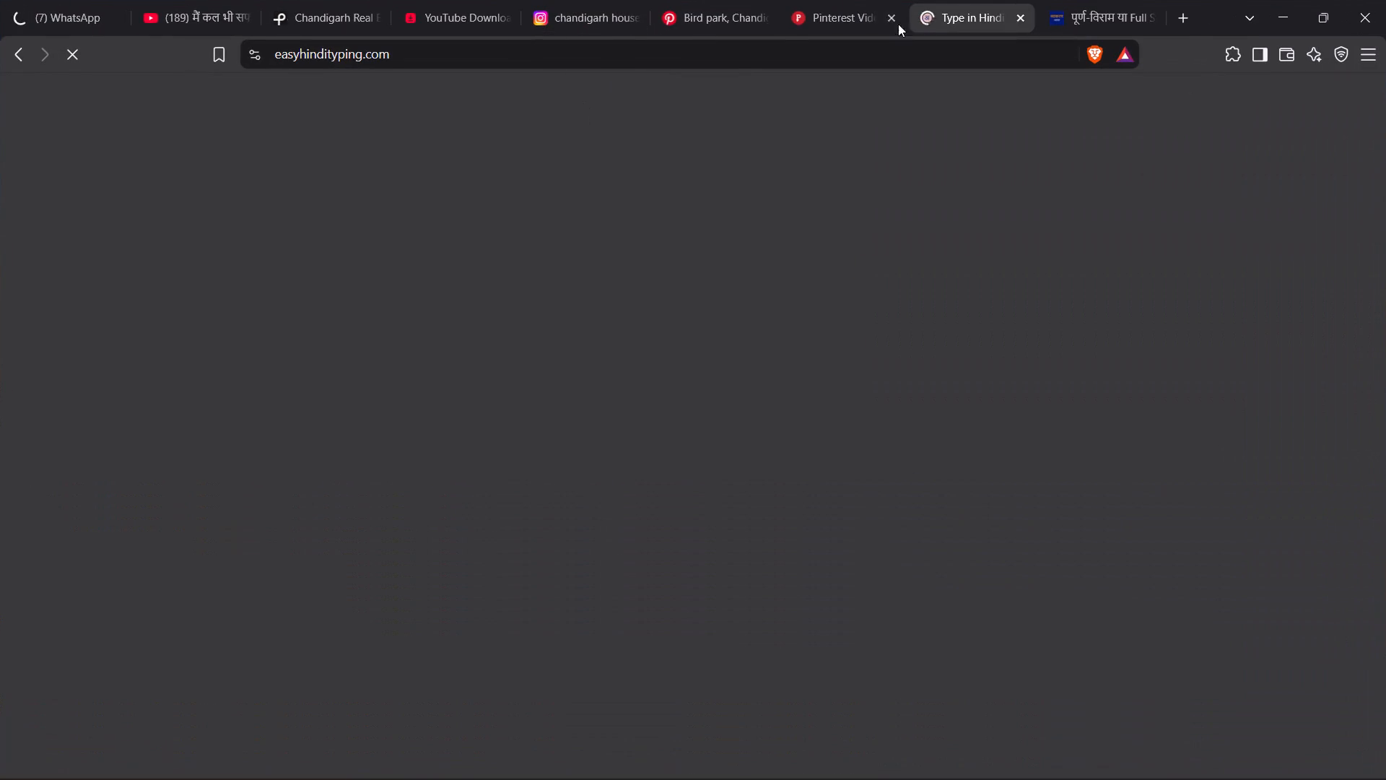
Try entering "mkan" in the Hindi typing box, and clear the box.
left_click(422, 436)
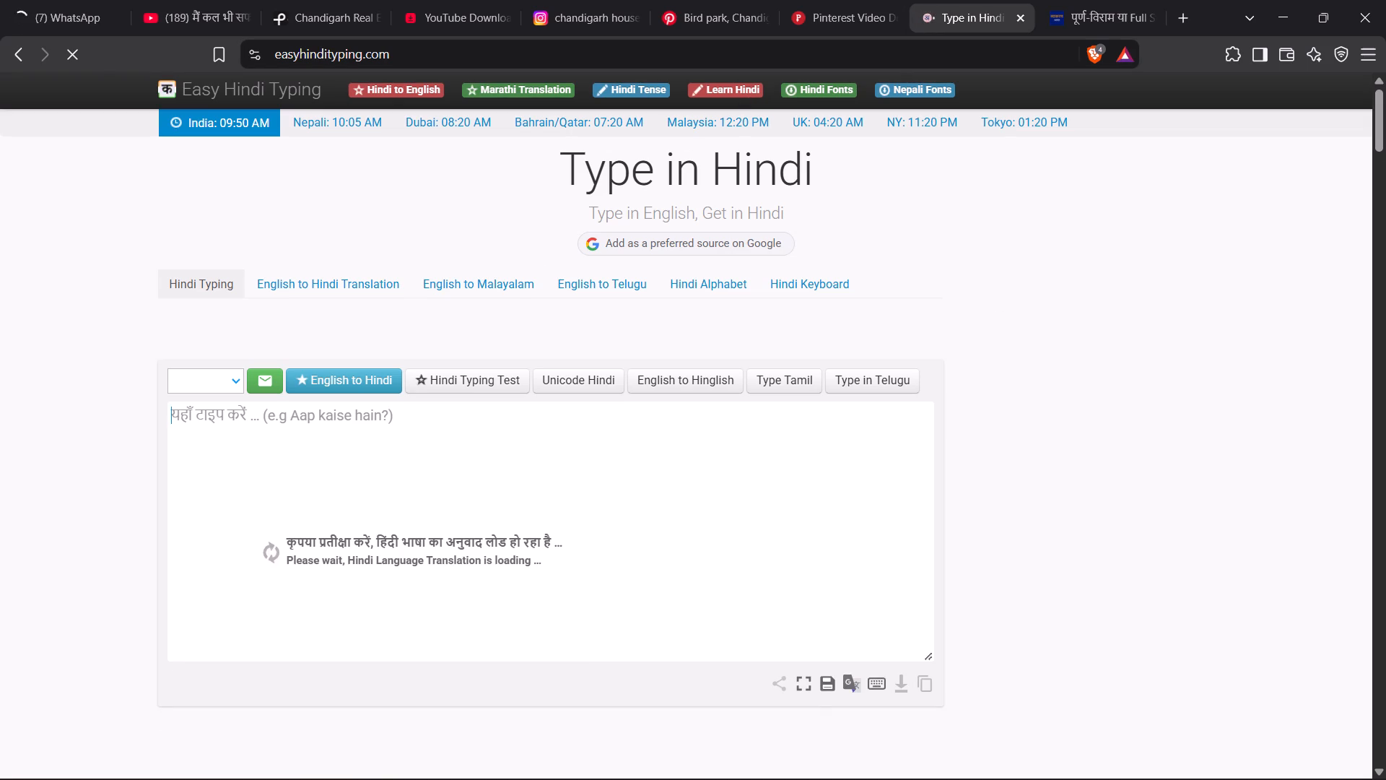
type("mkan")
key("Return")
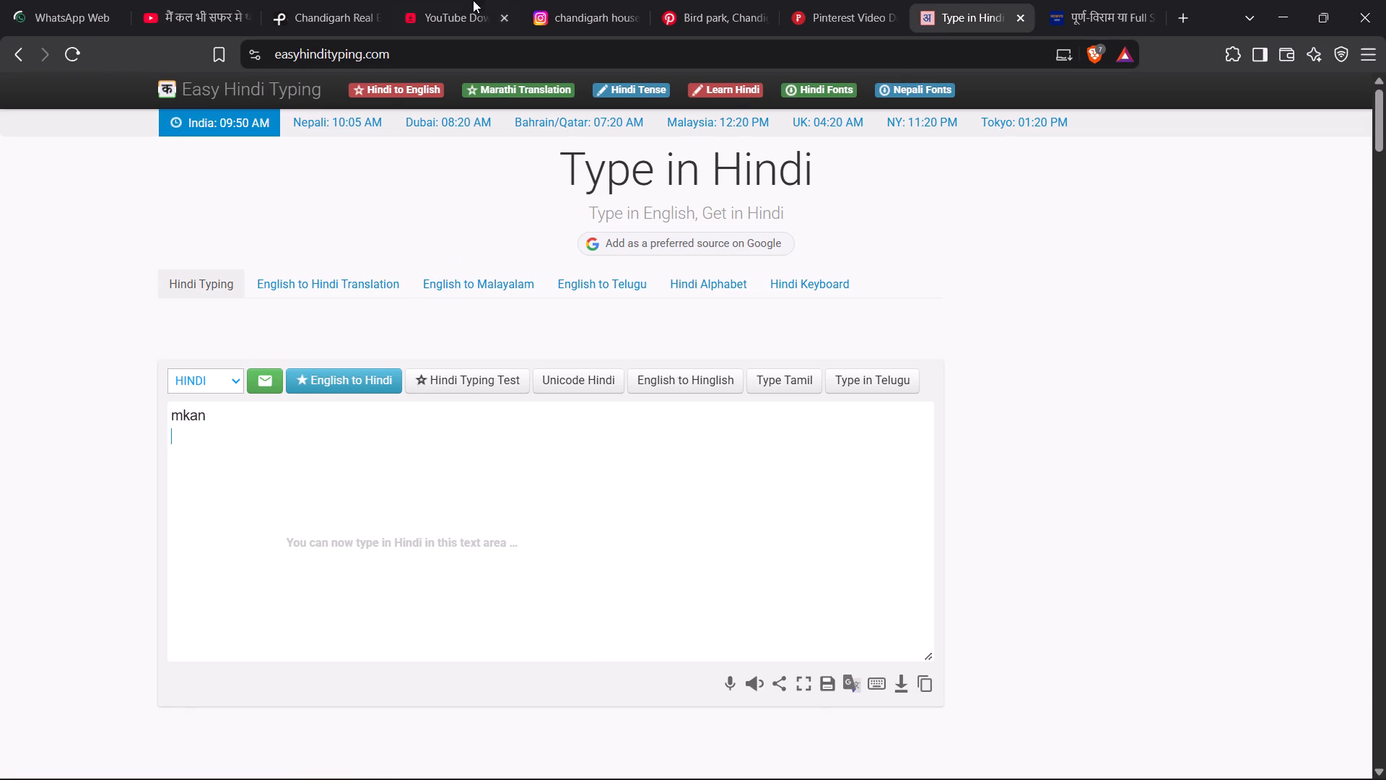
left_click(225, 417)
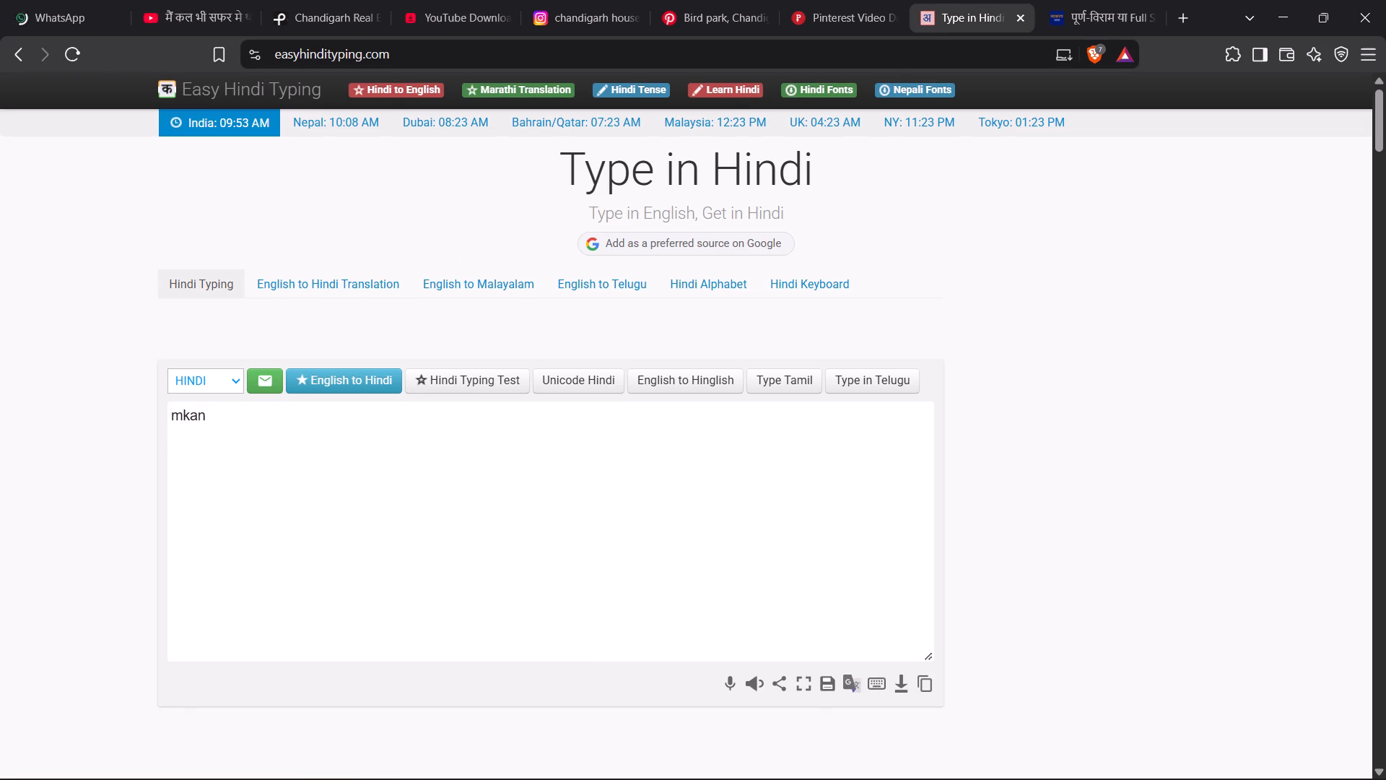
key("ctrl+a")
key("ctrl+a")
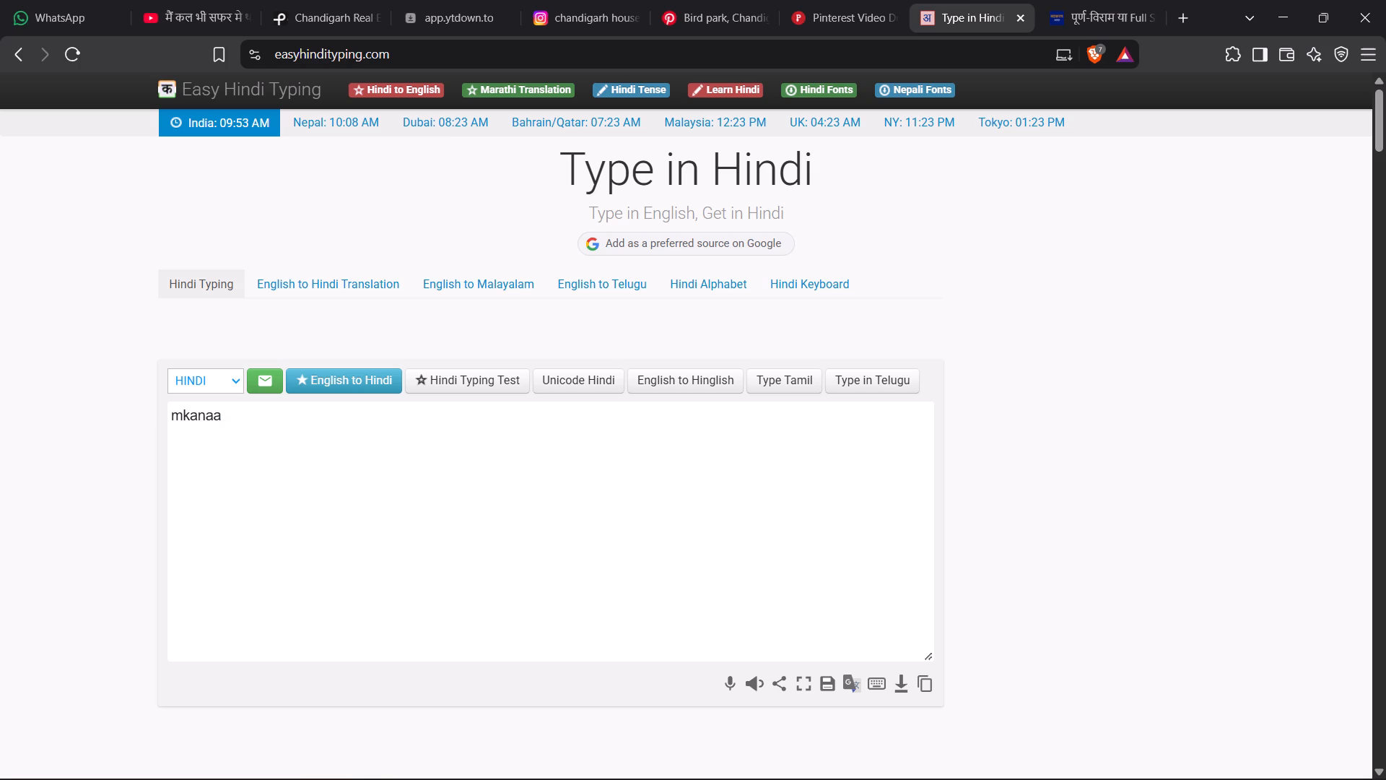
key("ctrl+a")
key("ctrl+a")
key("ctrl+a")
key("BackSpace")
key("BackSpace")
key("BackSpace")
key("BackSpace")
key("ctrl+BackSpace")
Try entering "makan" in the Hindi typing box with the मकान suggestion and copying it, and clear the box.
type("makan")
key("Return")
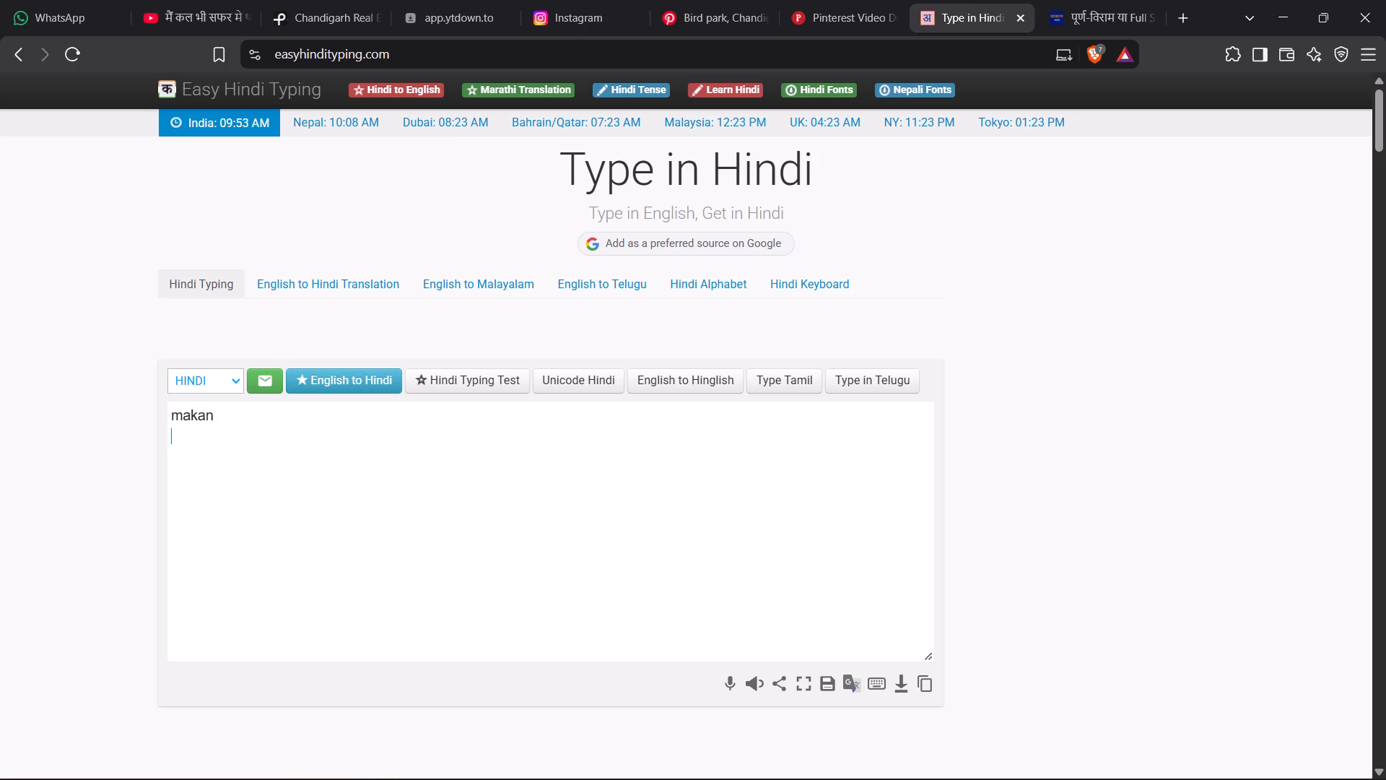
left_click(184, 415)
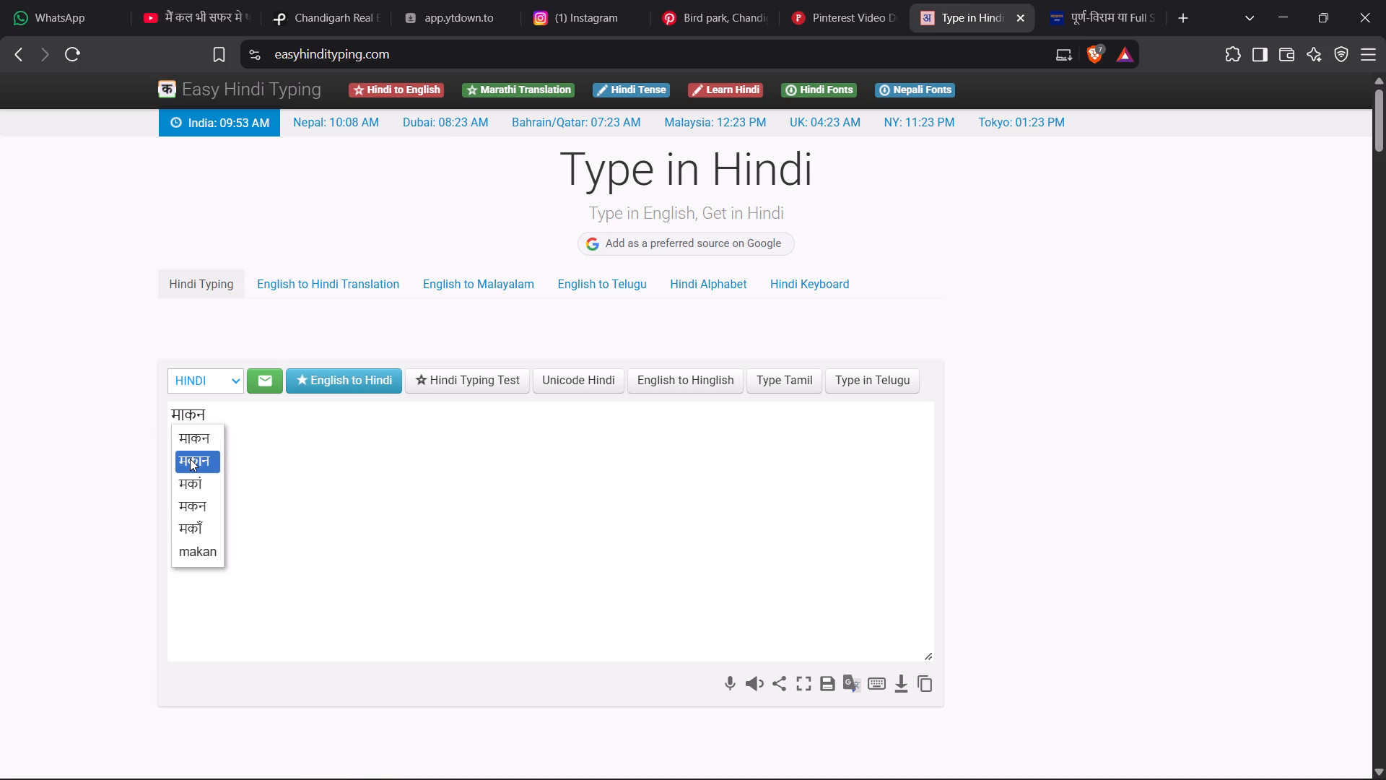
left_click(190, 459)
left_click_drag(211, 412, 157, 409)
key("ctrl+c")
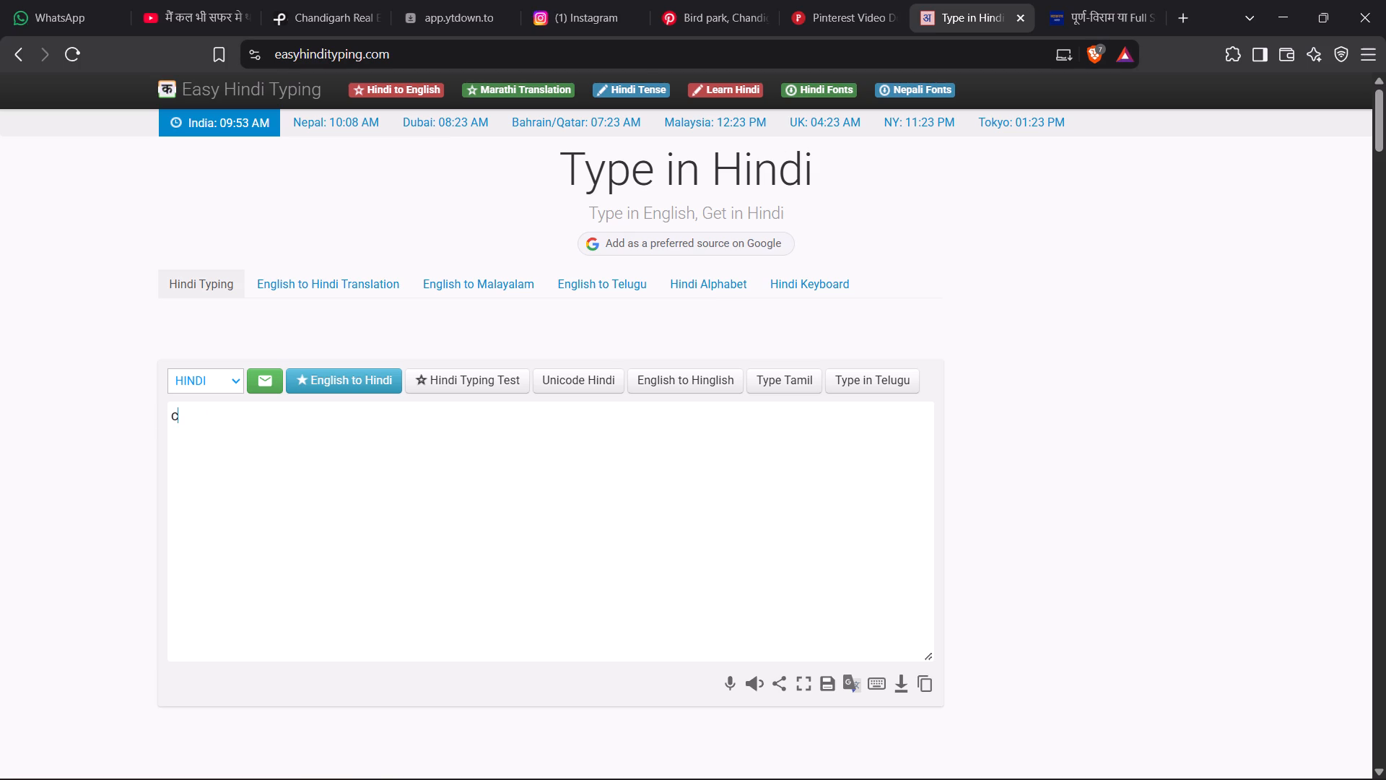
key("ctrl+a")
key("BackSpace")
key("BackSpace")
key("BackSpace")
Enter "makan" in the Hindi typing box again and copy the converted word मकान.
key("m")
type("akan")
key("Return")
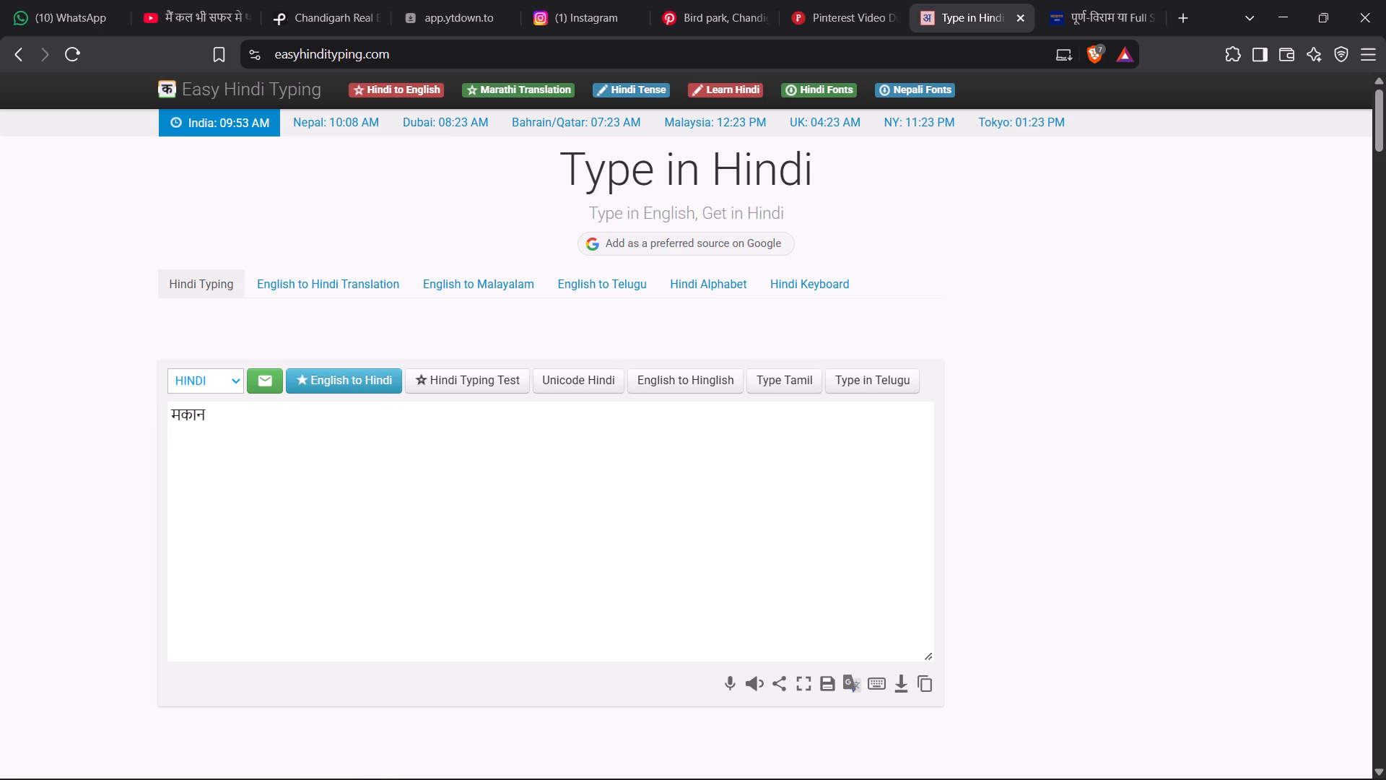
left_click_drag(211, 413, 173, 411)
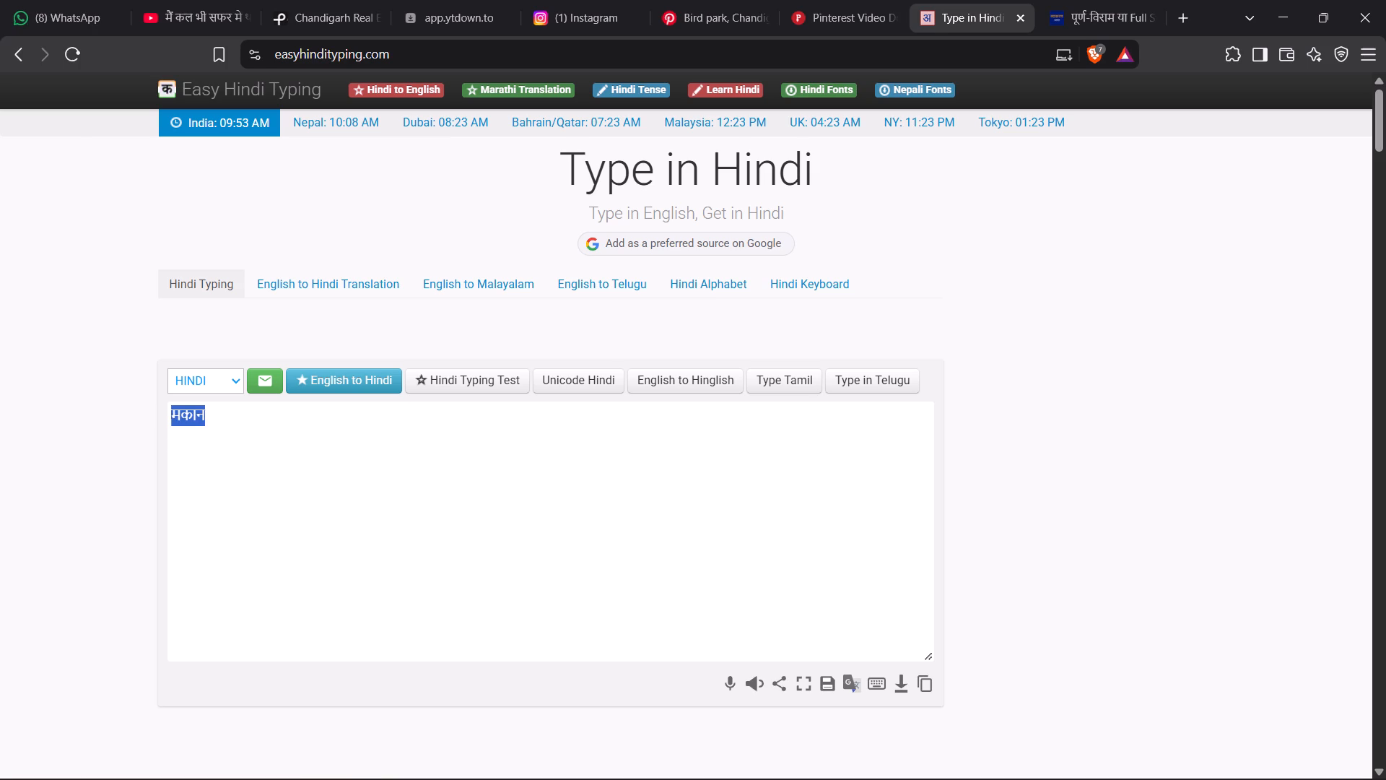
left_click_drag(173, 411, 169, 409)
right_click(189, 414)
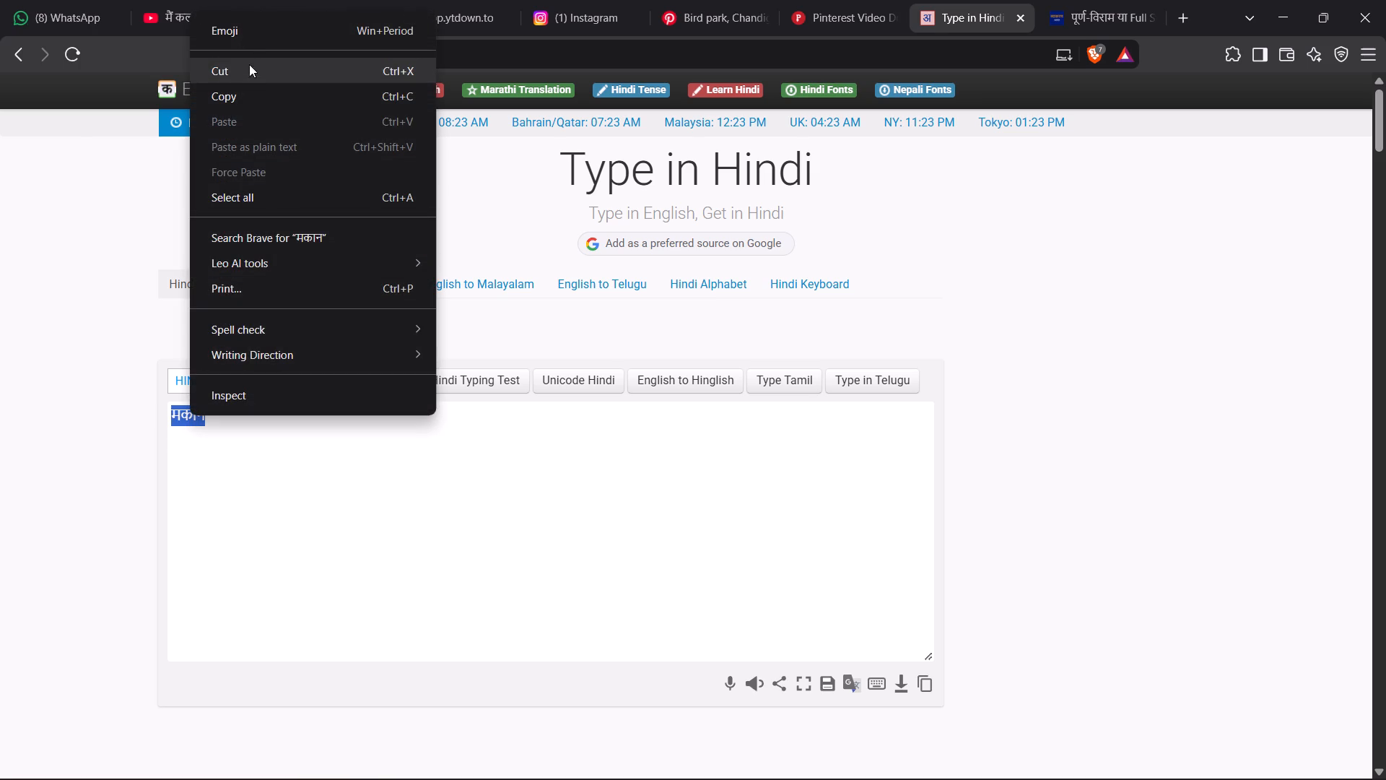
left_click(243, 97)
Switch to CapCut and replace the default text in the compound clip with the copied word मकान.
left_click(1273, 6)
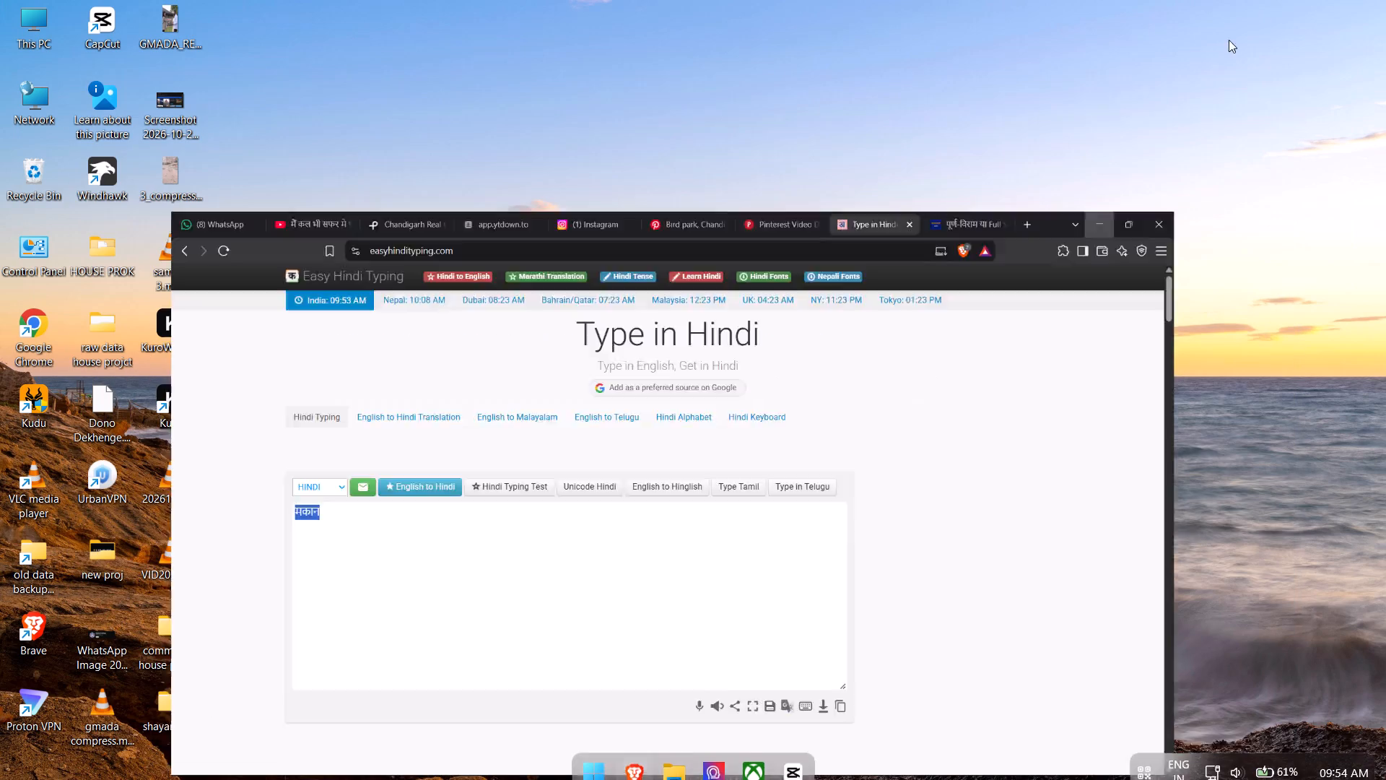
left_click(794, 771)
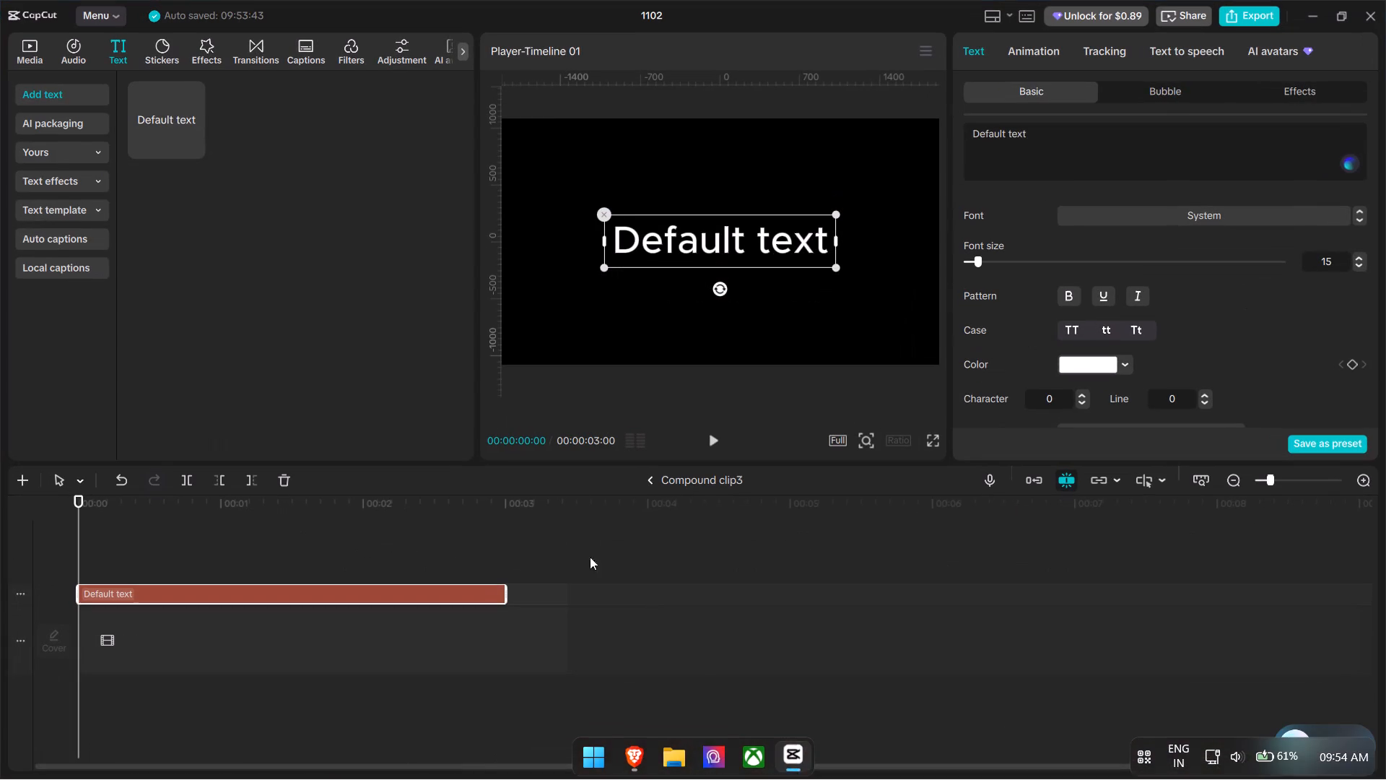
left_click(1044, 134)
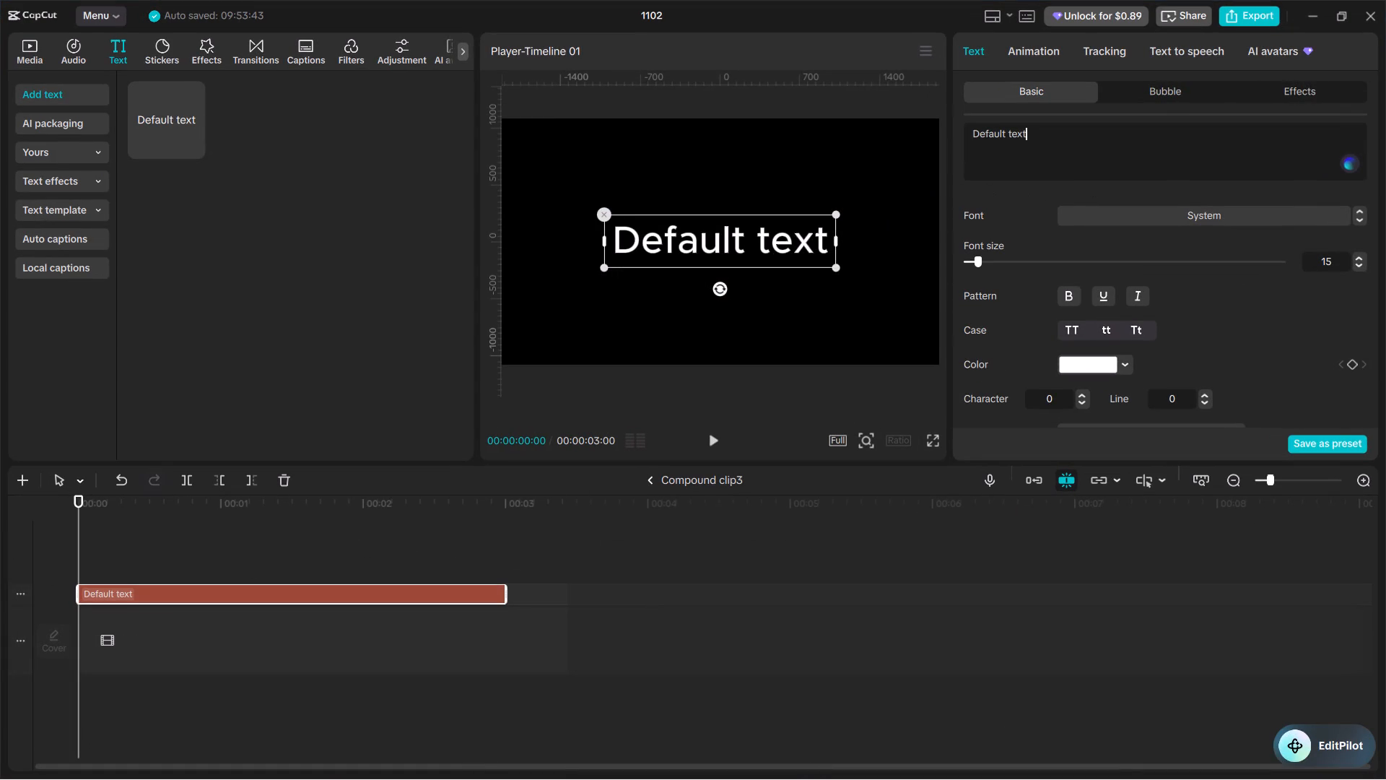
key("ctrl+a")
key("ctrl+v")
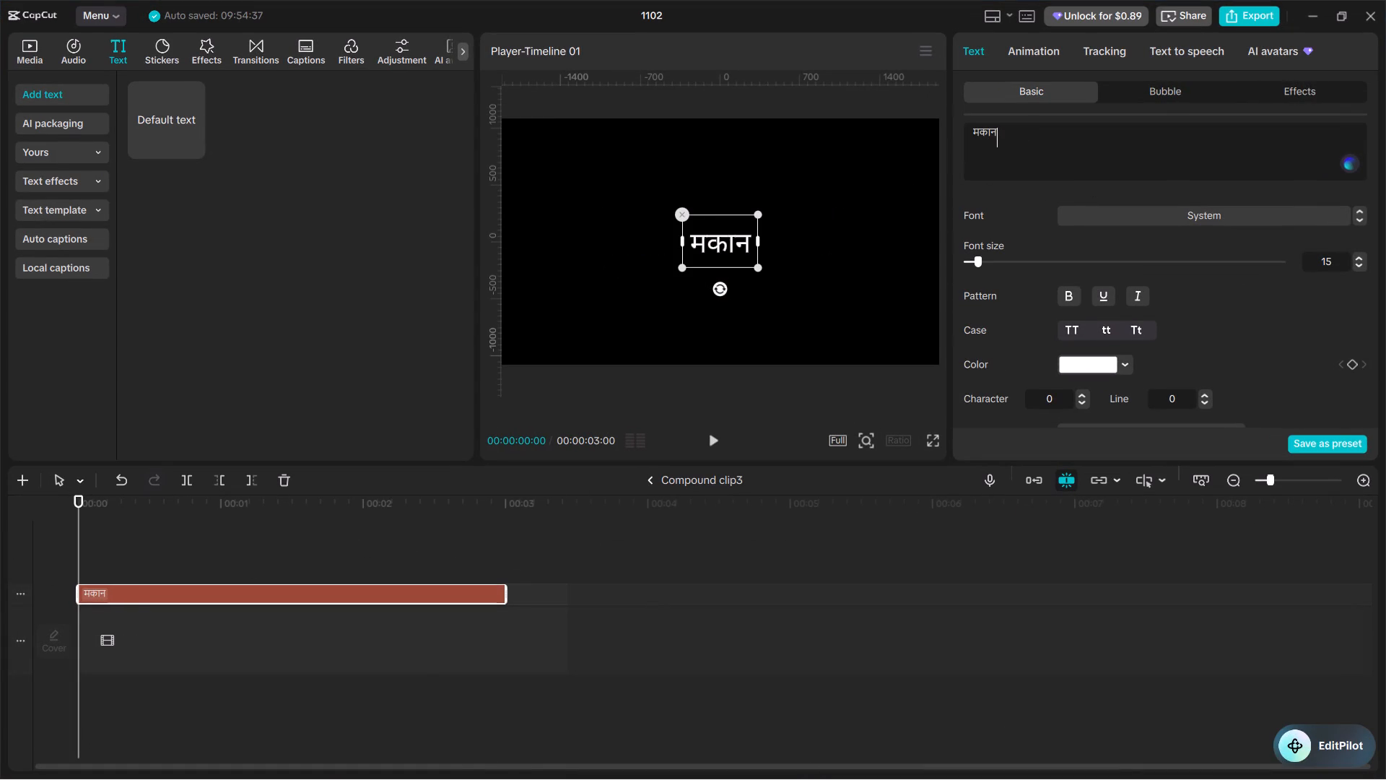
Make the मकान text bold and apply the black-on-white preset style to it.
scroll(1169, 381, "down", 2)
scroll(1152, 365, "up", 1)
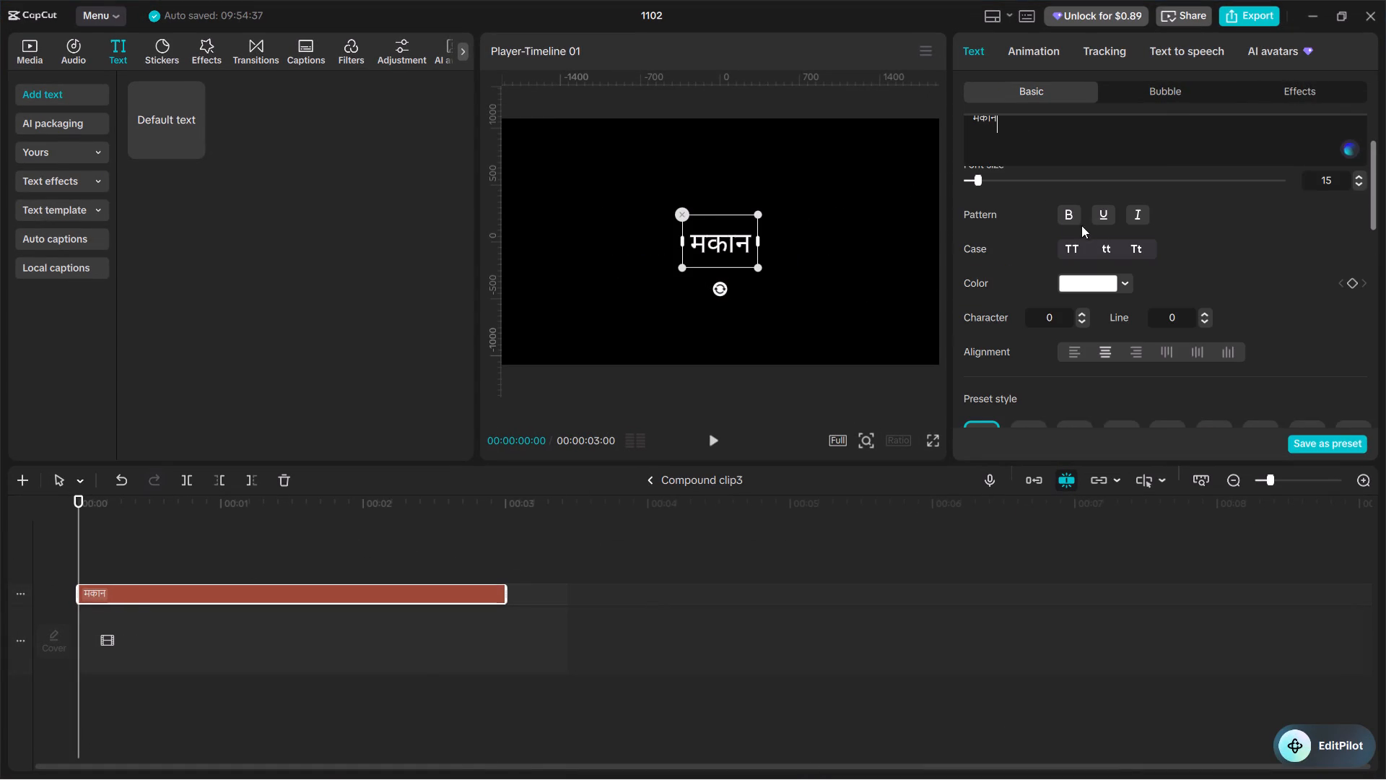
left_click(1070, 209)
scroll(1268, 211, "down", 4)
scroll(1240, 234, "up", 2)
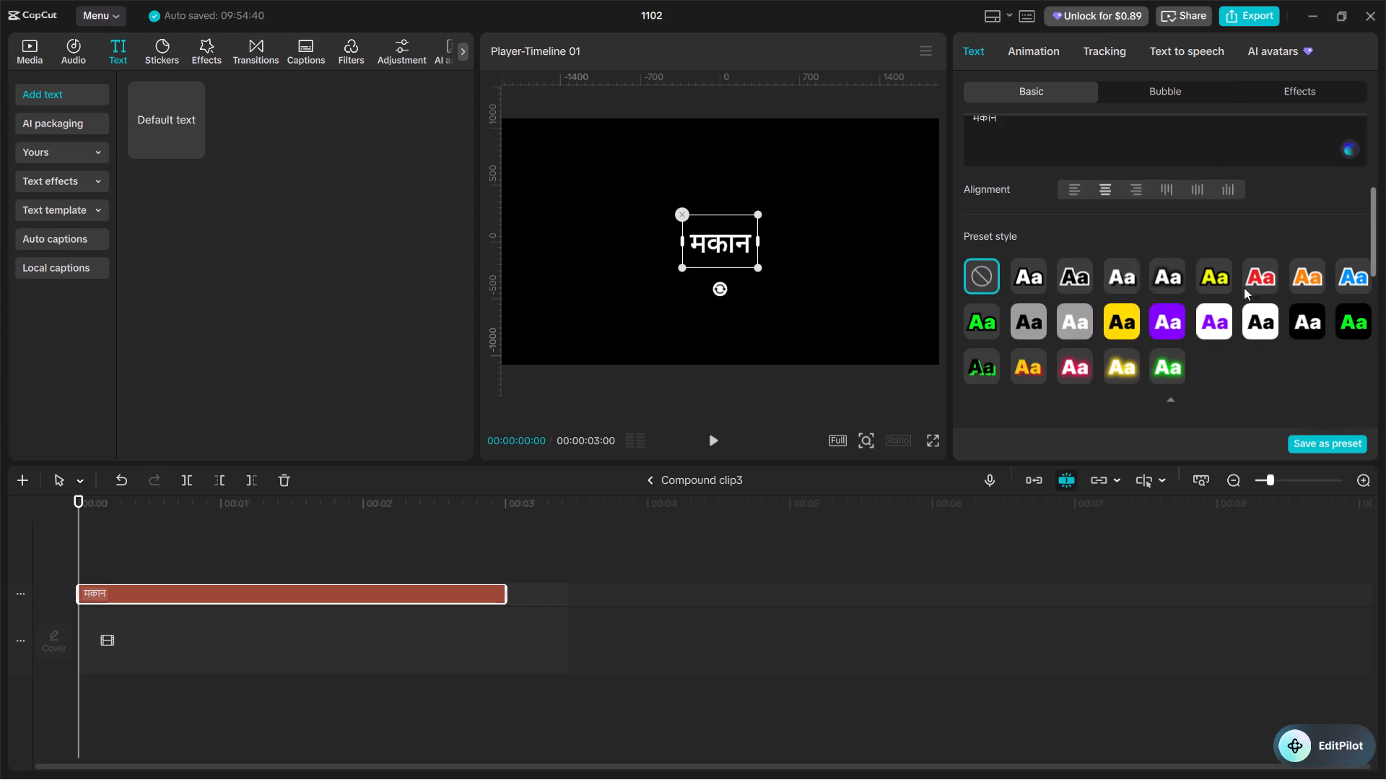
left_click(1252, 321)
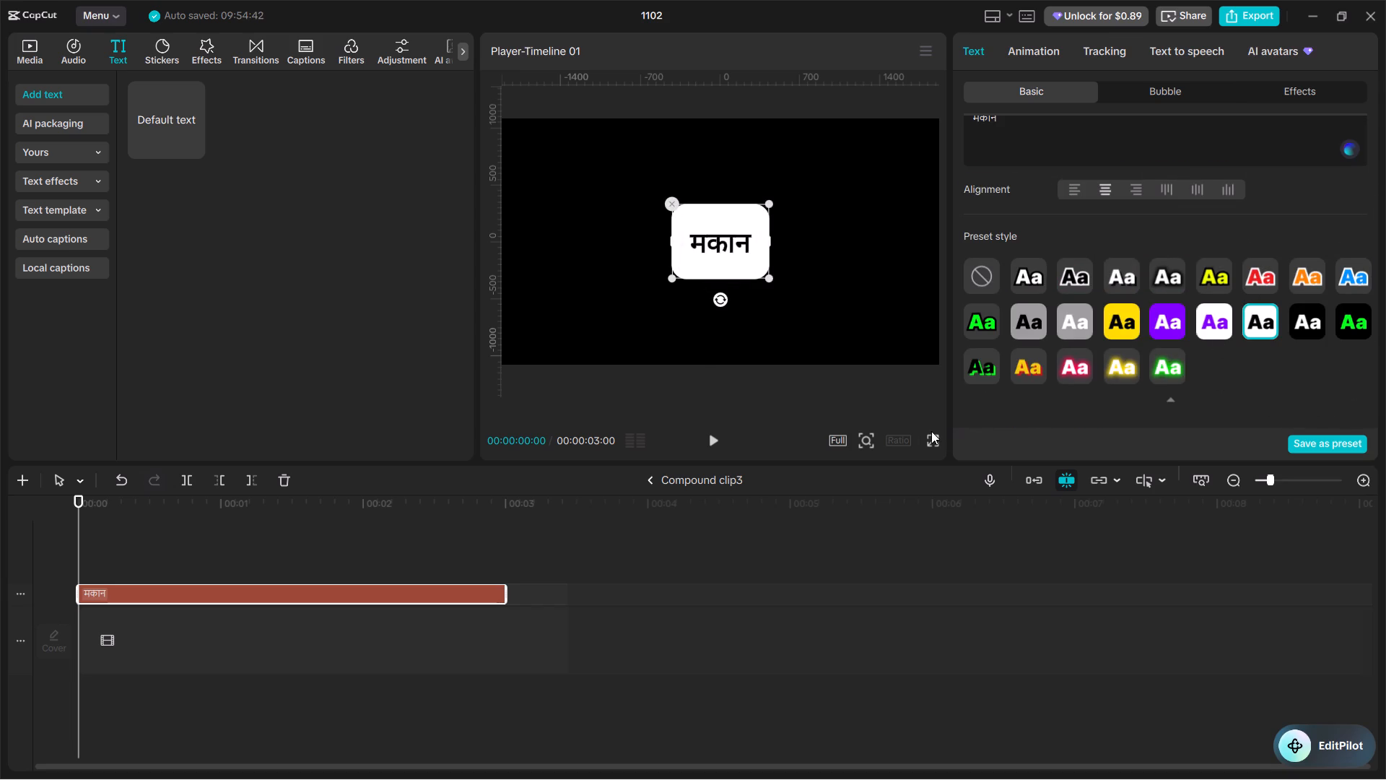
Give the मकान text the second background style, with opacity at 100% and rounded rectangle at 41%.
scroll(1103, 280, "down", 8)
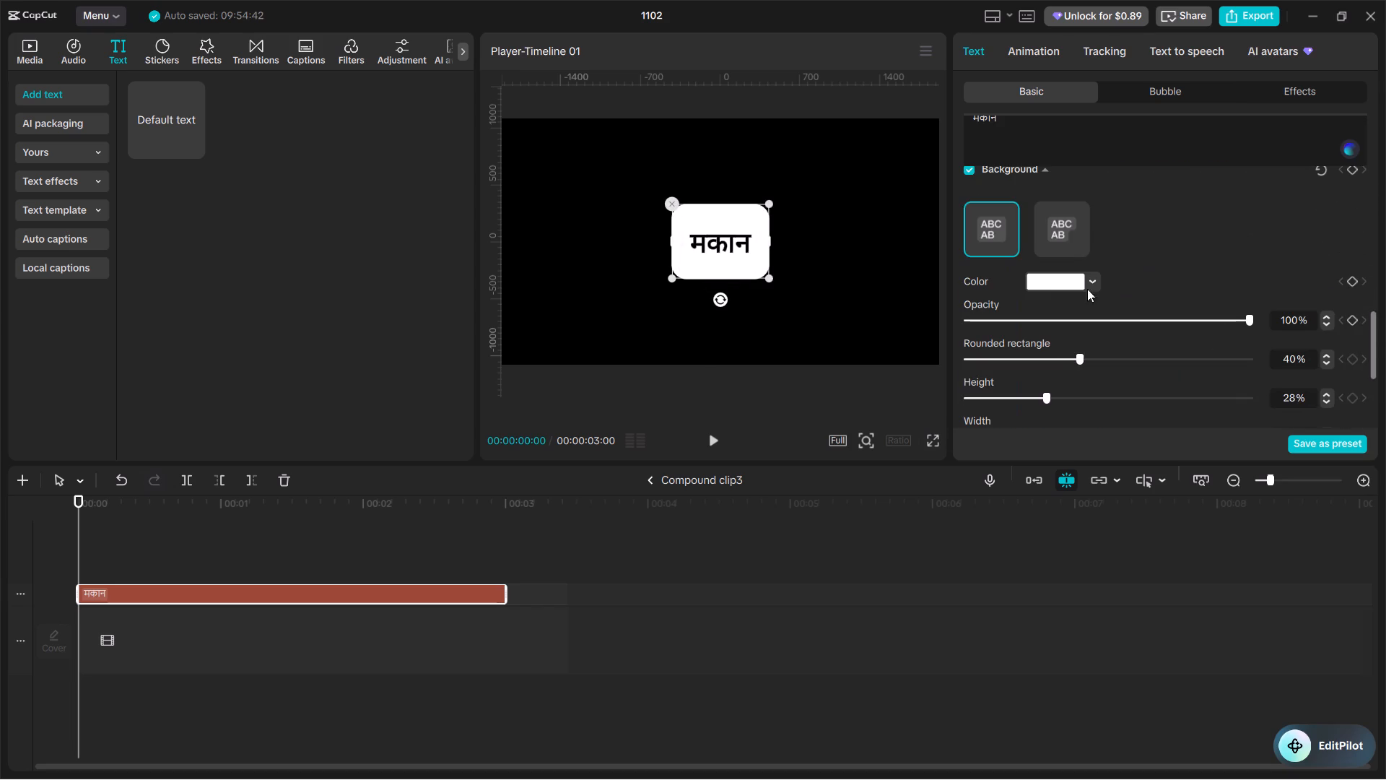
left_click(1052, 230)
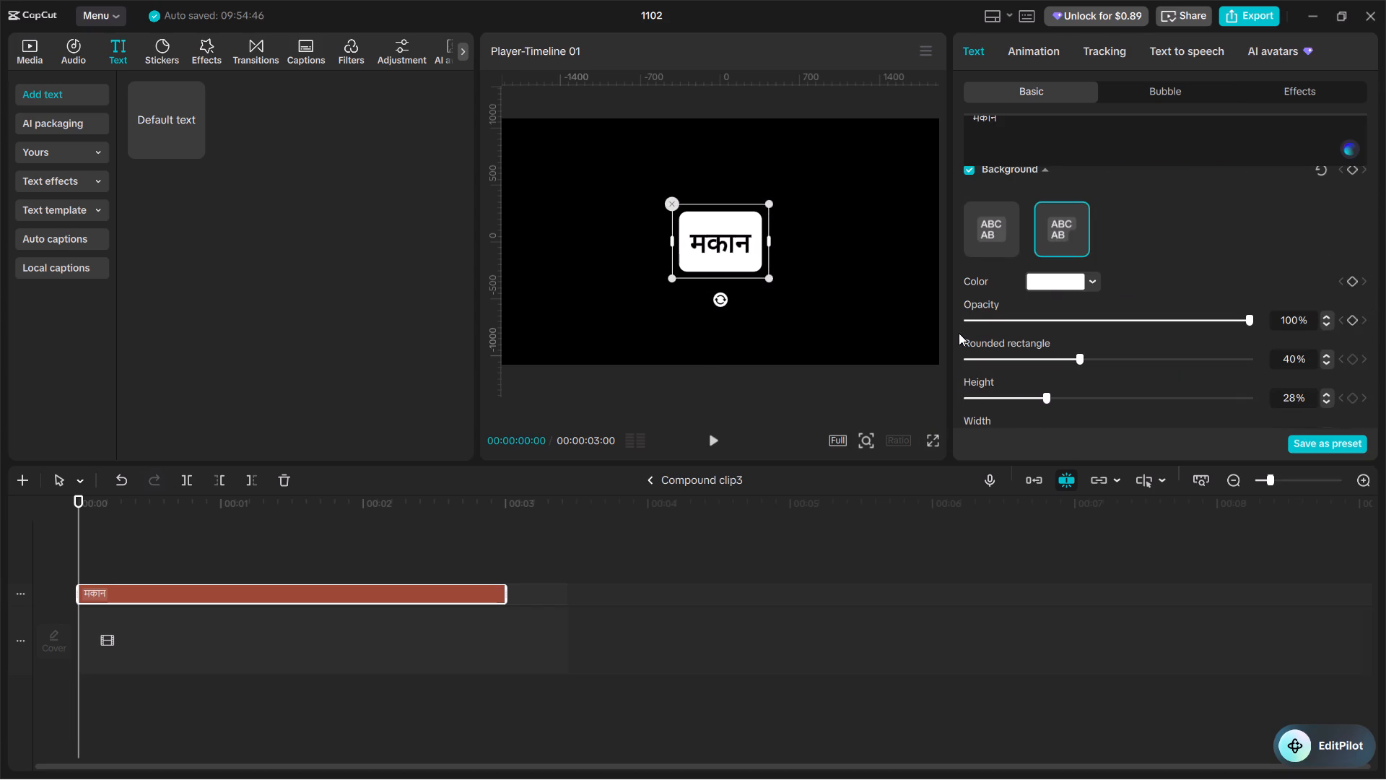
left_click_drag(1247, 318, 1168, 321)
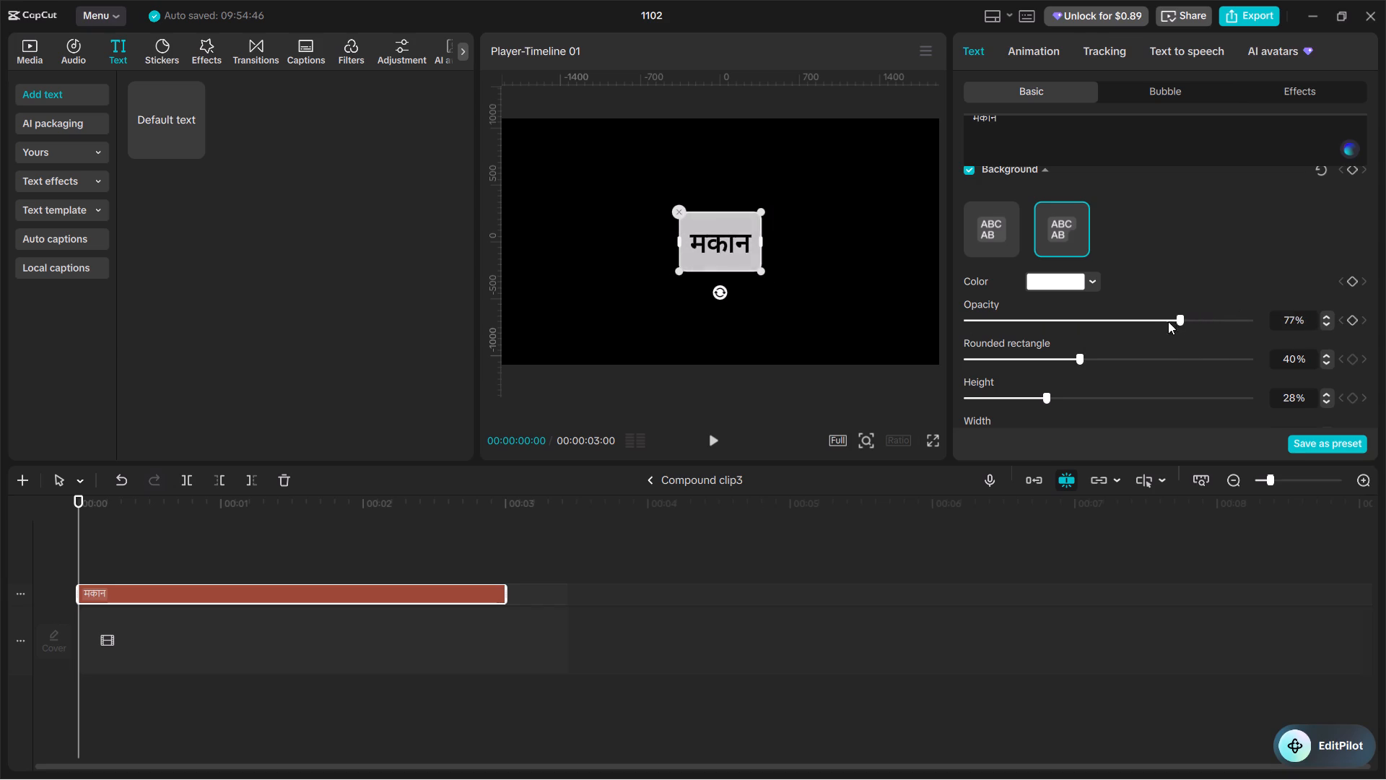
left_click_drag(1168, 321, 1288, 324)
left_click_drag(1081, 354, 1068, 355)
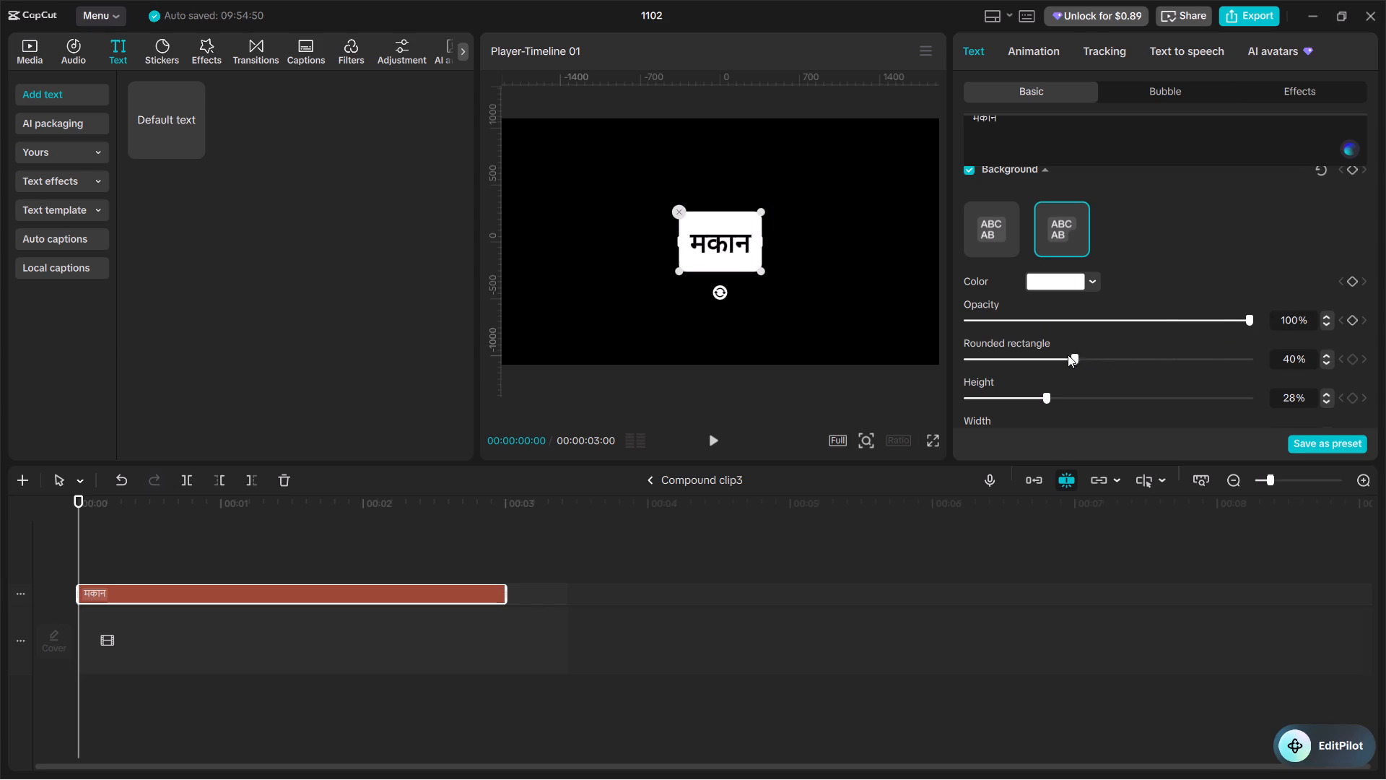
left_click_drag(1068, 355, 1337, 364)
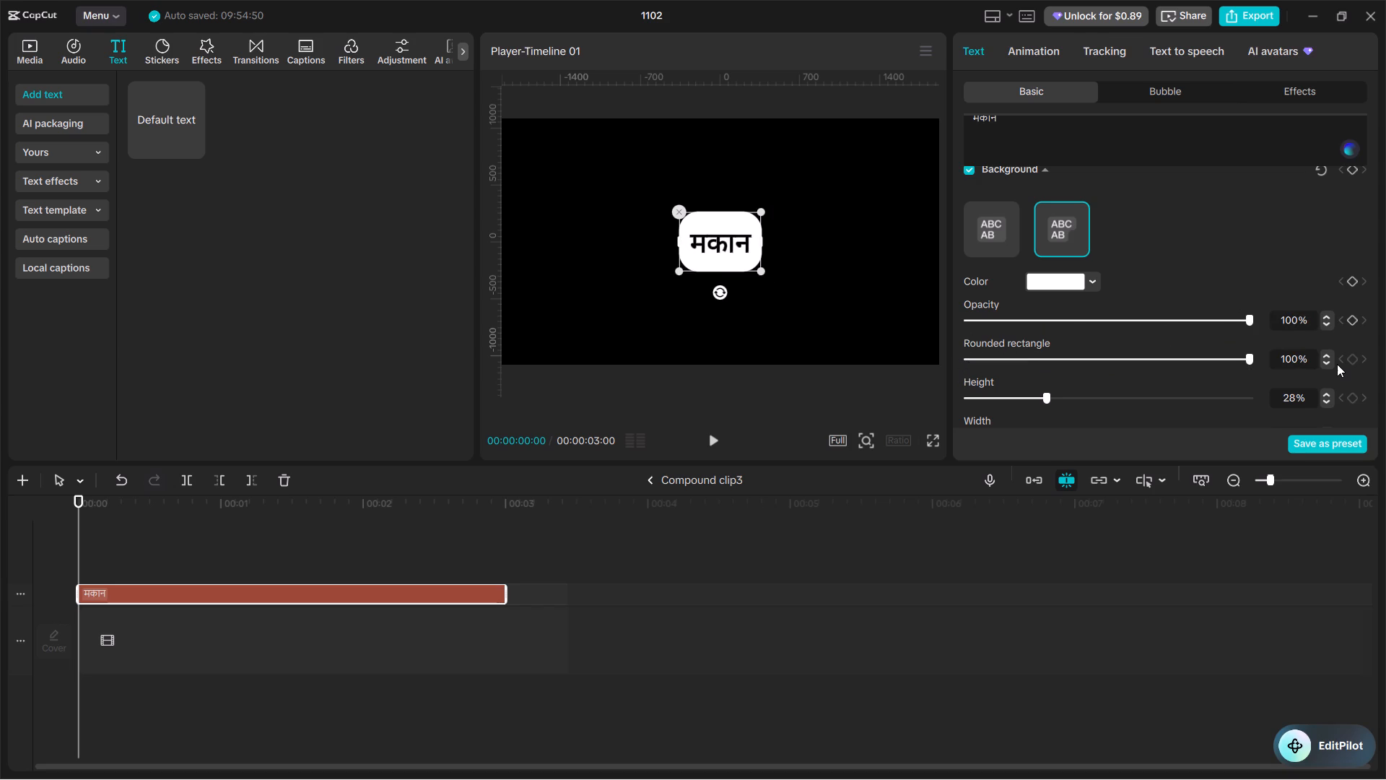
left_click_drag(1337, 364, 1085, 370)
scroll(1345, 292, "down", 2)
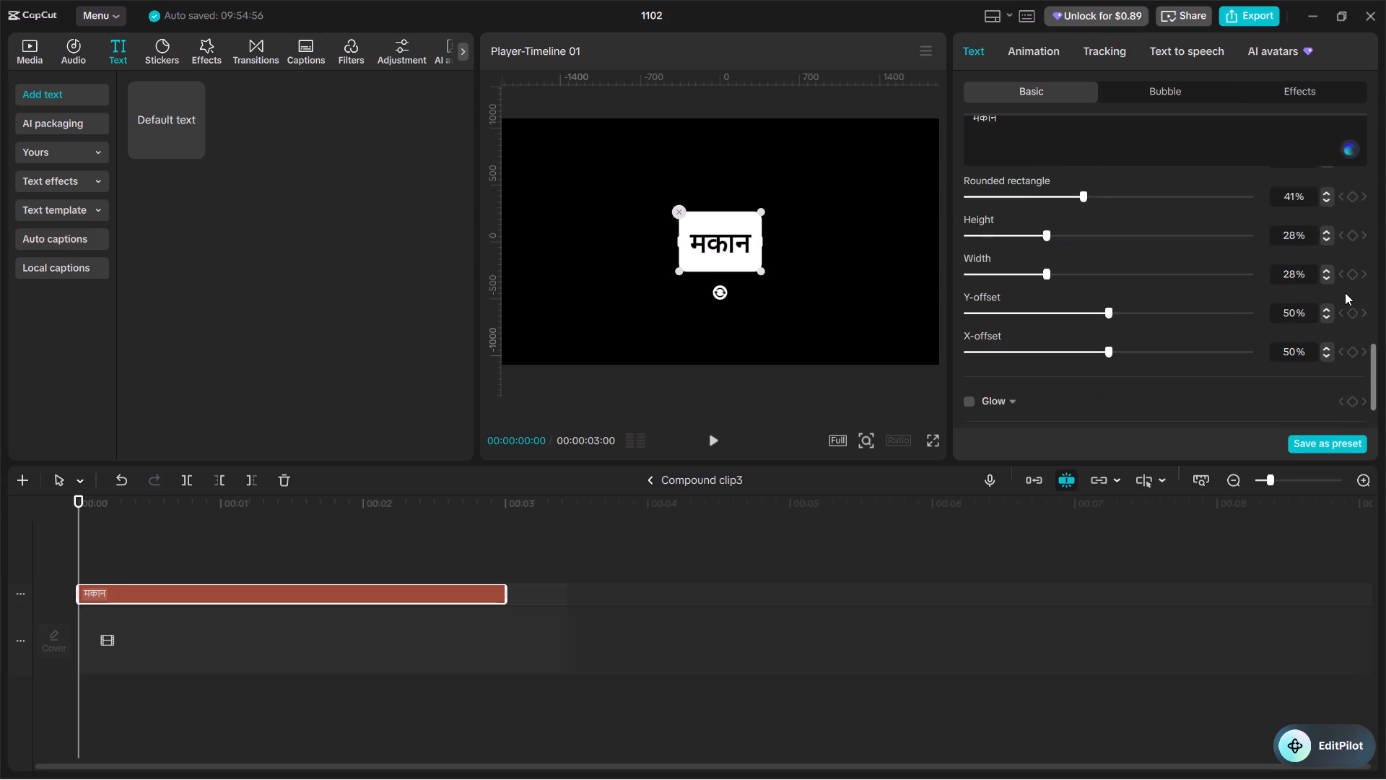
scroll(1345, 292, "down", 1)
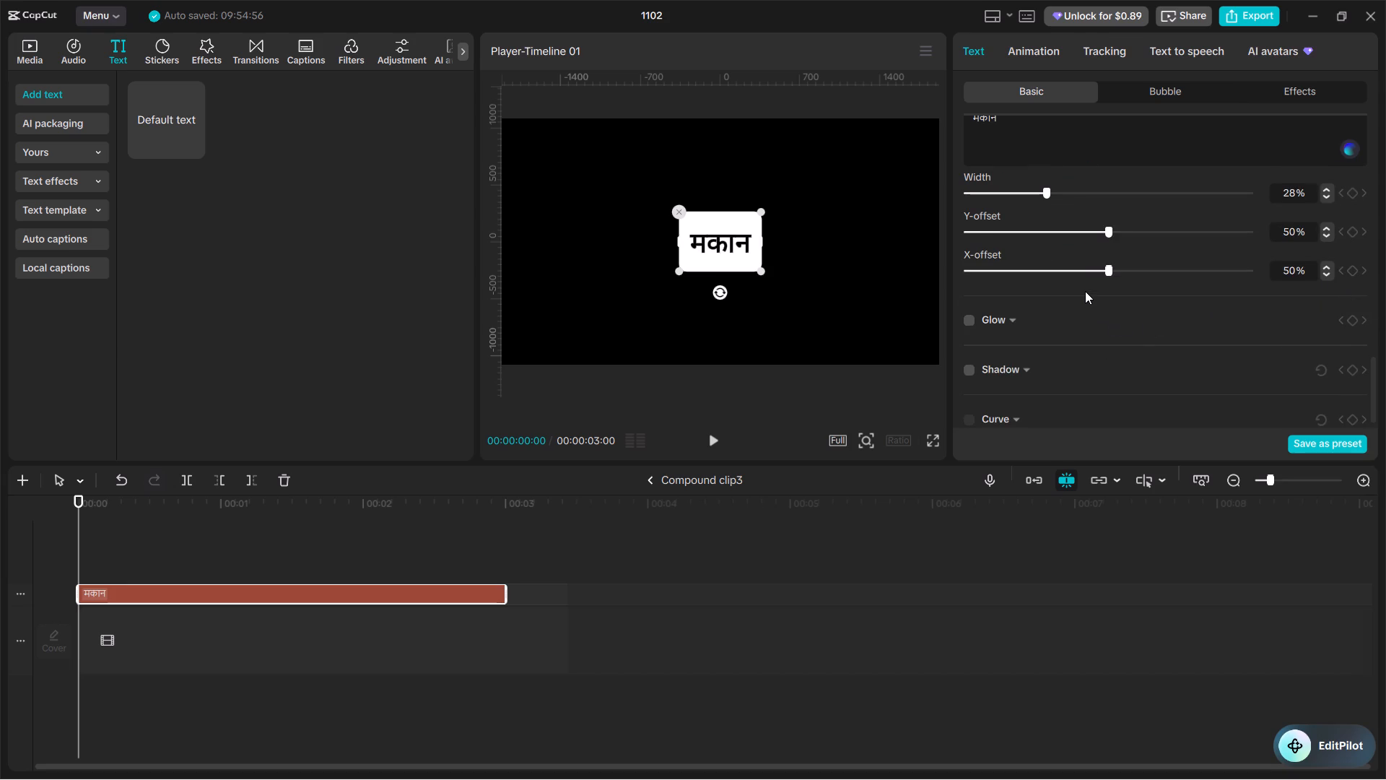
scroll(1085, 291, "down", 2)
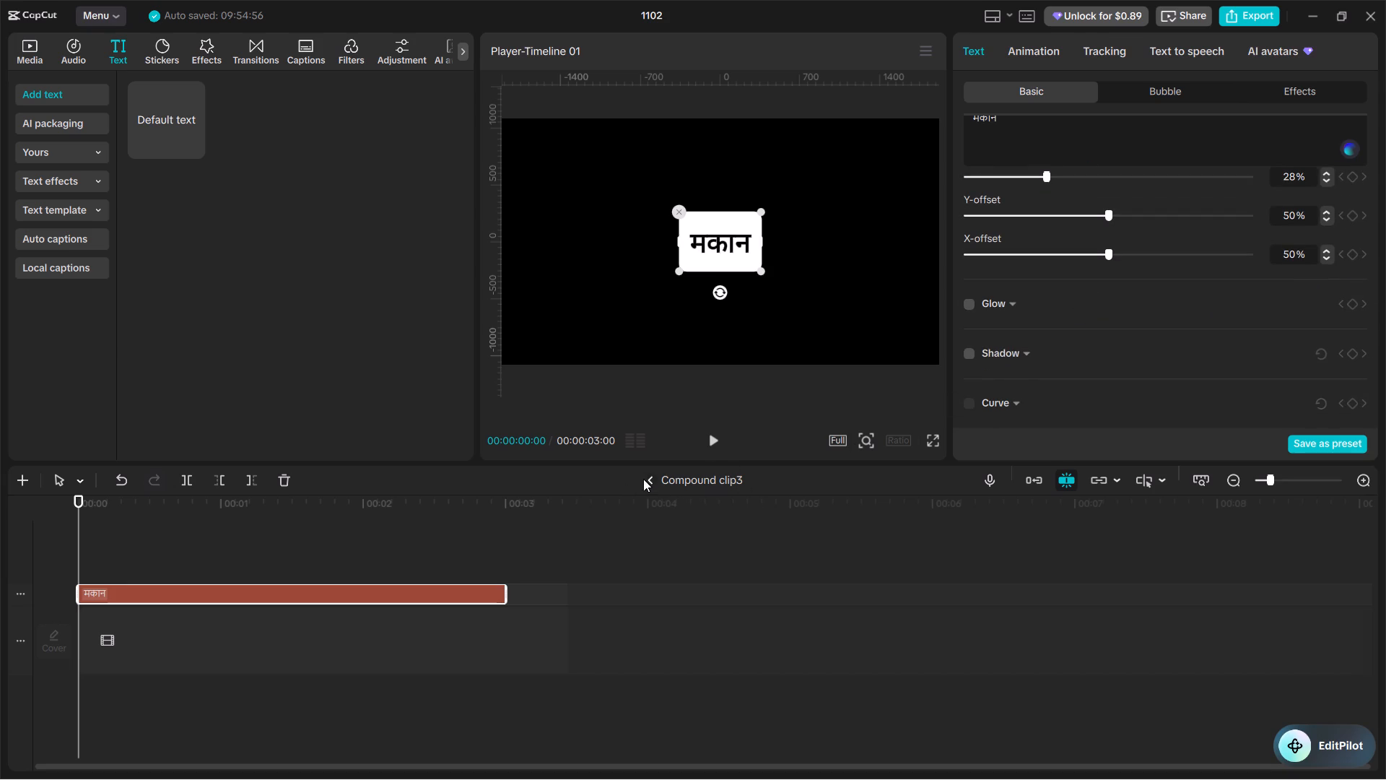
Return from the nested compound clips to the main timeline and play back the opening titles.
left_click(649, 477)
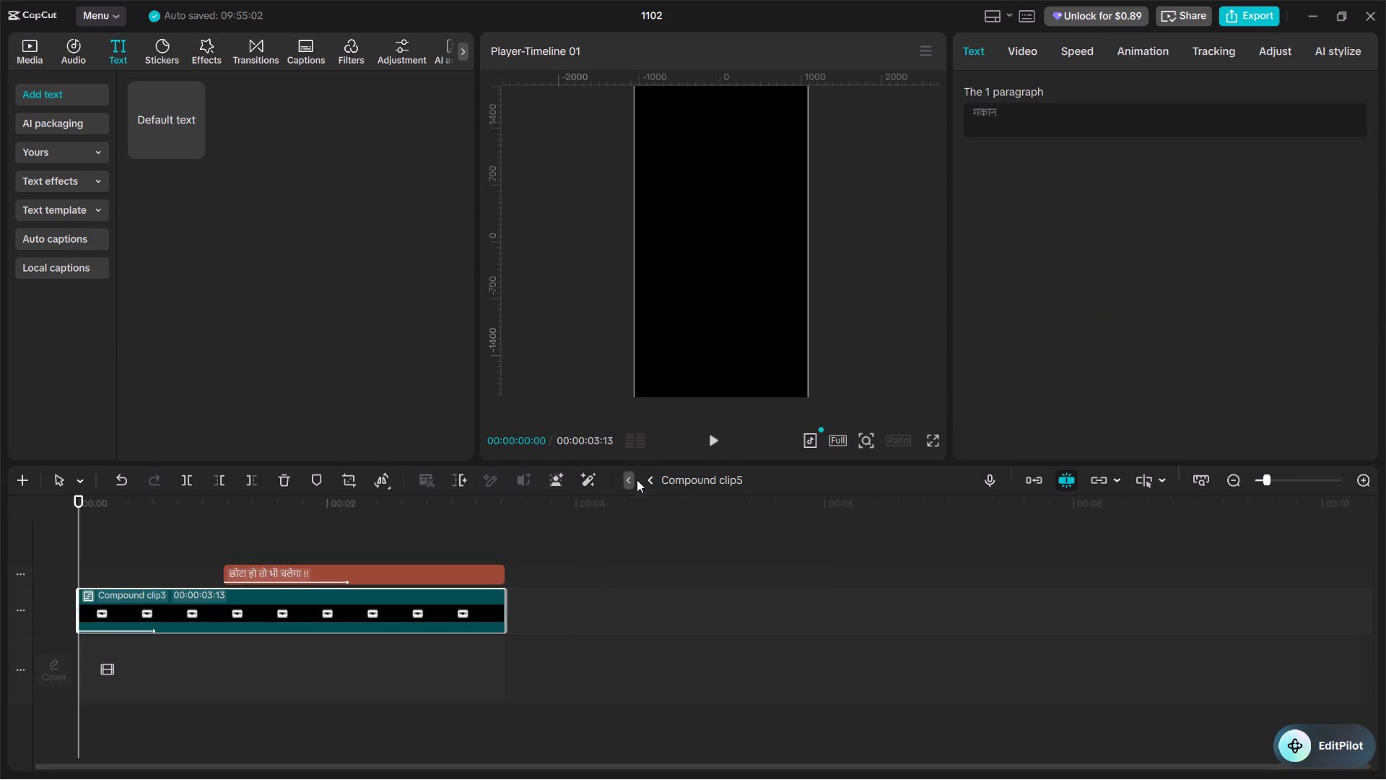
left_click(647, 478)
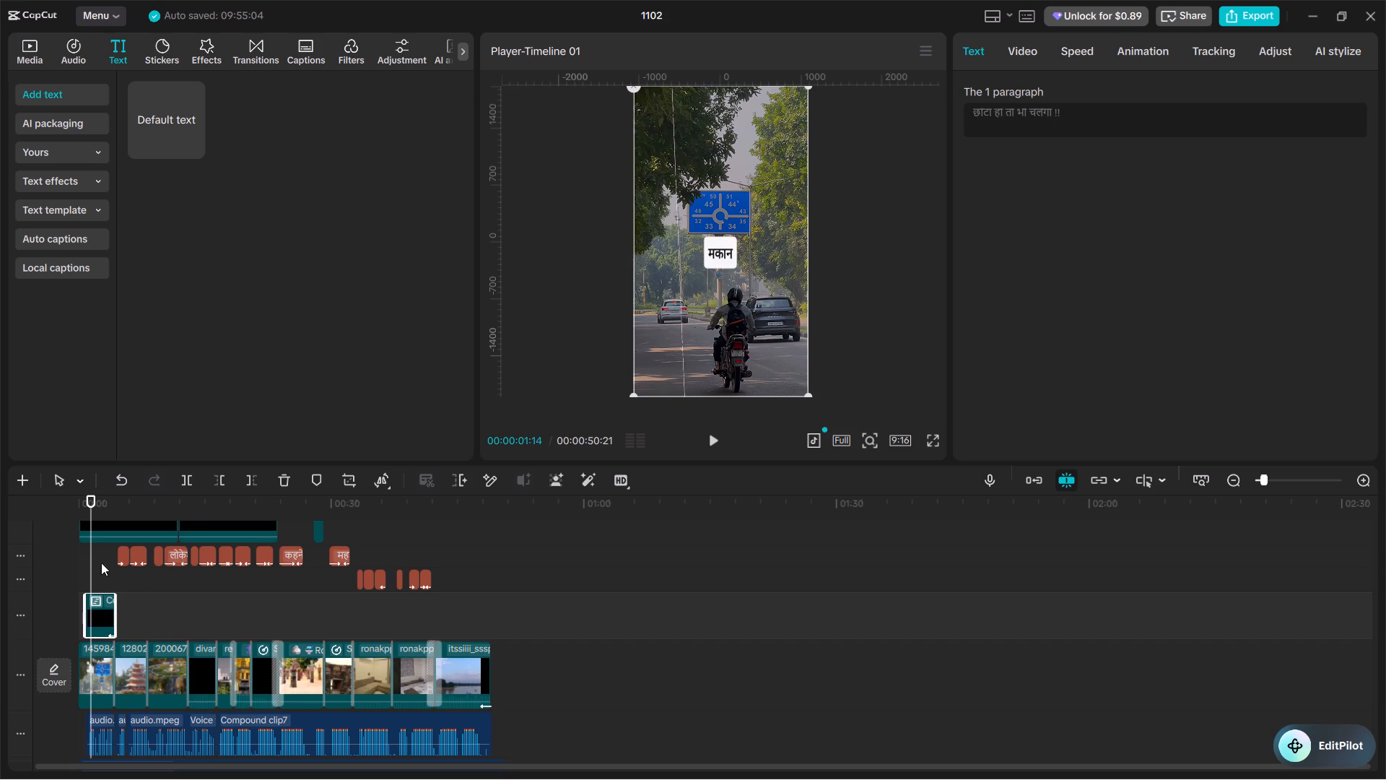
left_click_drag(90, 563, 56, 569)
key("space")
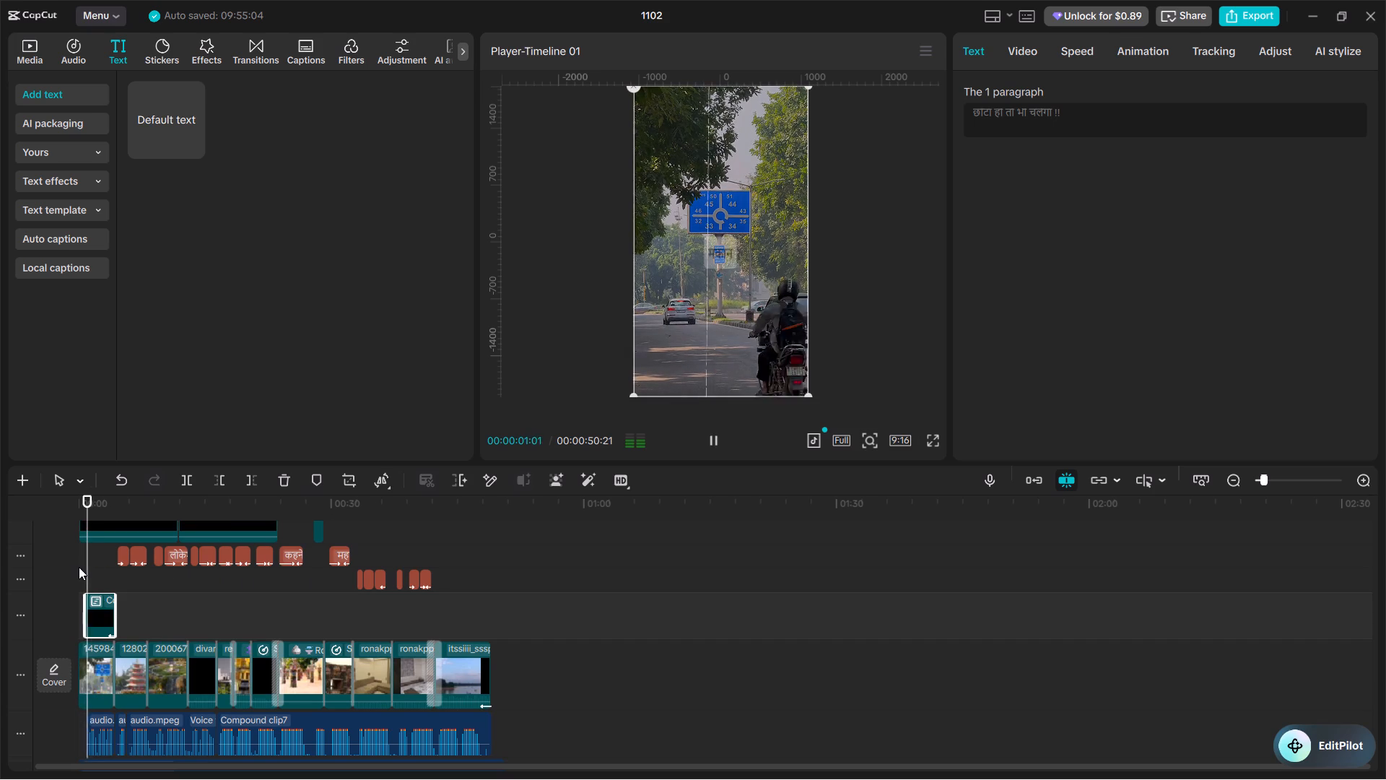
key("space")
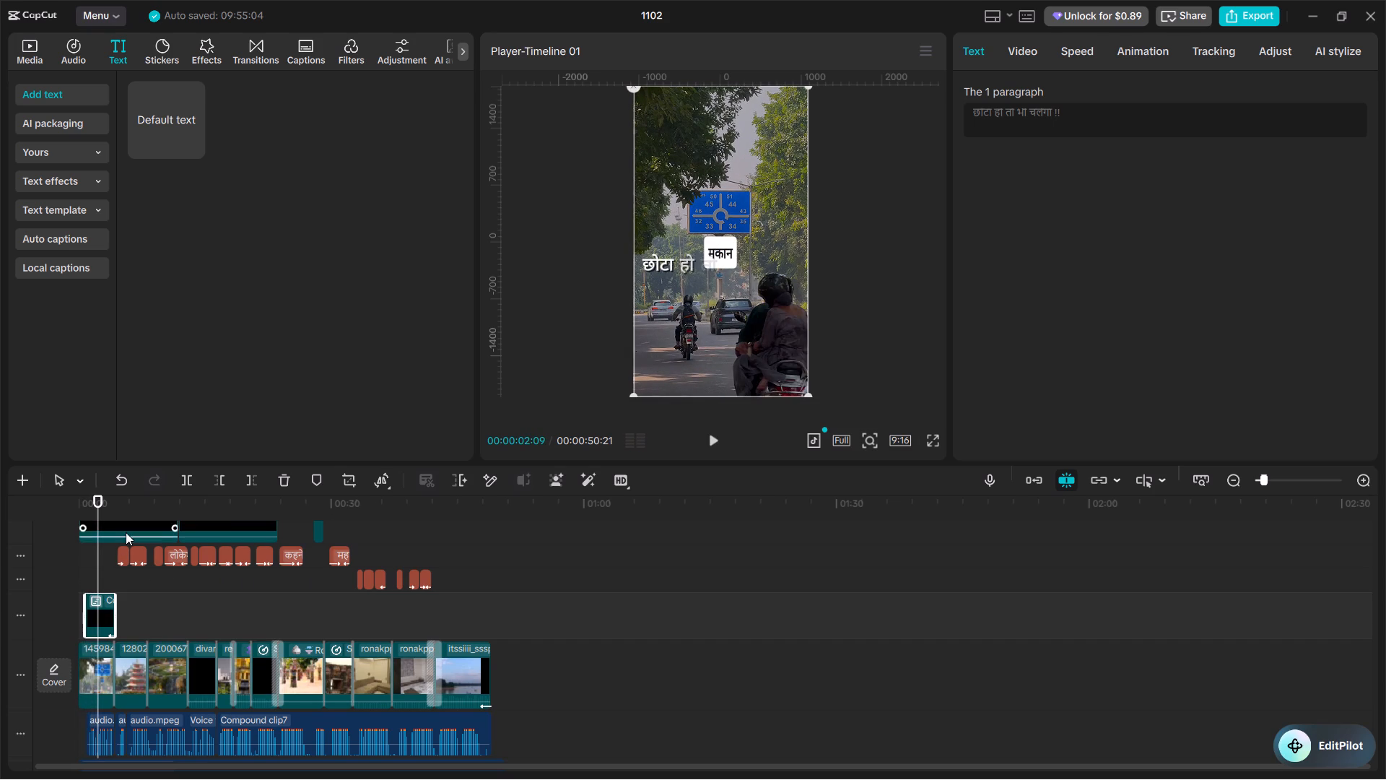
Apply the black-on-white preset style to the छोटा हो तो भी चलेगा !! text inside the opening compound clip, and return to the main timeline.
scroll(126, 532, "up", 2)
scroll(130, 584, "down", 1)
double_click(103, 626)
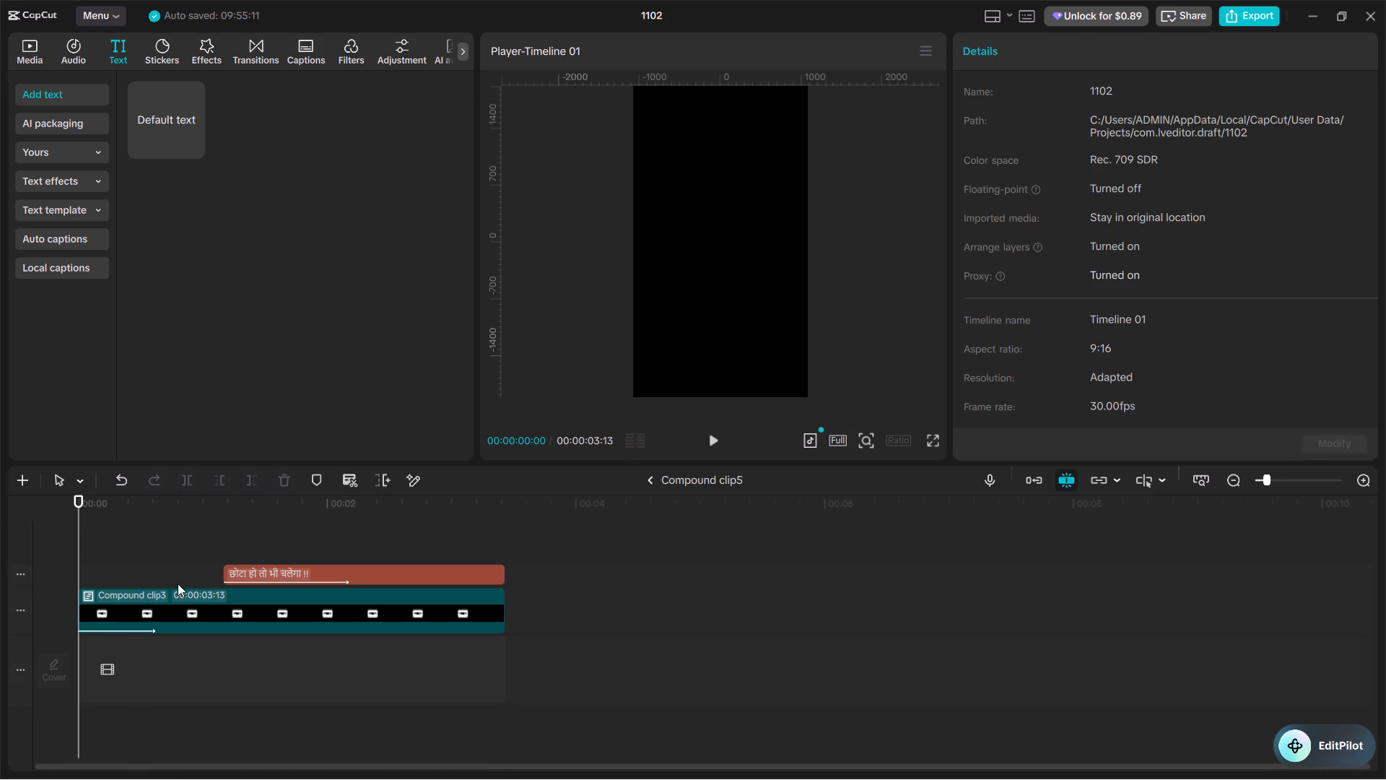
left_click(262, 581)
scroll(1227, 192, "down", 5)
scroll(1198, 254, "up", 2)
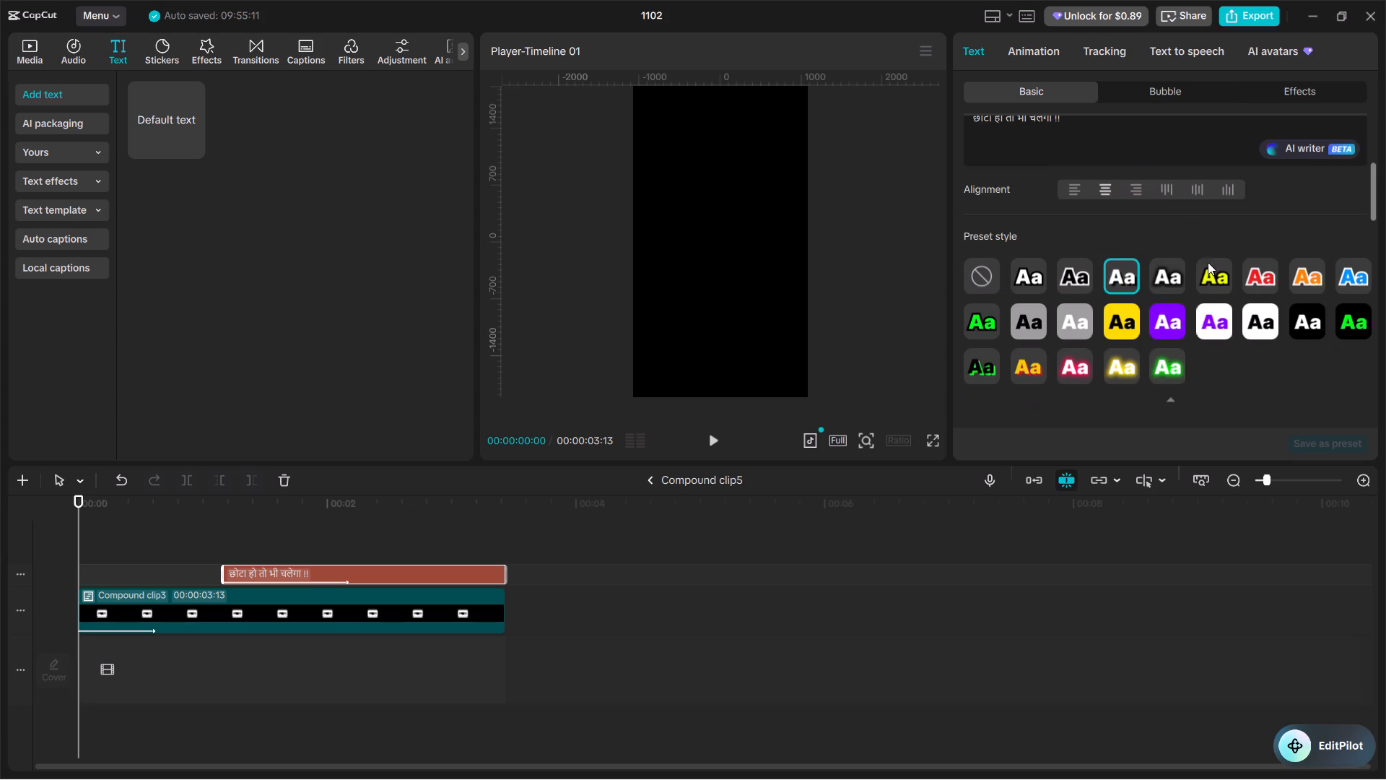
left_click(1265, 329)
left_click(653, 483)
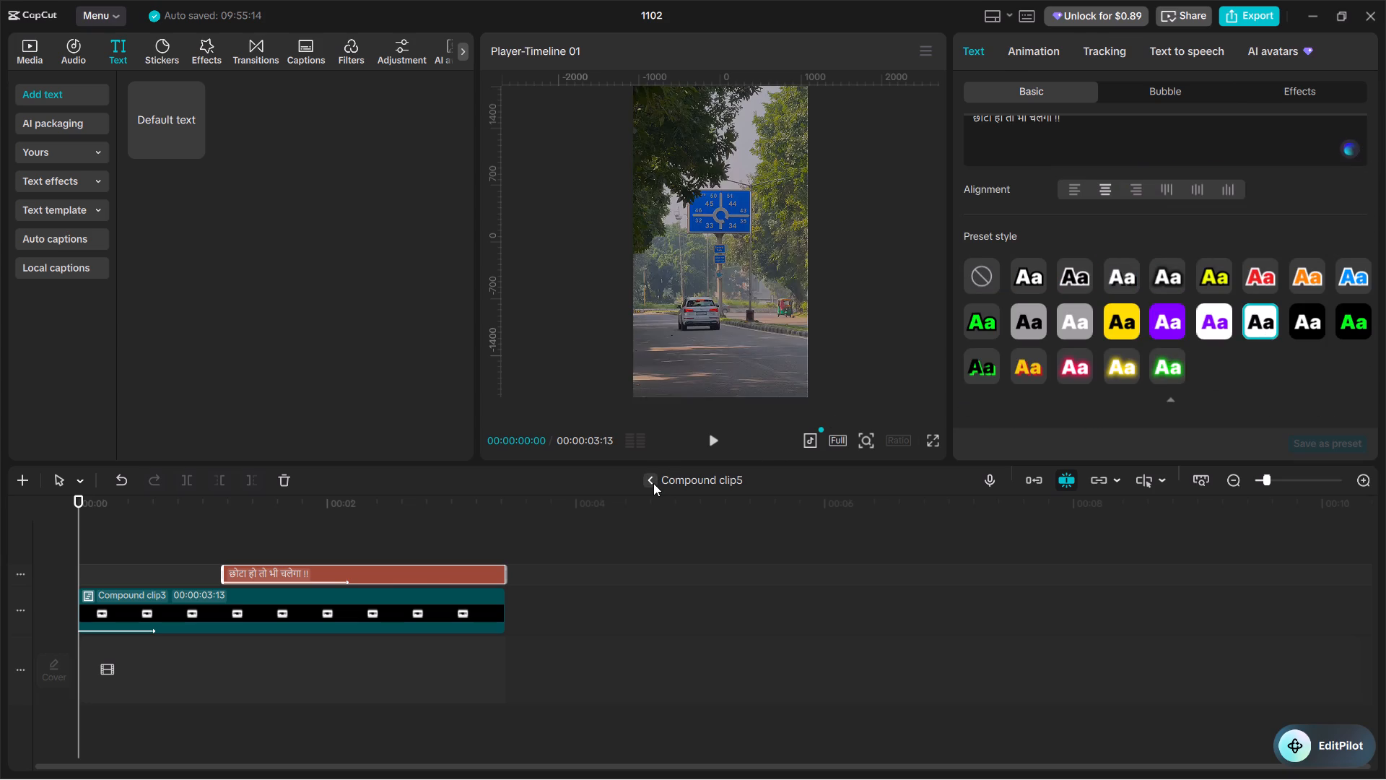
Reopen the opening compound clip, give the छोटा हो तो भी चलेगा !! text the second background style, and return to the main timeline.
scroll(293, 551, "up", 1)
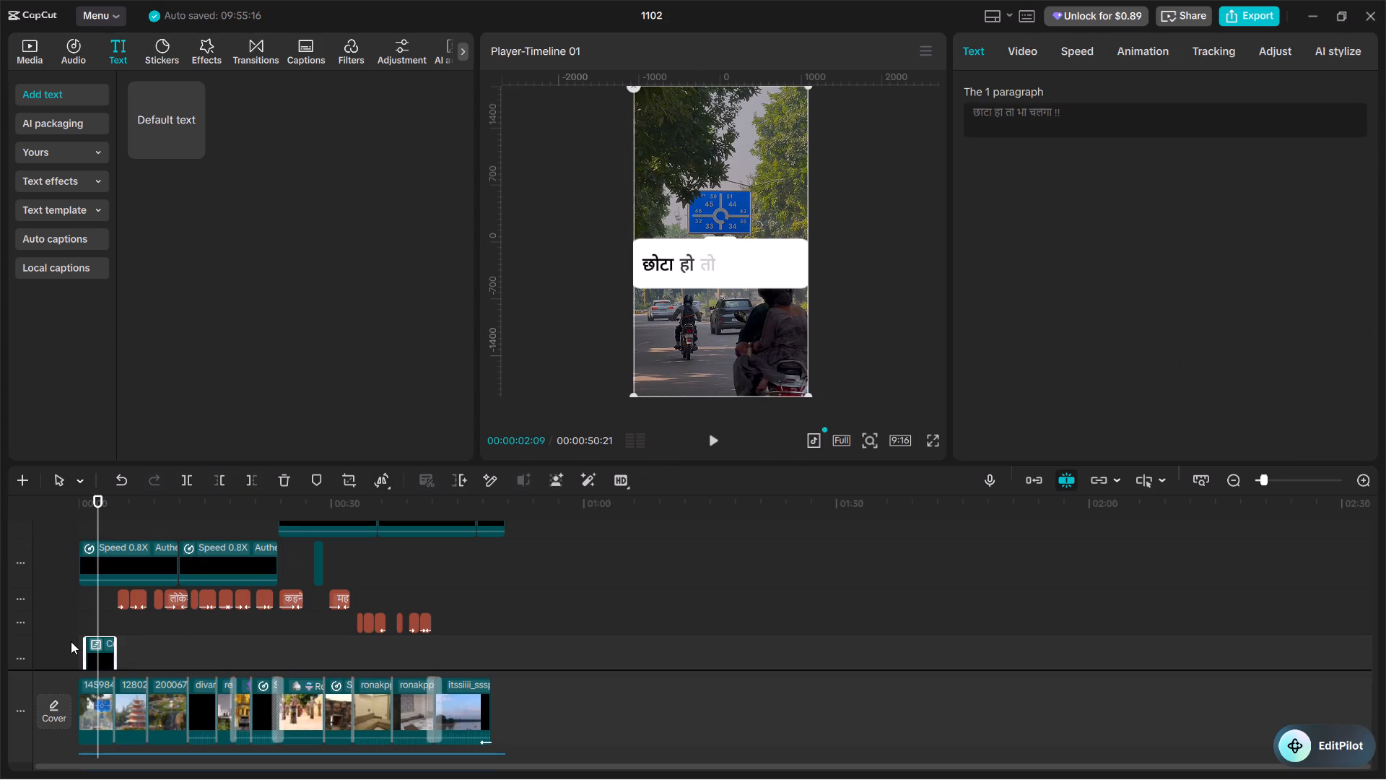
double_click(105, 652)
left_click(301, 572)
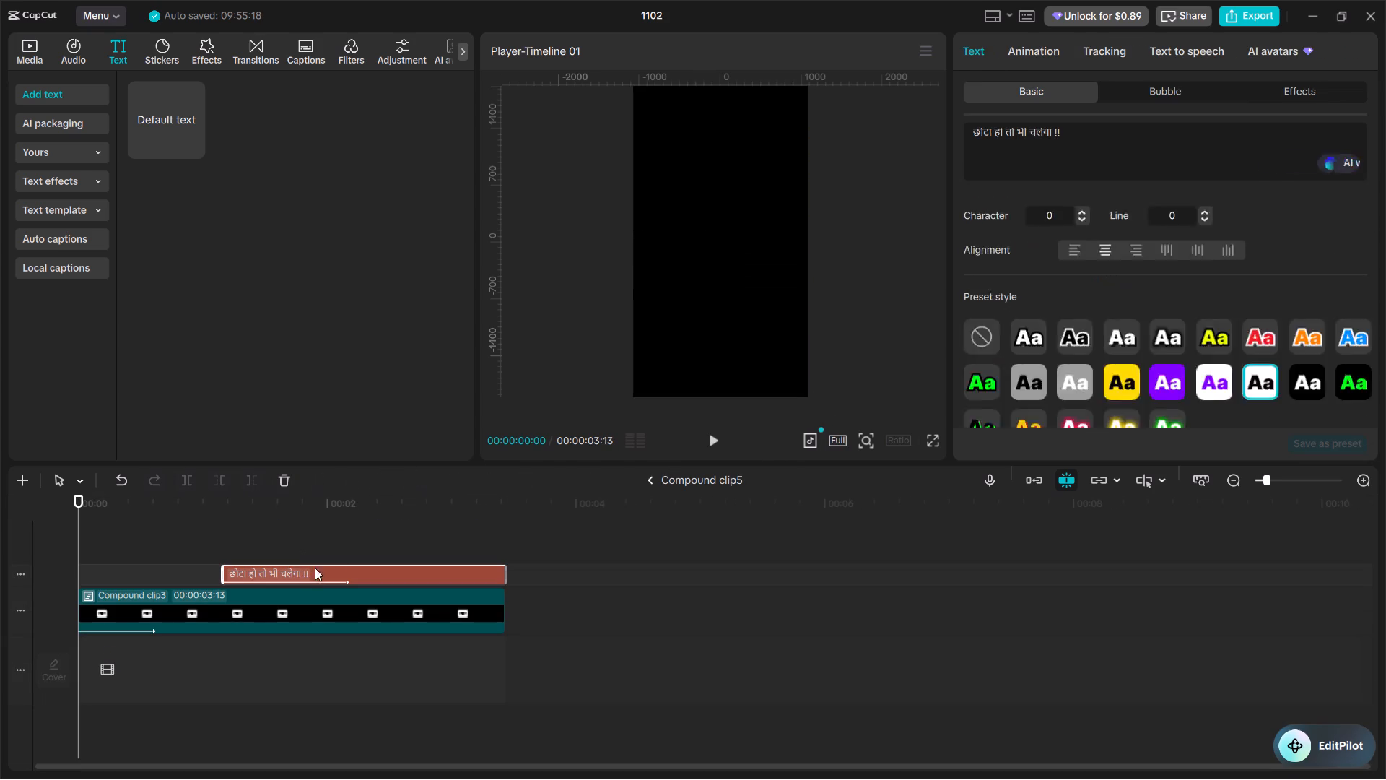
scroll(1239, 243, "down", 6)
scroll(1190, 292, "down", 6)
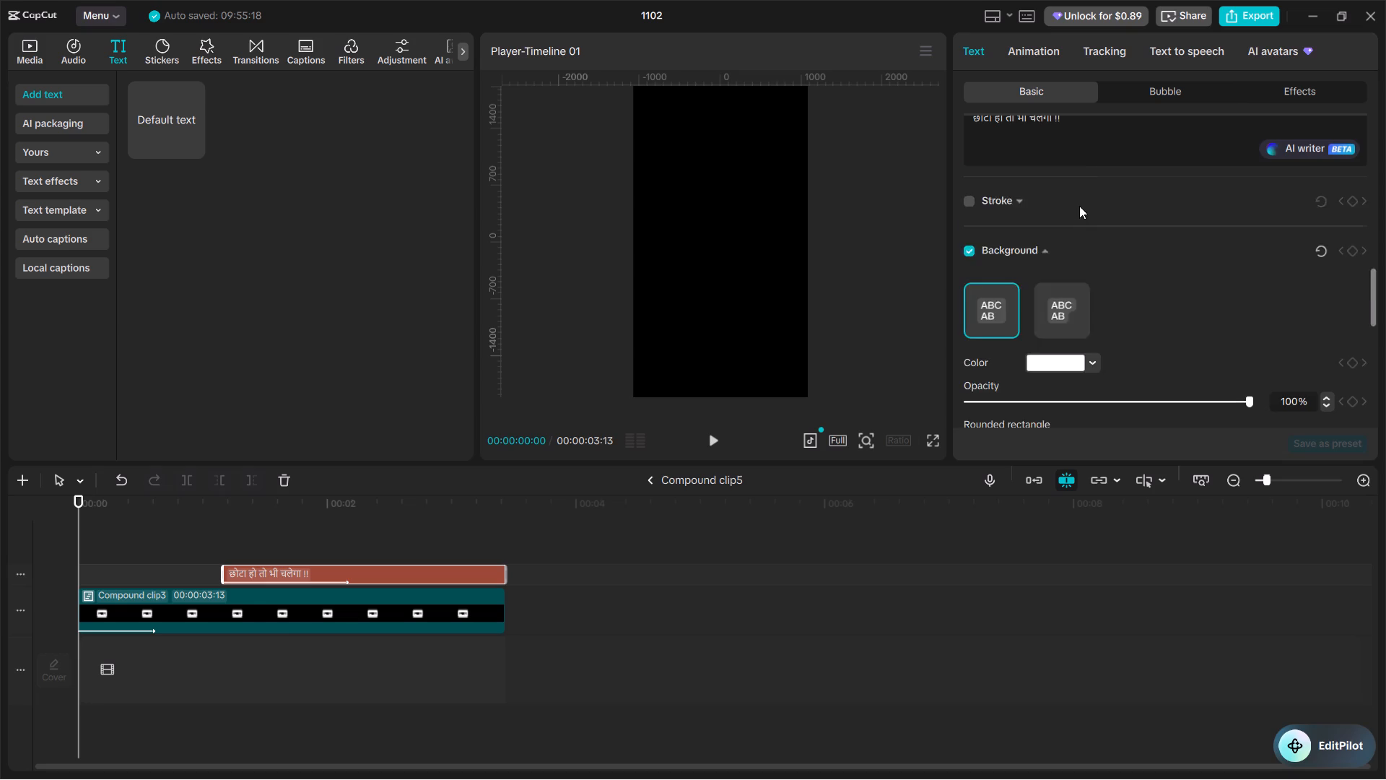
scroll(1078, 212, "up", 1)
left_click(1071, 239)
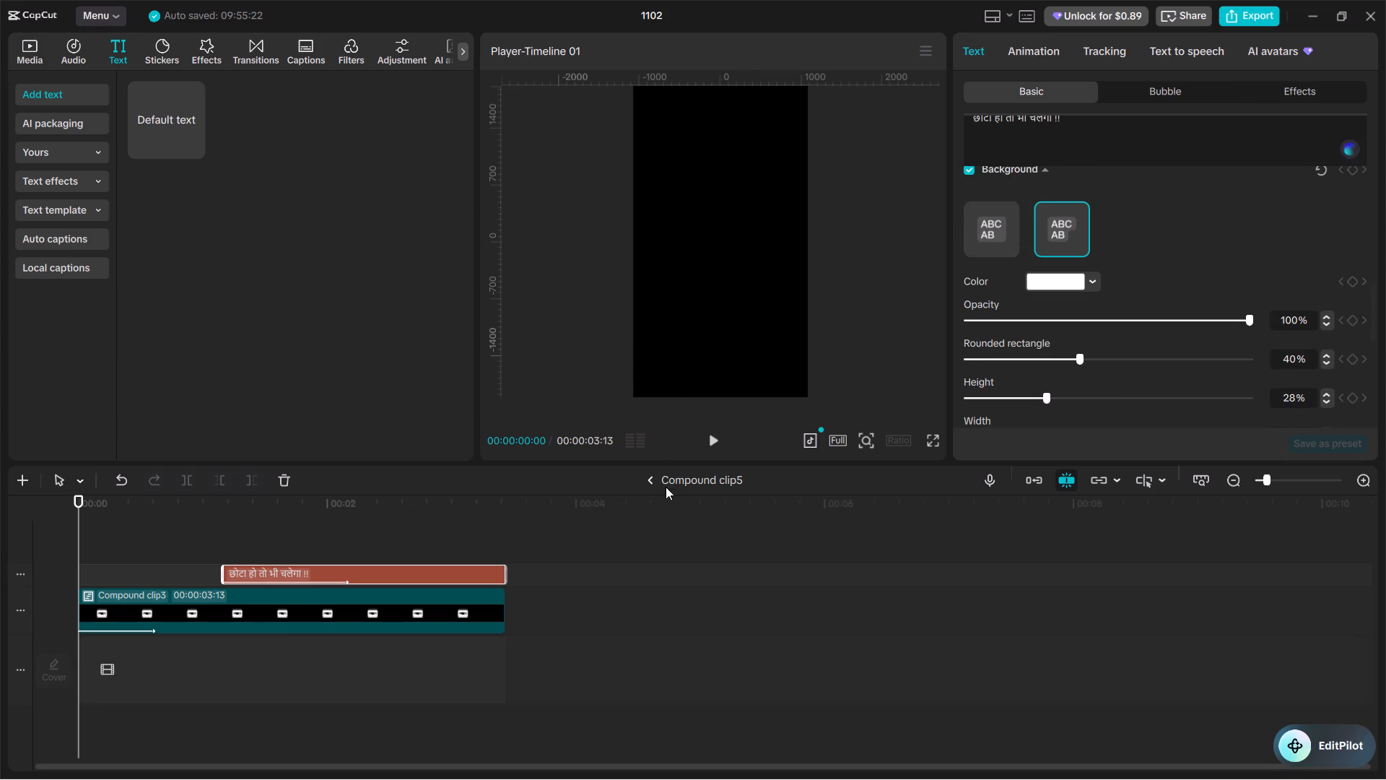
left_click(648, 479)
Play back the opening titles on the main timeline.
key("space")
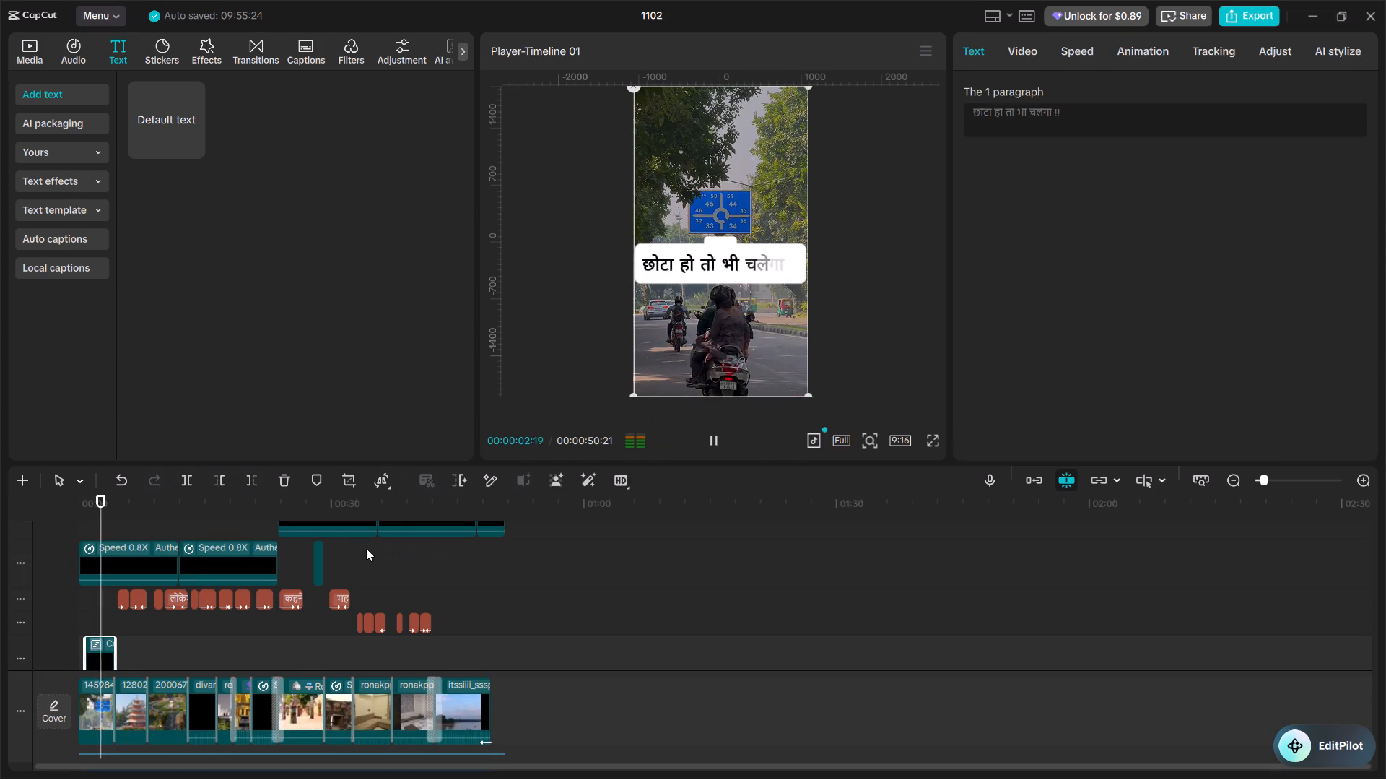
key("space")
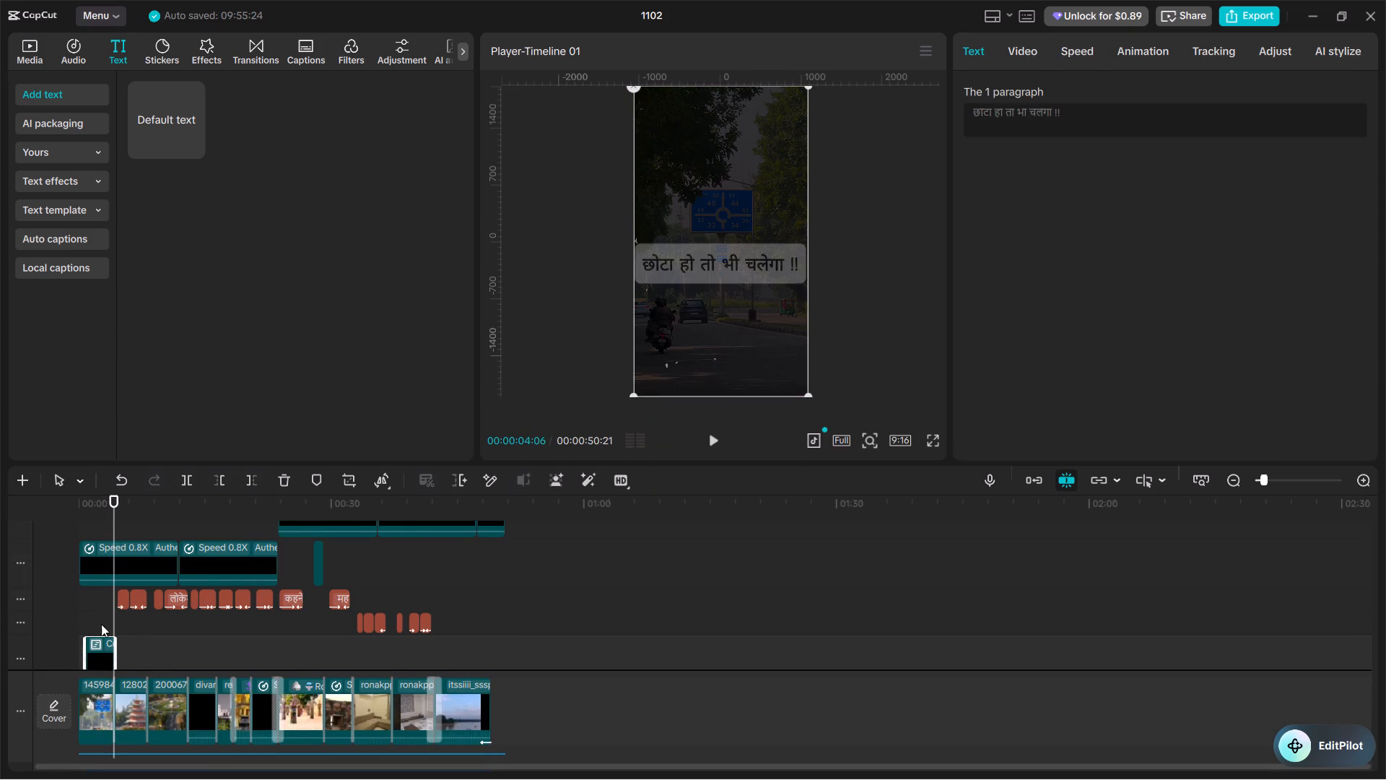
left_click(90, 612)
left_click_drag(90, 612, 78, 609)
key("space")
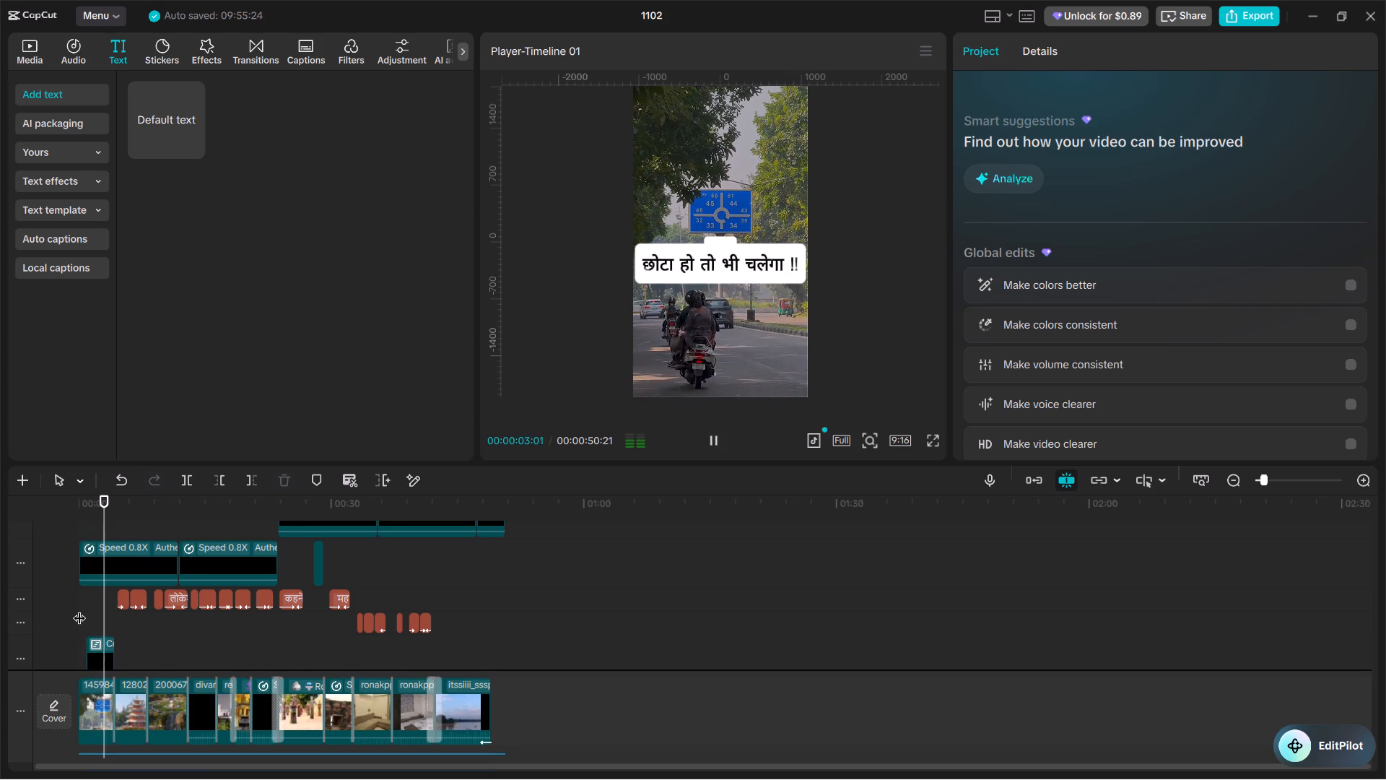
key("space")
Inside the opening compound clip, split Compound clip3 where the छोटा हो तो भी चलेगा !! text starts, delete the remainder, and return to the main timeline.
scroll(95, 640, "down", 4)
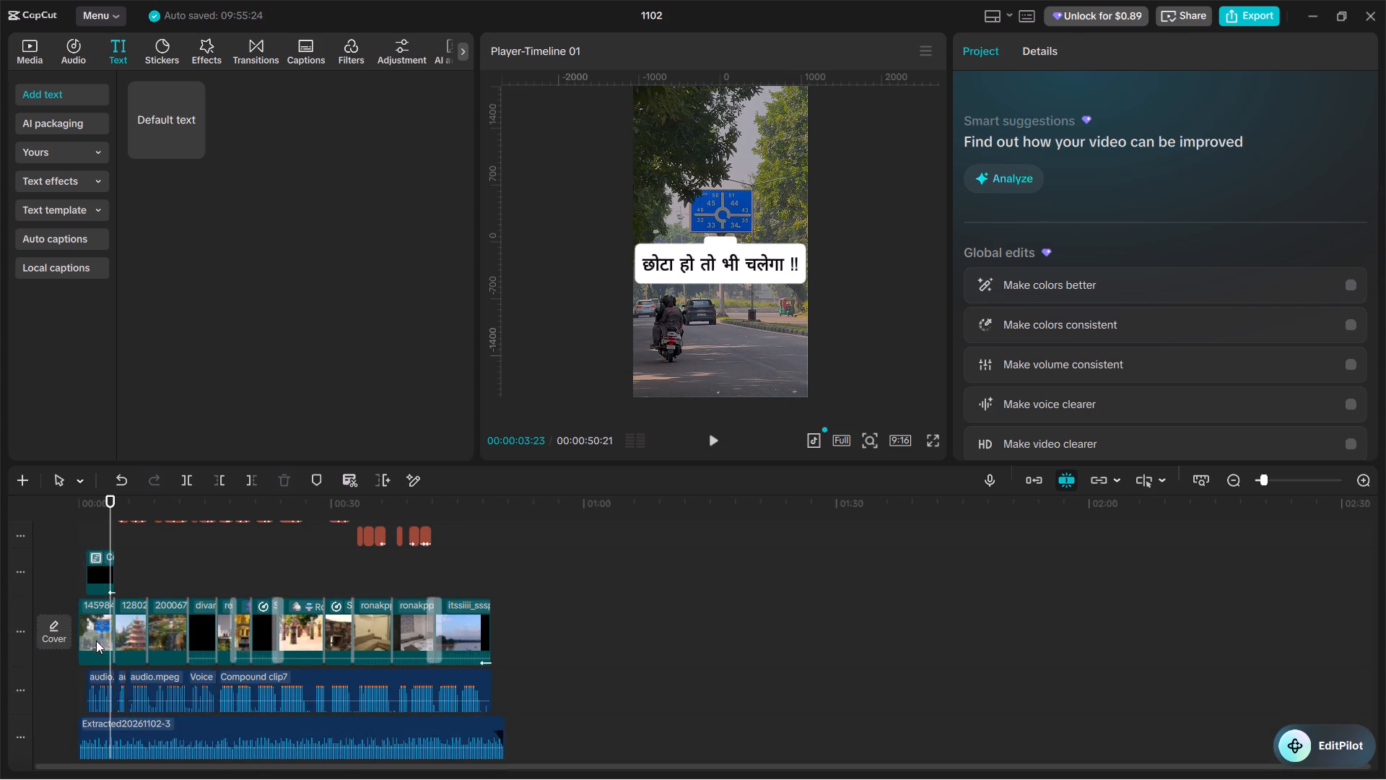
scroll(97, 641, "up", 3)
double_click(103, 633)
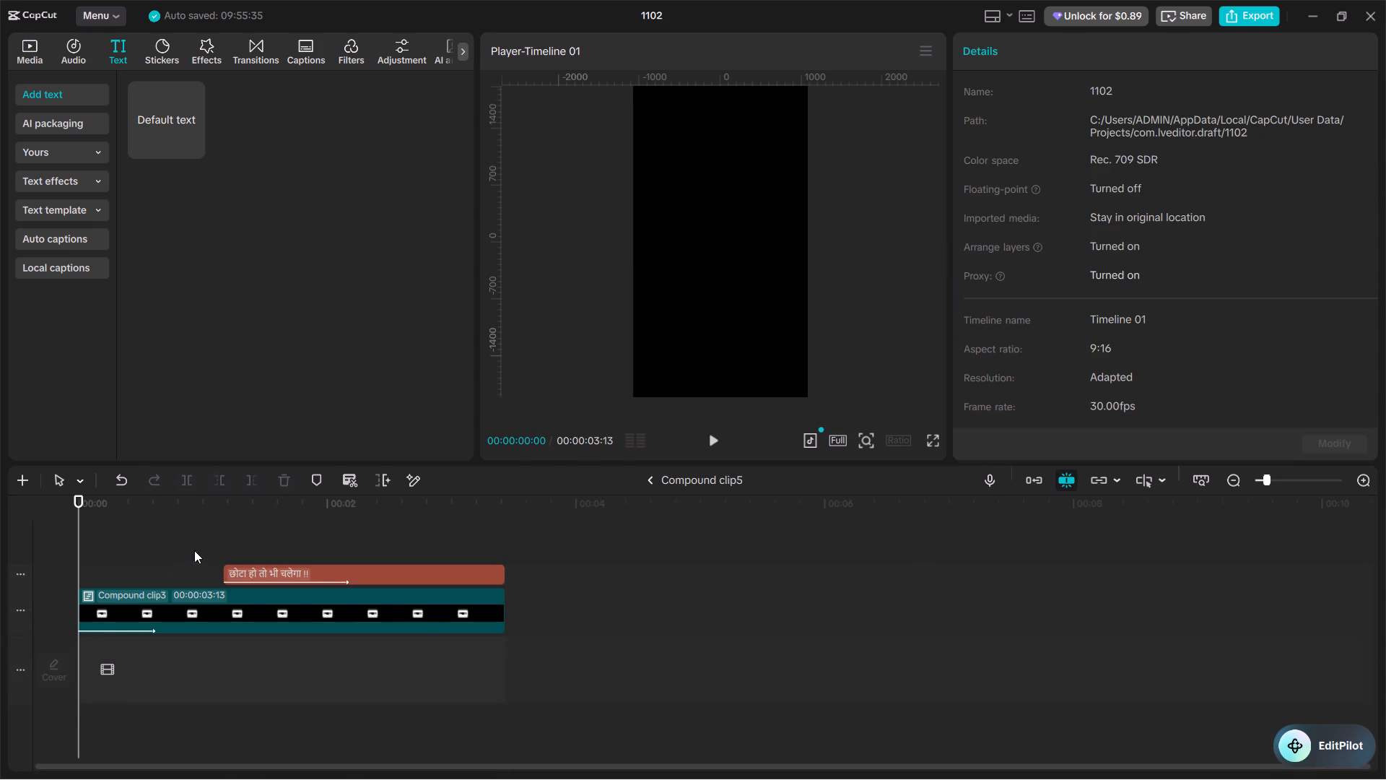
double_click(222, 535)
left_click(204, 606)
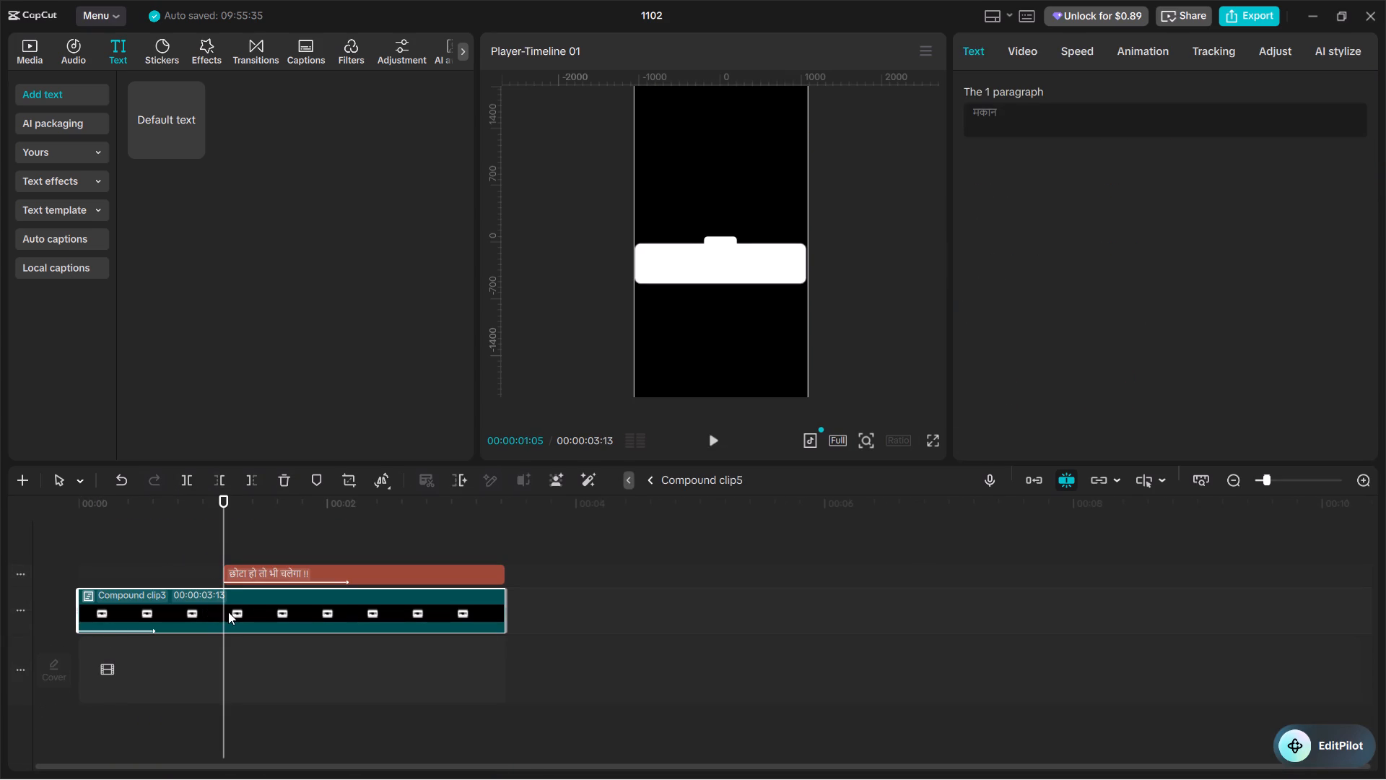
key("ctrl+b")
key("BackSpace")
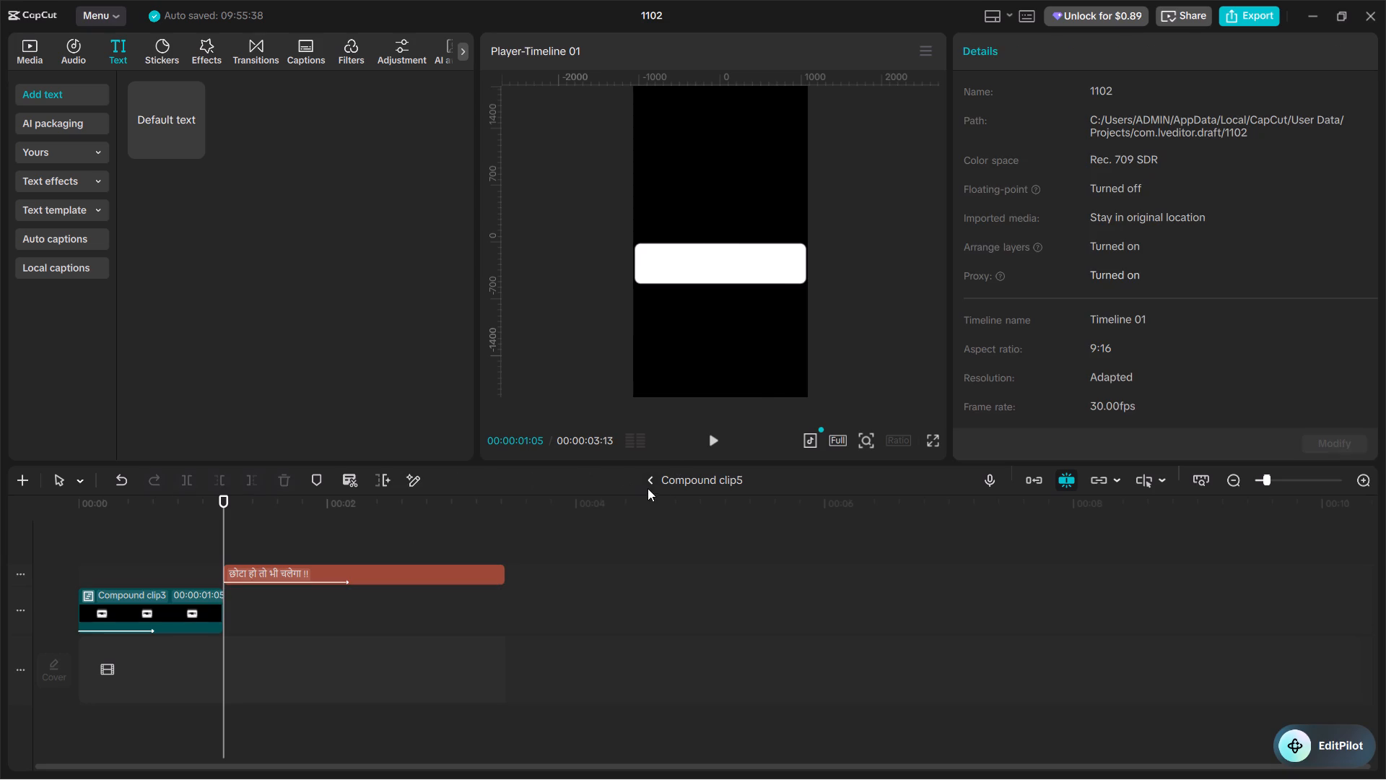
left_click(653, 477)
Play back the opening titles to check the switch from मकान to छोटा हो तो भी चलेगा !!.
left_click(92, 589)
key("space")
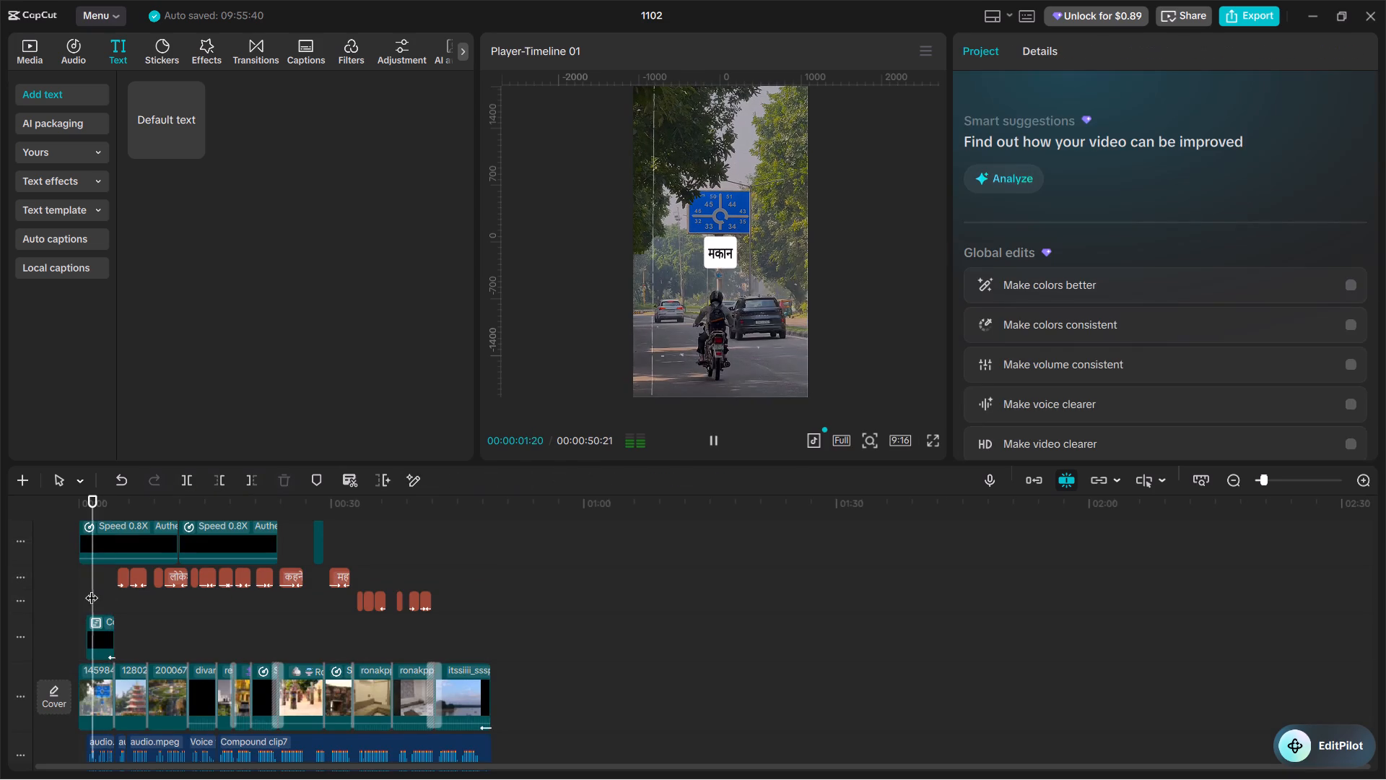
left_click(75, 589)
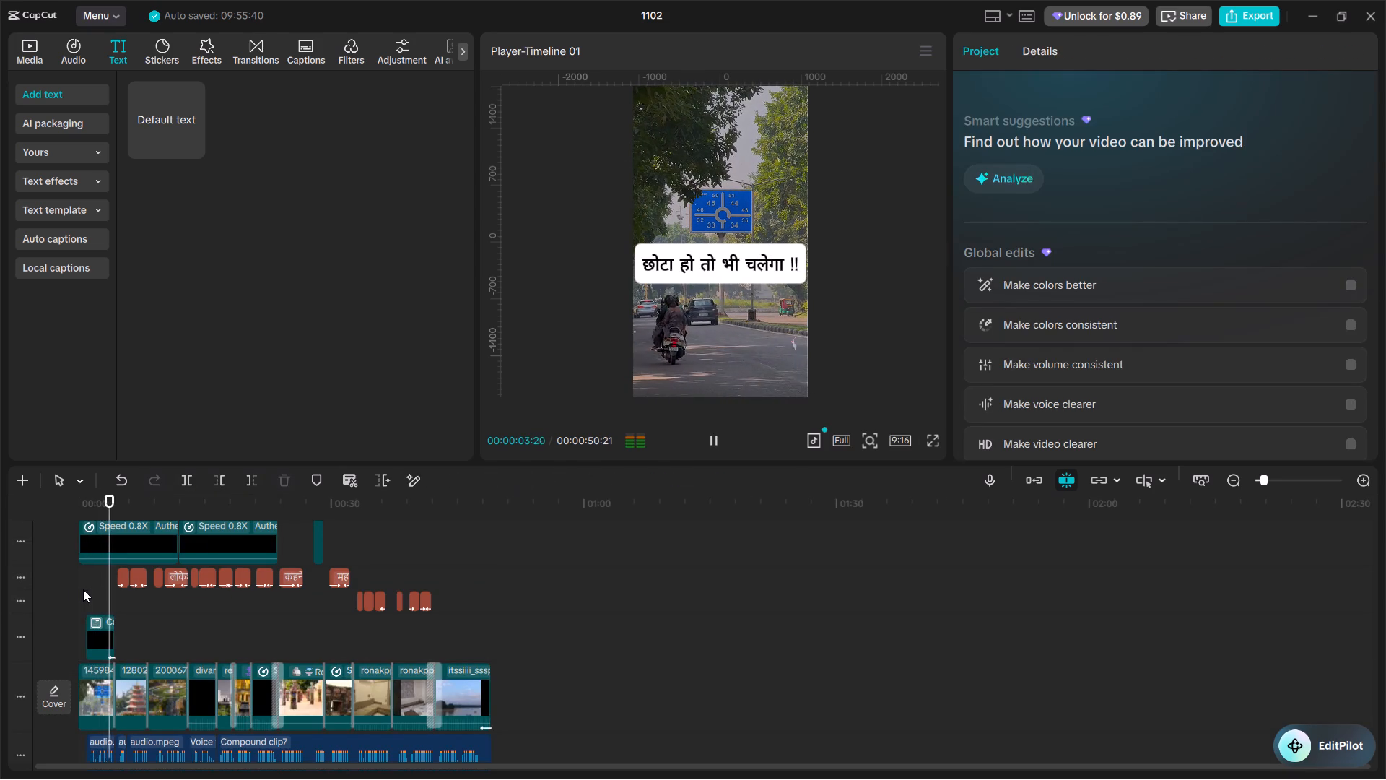
left_click(90, 594)
key("space")
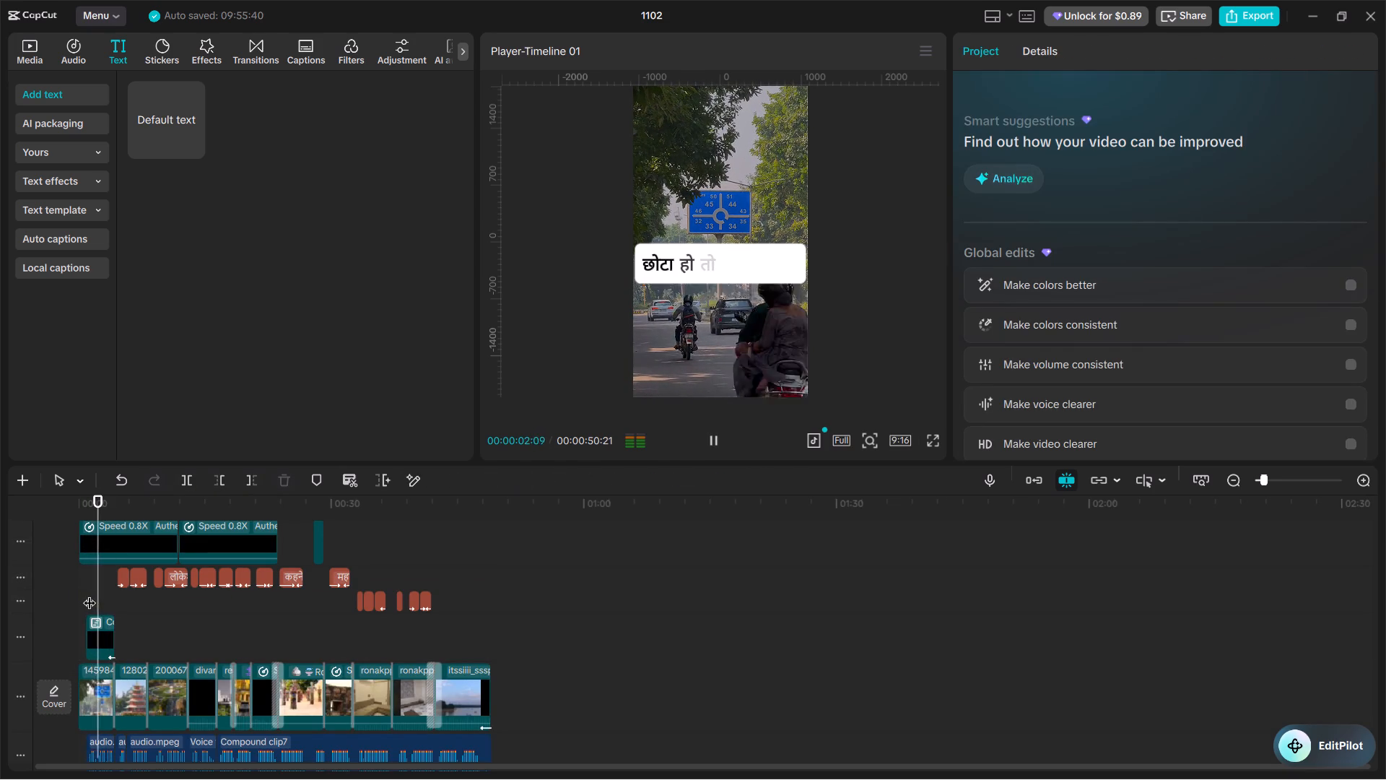
key("space")
Inside the nested Compound clip3, widen the मकान text box and scale it up slightly, and return to the main timeline.
double_click(100, 634)
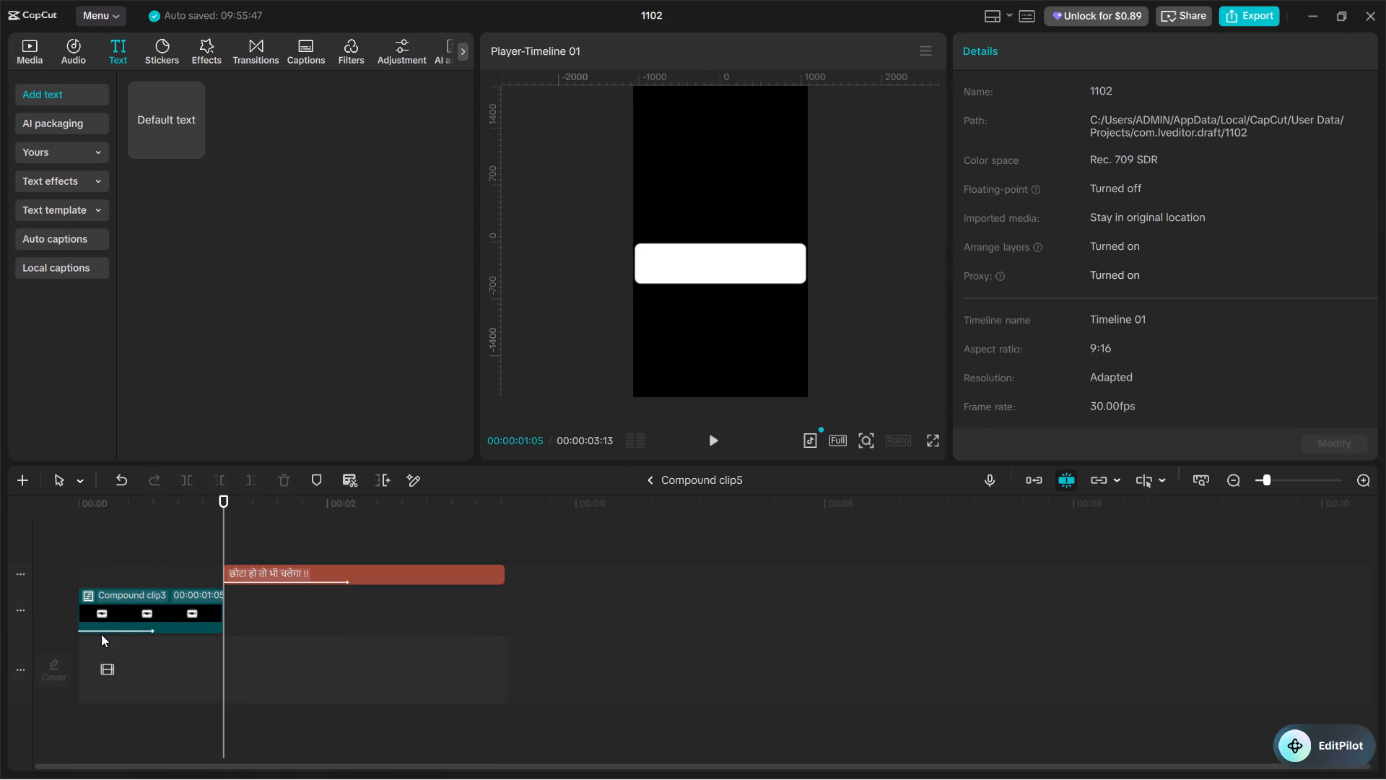
left_click(187, 604)
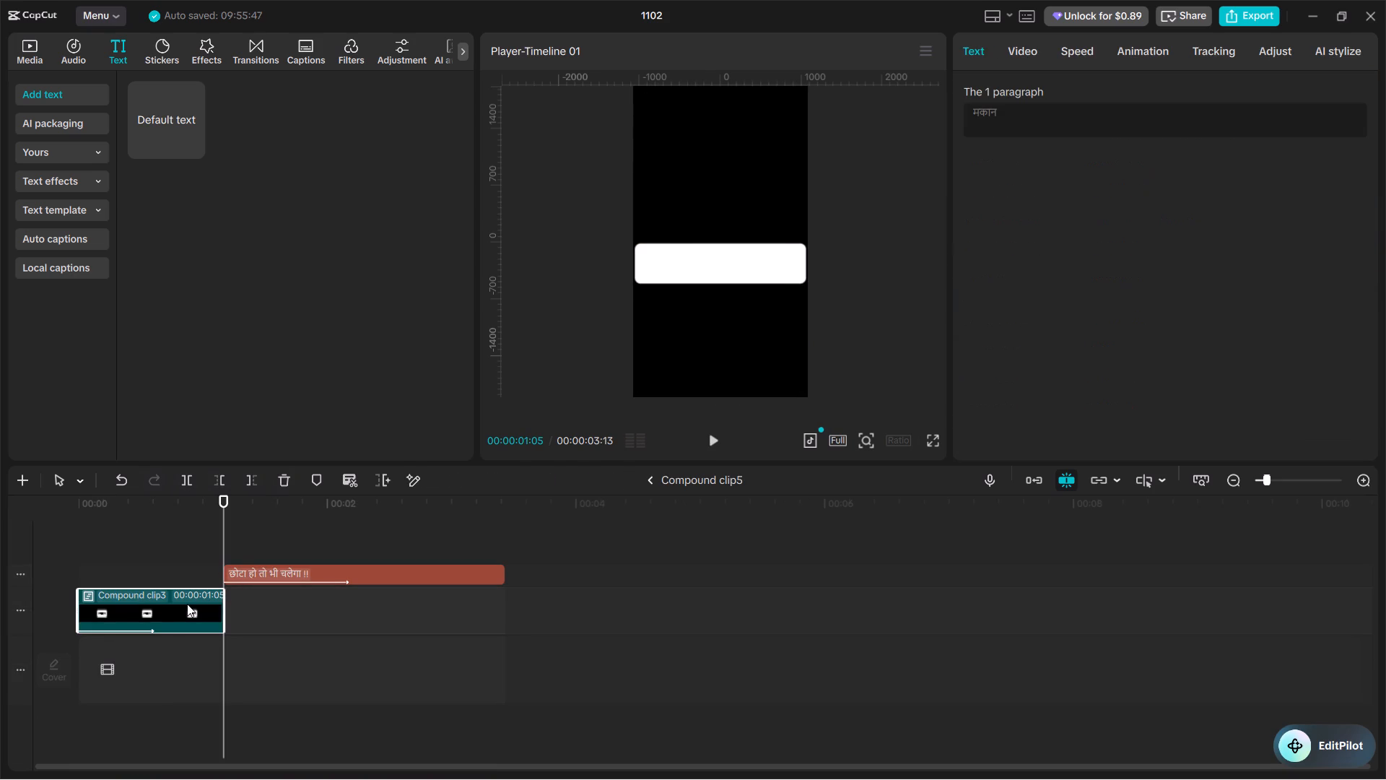
double_click(185, 610)
left_click(200, 585)
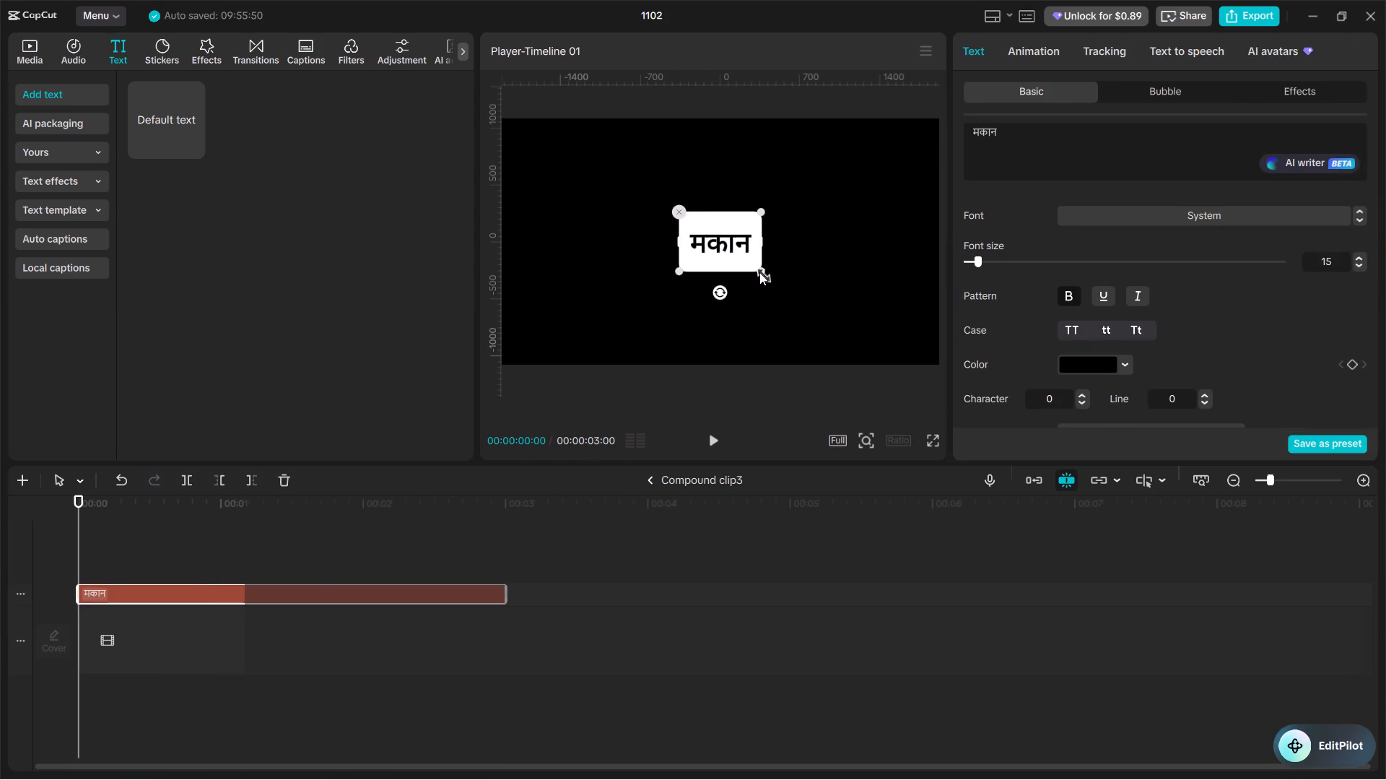
left_click_drag(760, 240, 775, 241)
left_click_drag(777, 266, 783, 281)
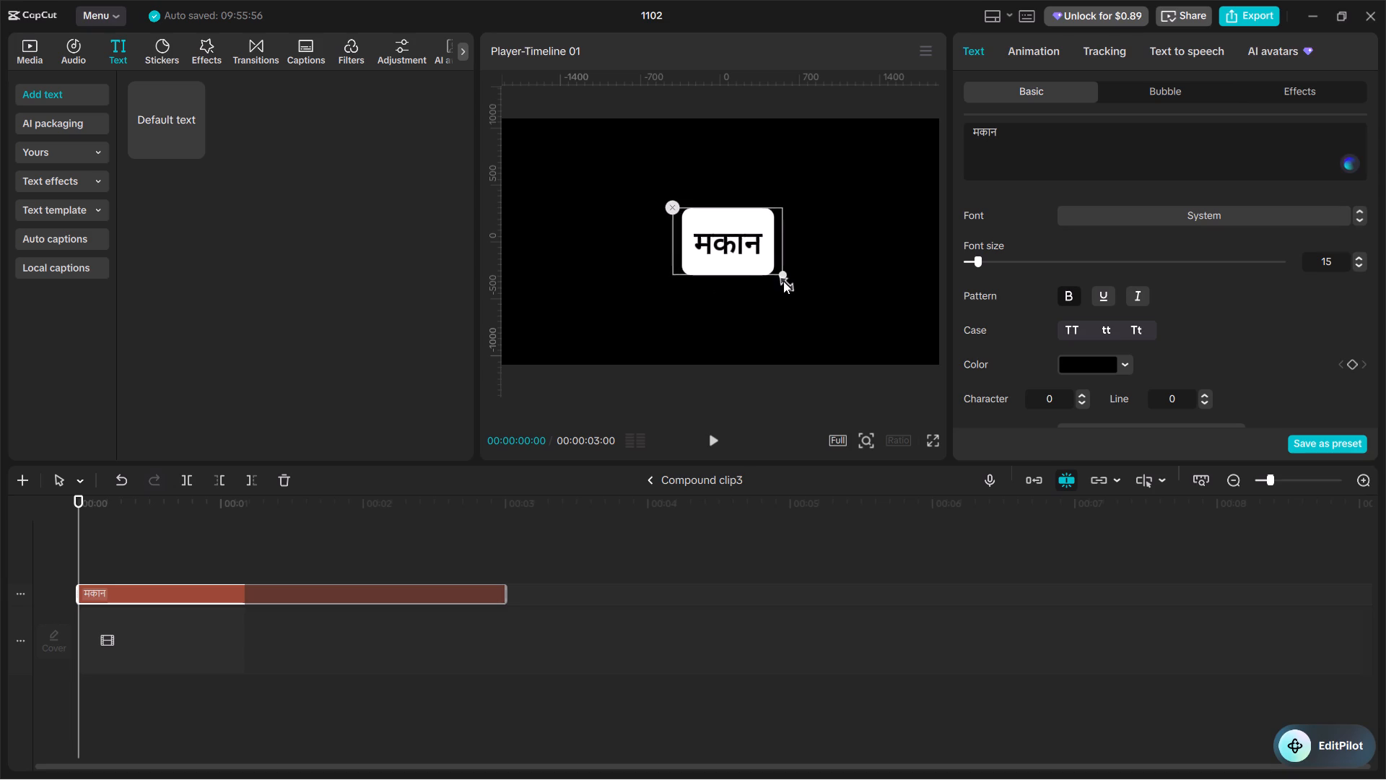
left_click_drag(783, 281, 785, 277)
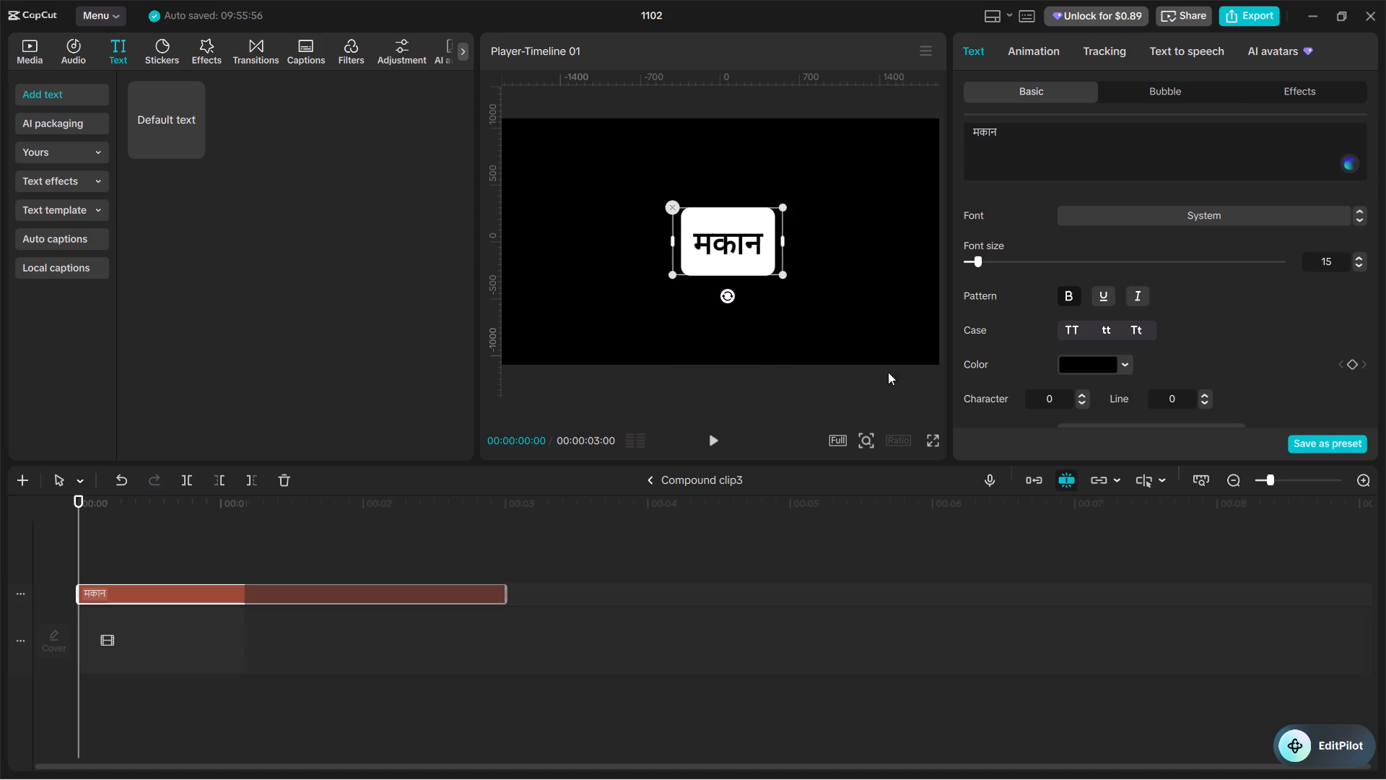
left_click(651, 474)
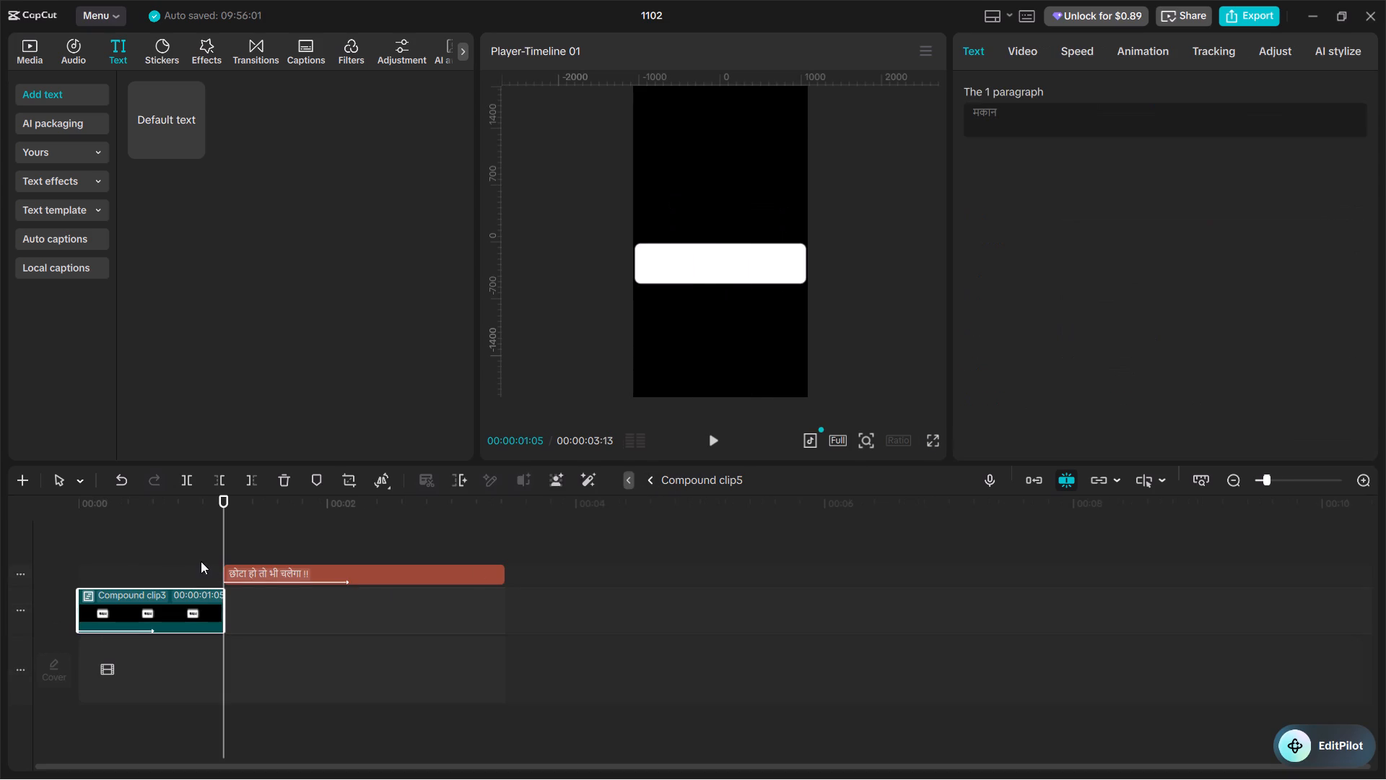
left_click(201, 561)
left_click(645, 480)
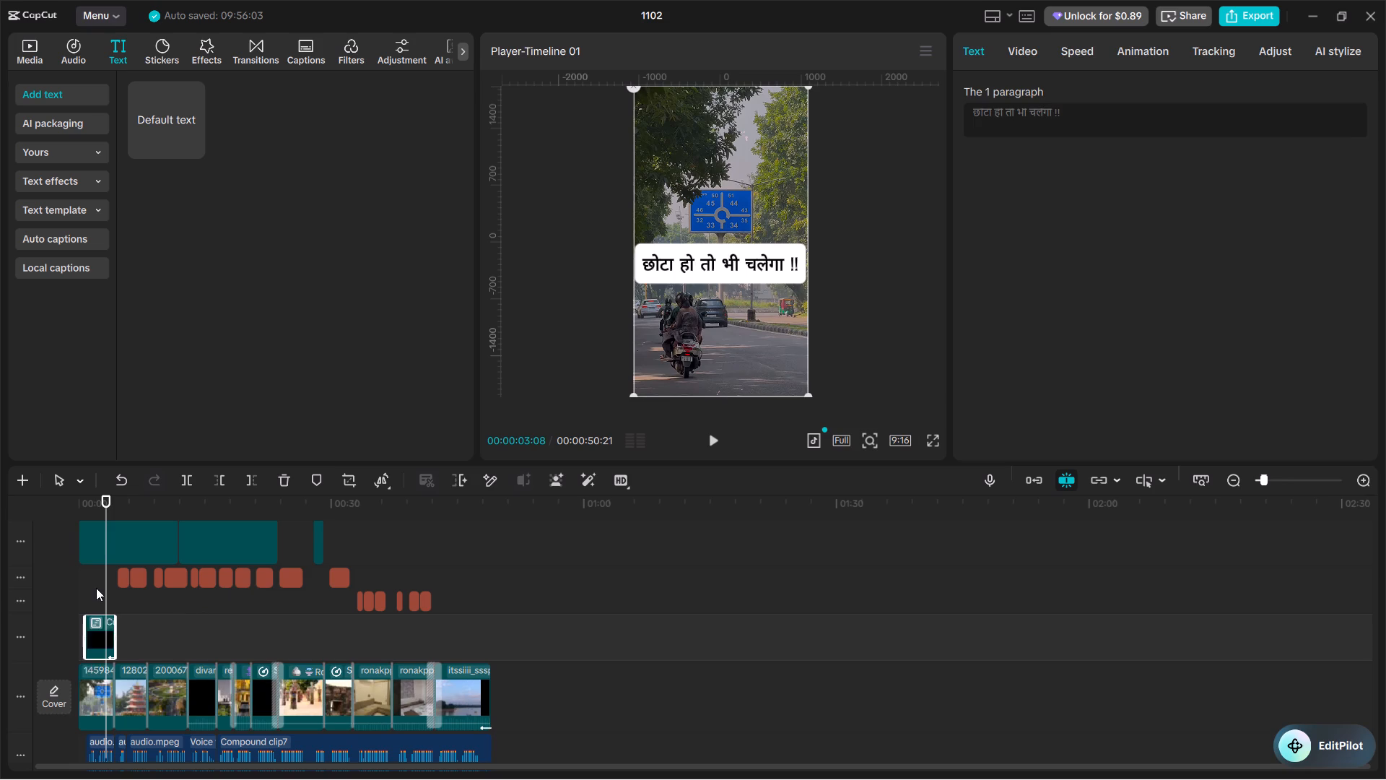
Play back the opening titles and the start of the मकान title over the pagoda clip.
left_click(96, 588)
left_click_drag(96, 588, 79, 583)
key("space")
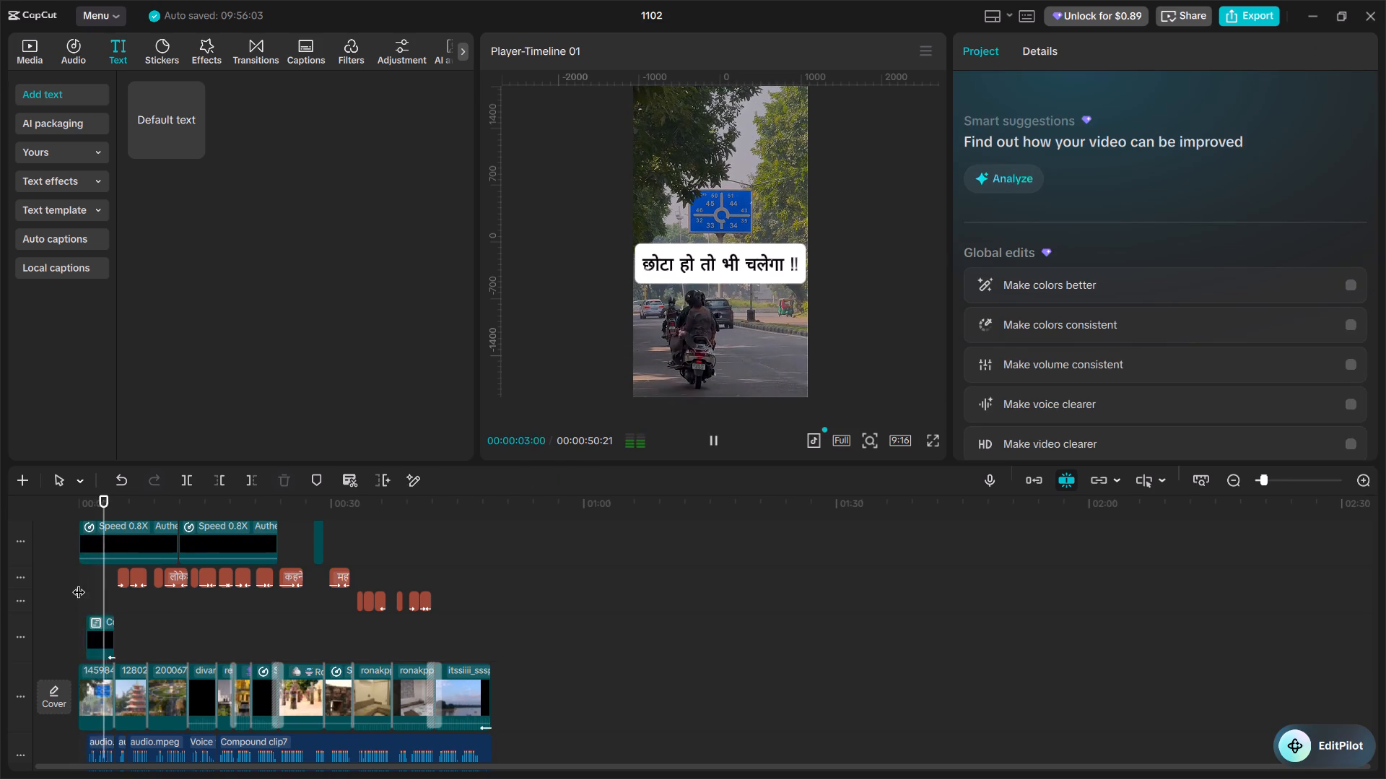
key("space")
left_click(97, 637)
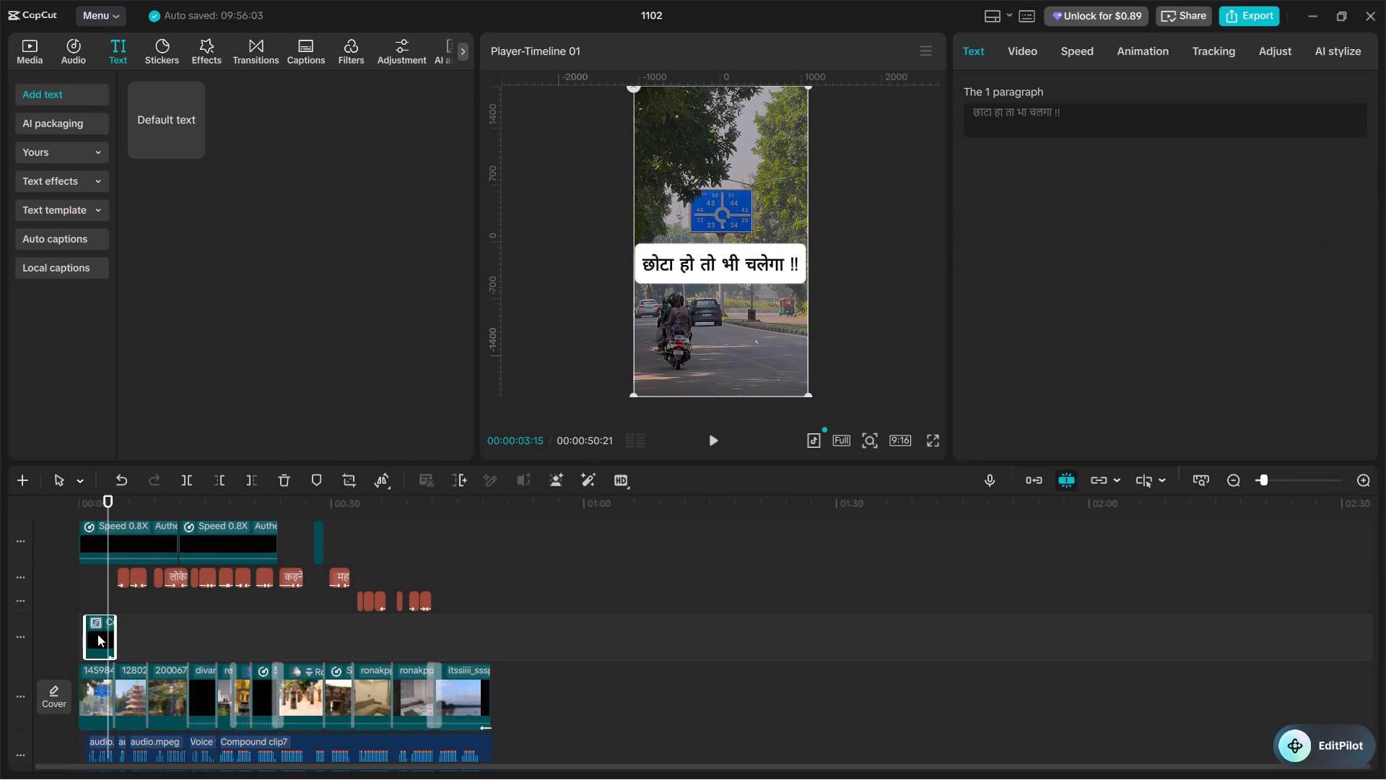
left_click(97, 586)
left_click_drag(97, 586, 118, 592)
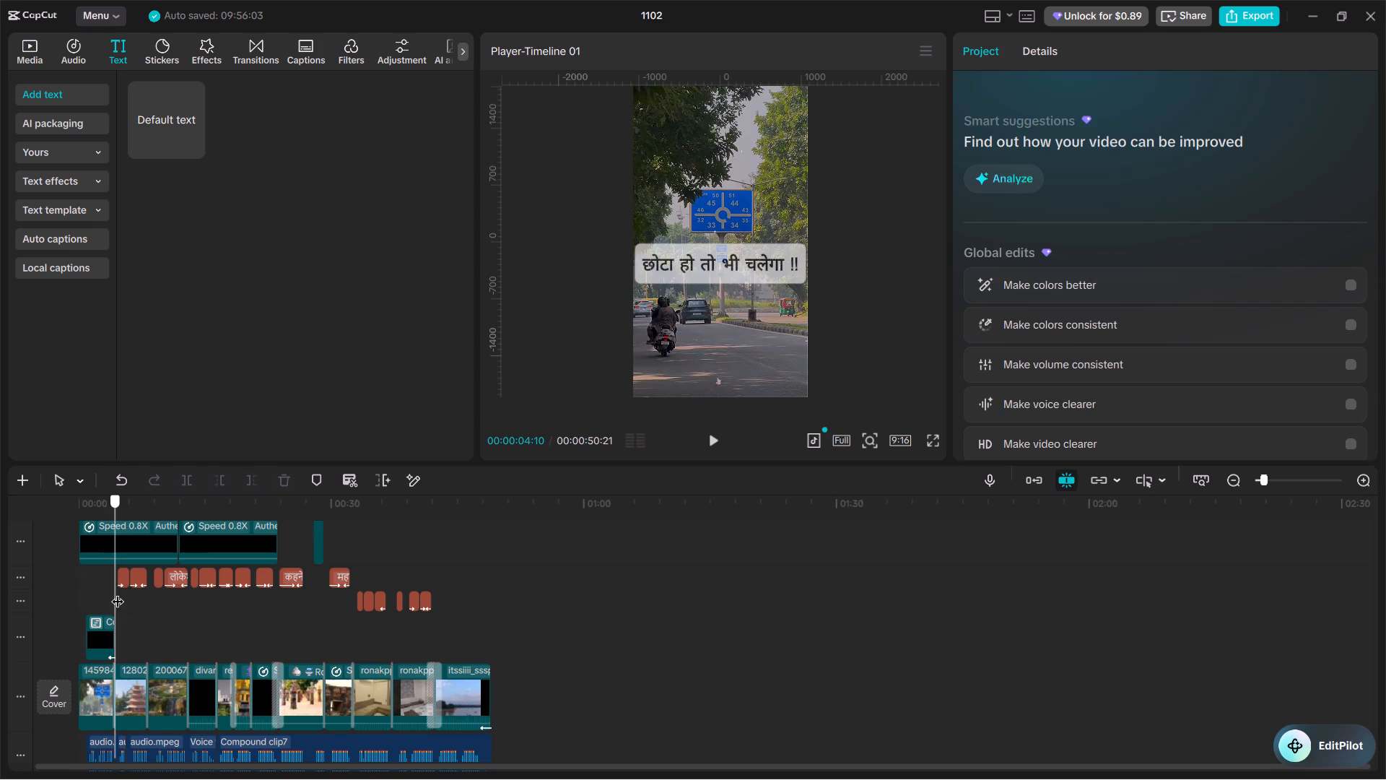
left_click_drag(118, 592, 118, 593)
key("space")
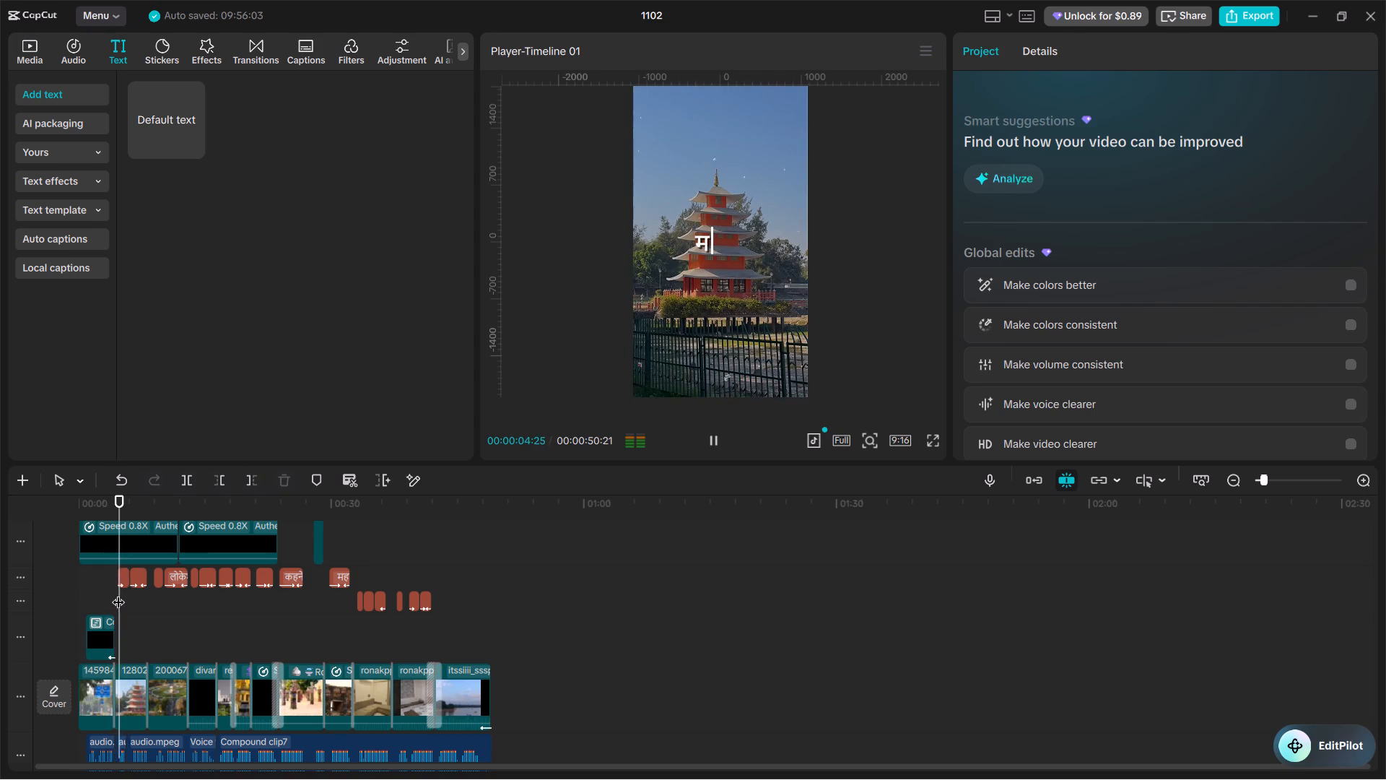
key("space")
Apply the black-on-white preset and the second background style to the मकान text over the pagoda clip.
double_click(123, 580)
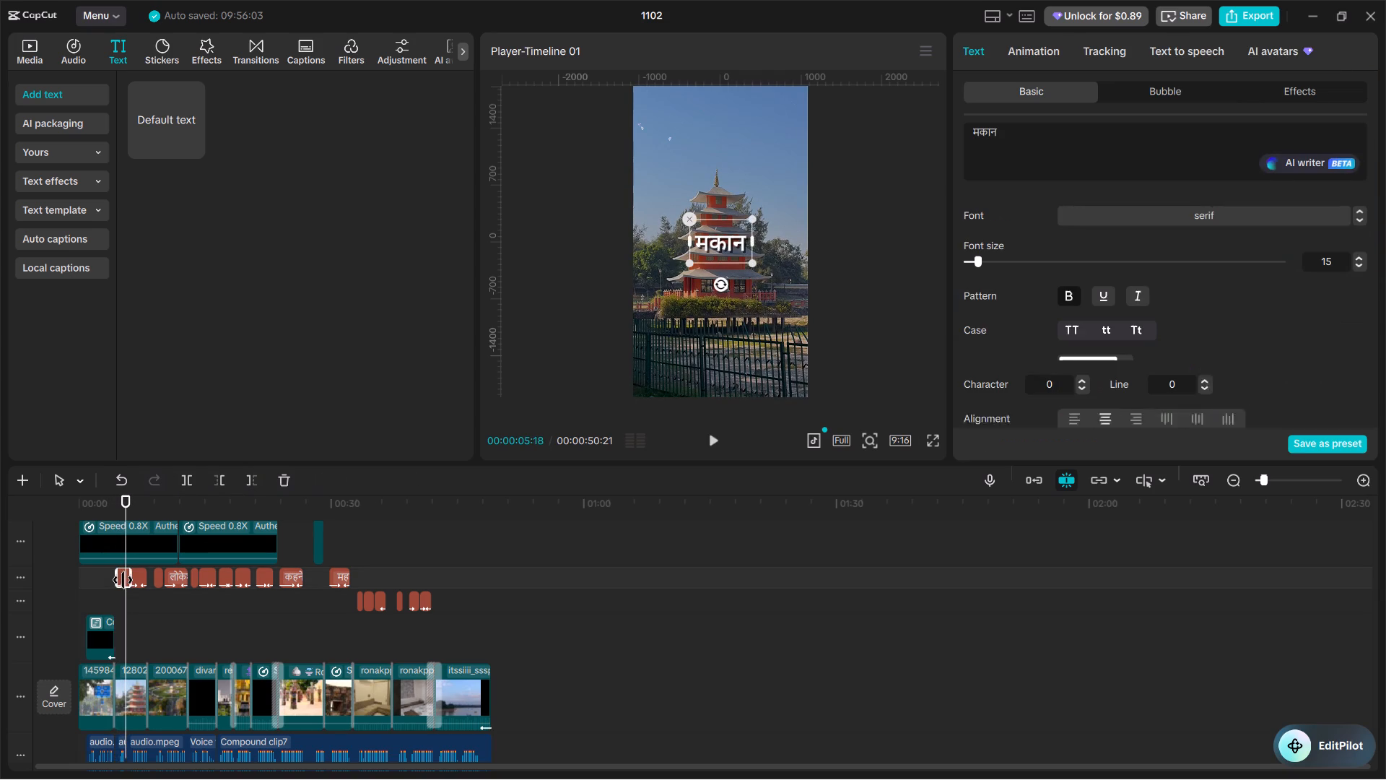
double_click(123, 580)
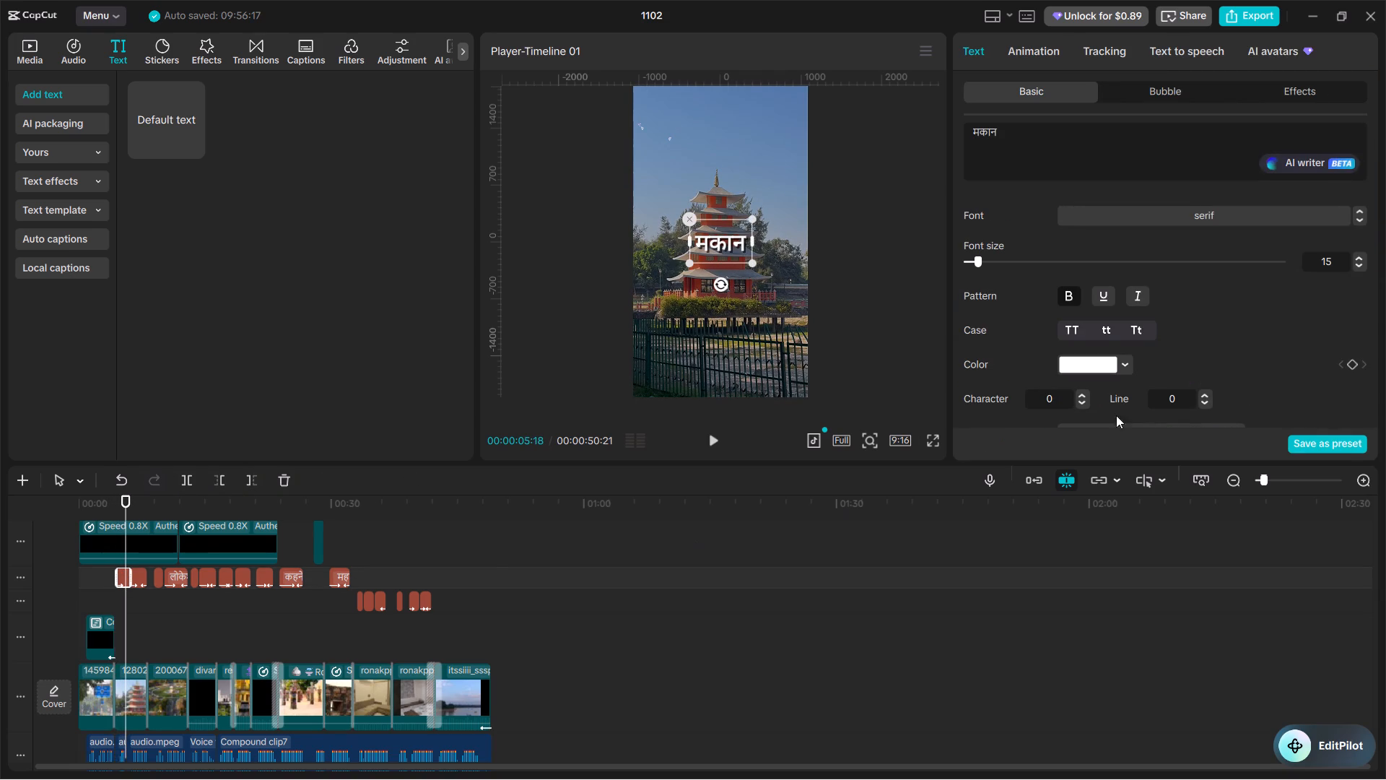
scroll(1223, 343, "down", 4)
left_click(1265, 244)
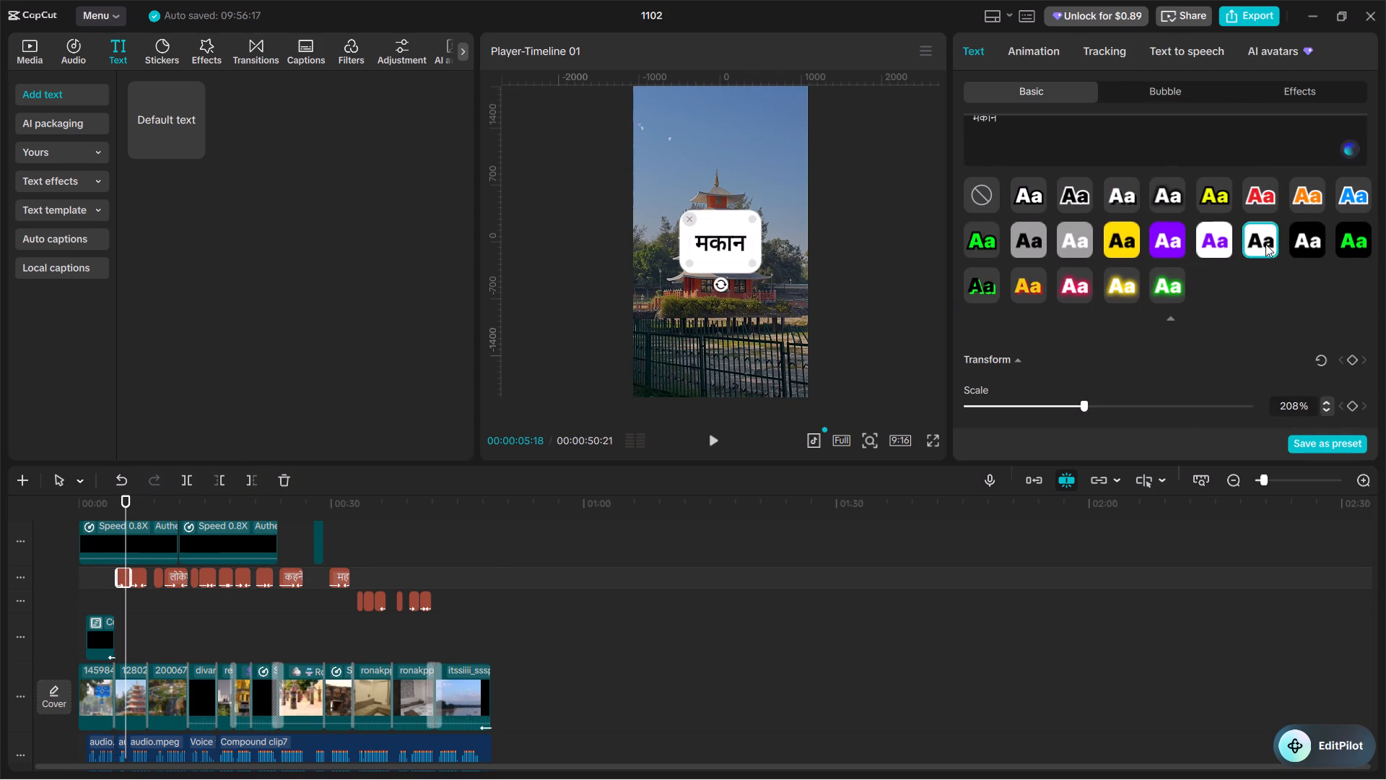
scroll(1178, 290, "down", 5)
left_click(1071, 384)
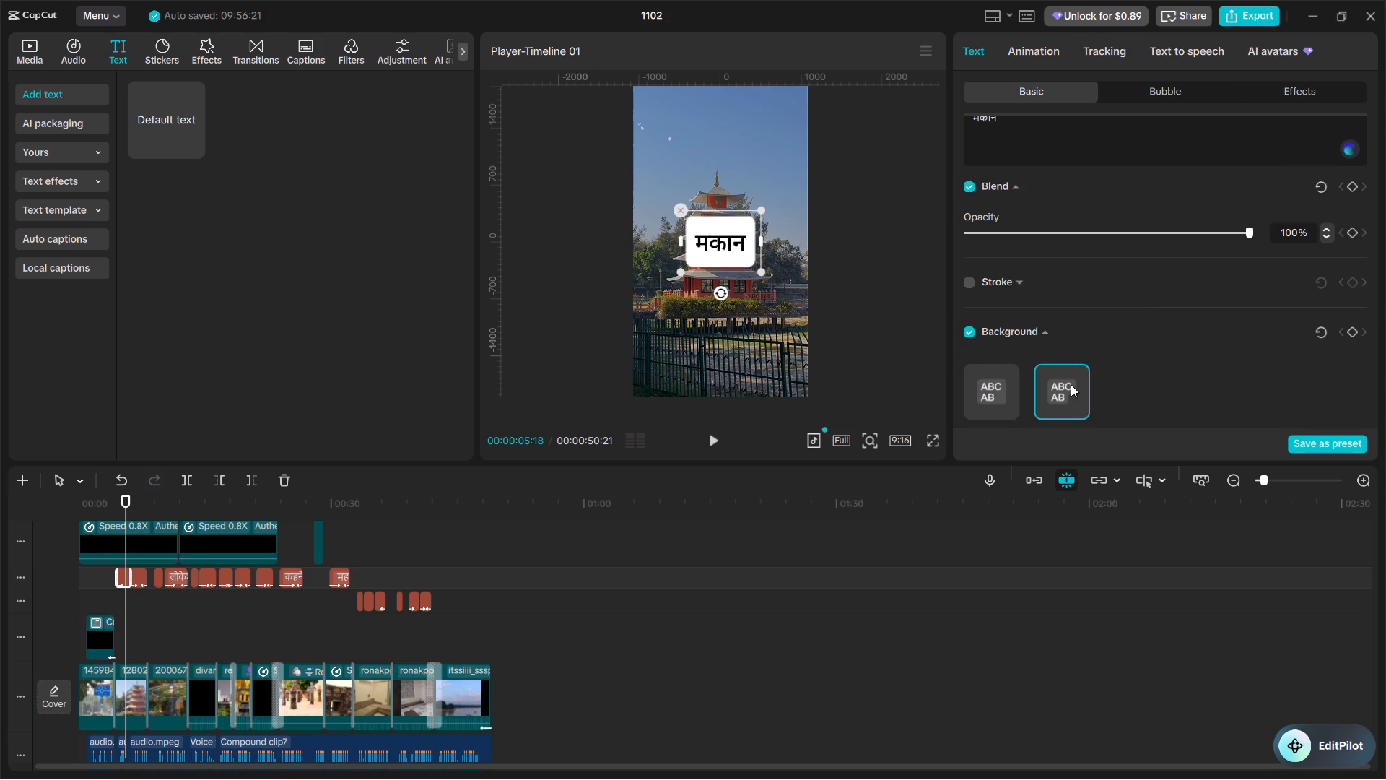
Play back the pagoda section to check its मकान and छोटा हो तो भी चलेगा !! titles.
key("space")
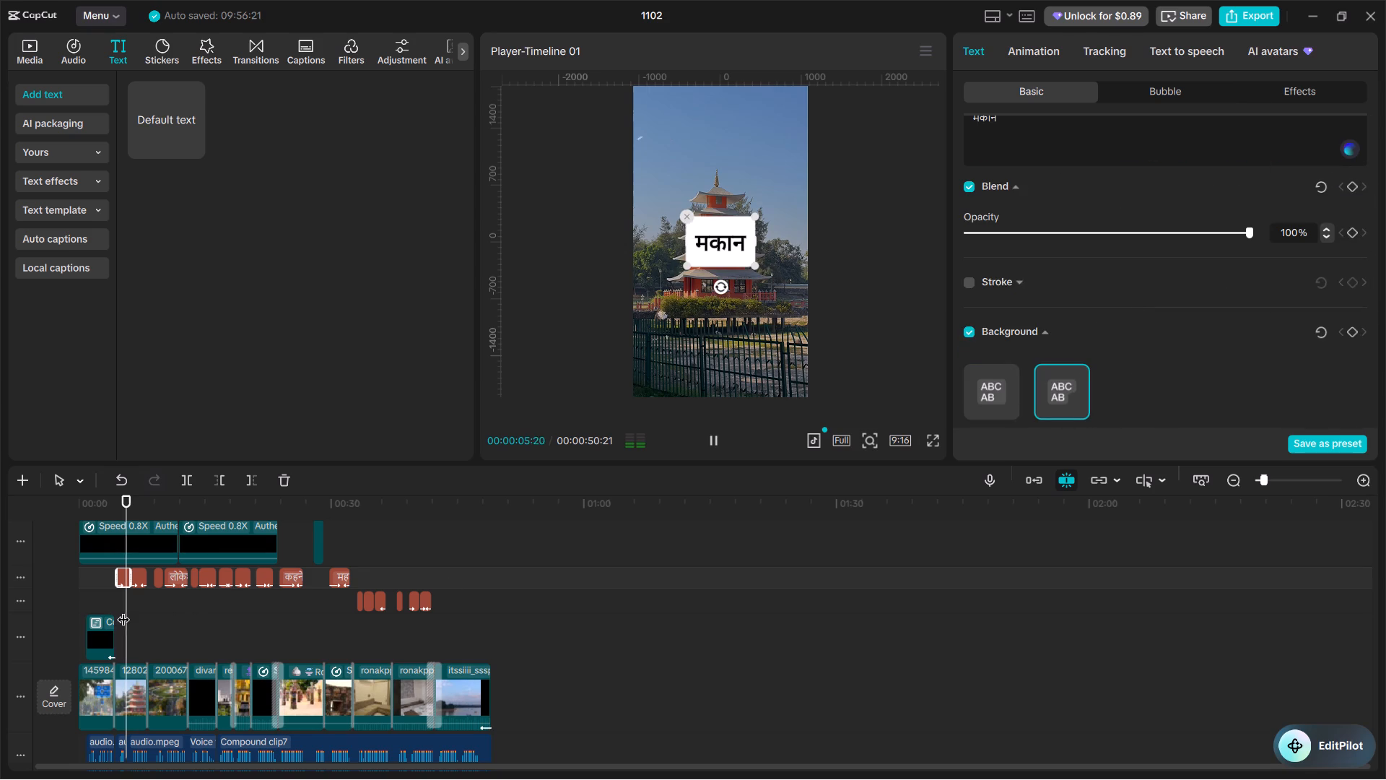
key("space")
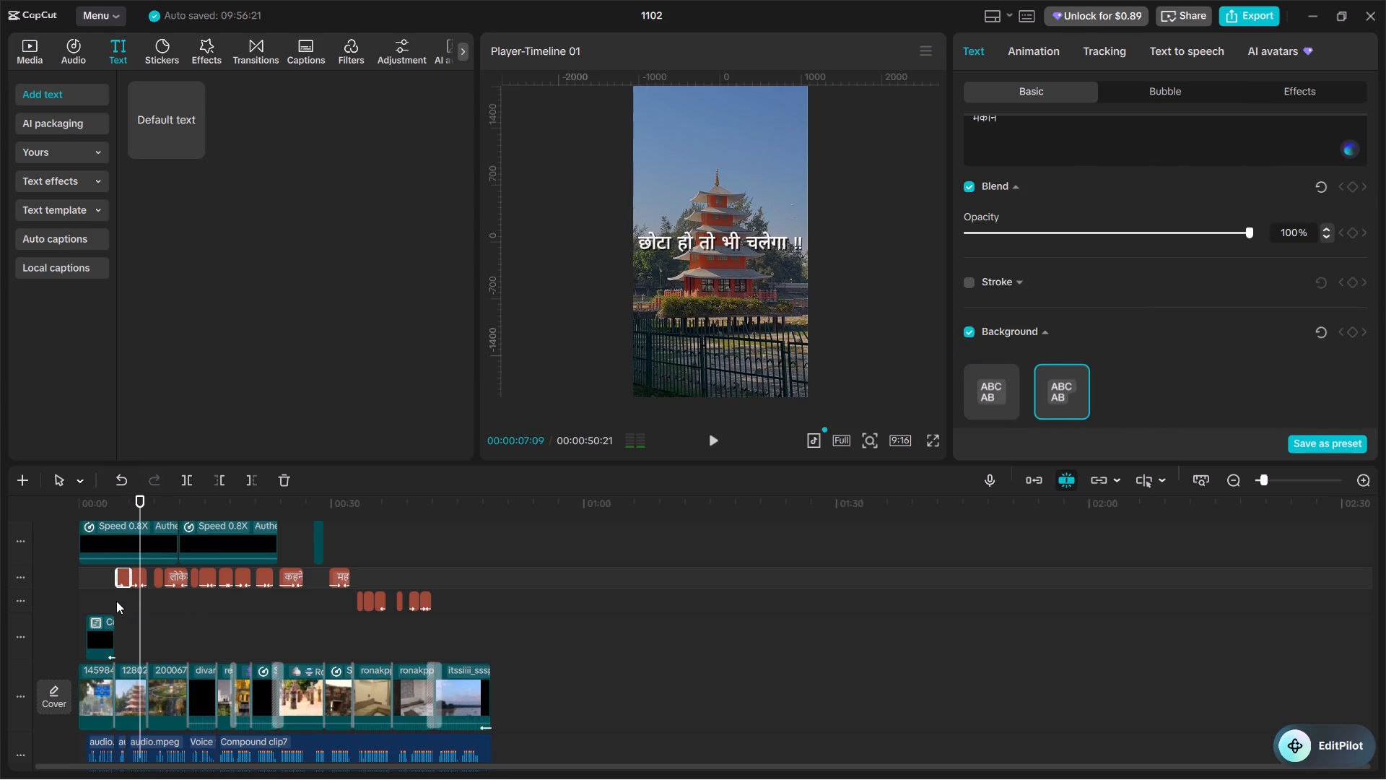
left_click(114, 601)
key("space")
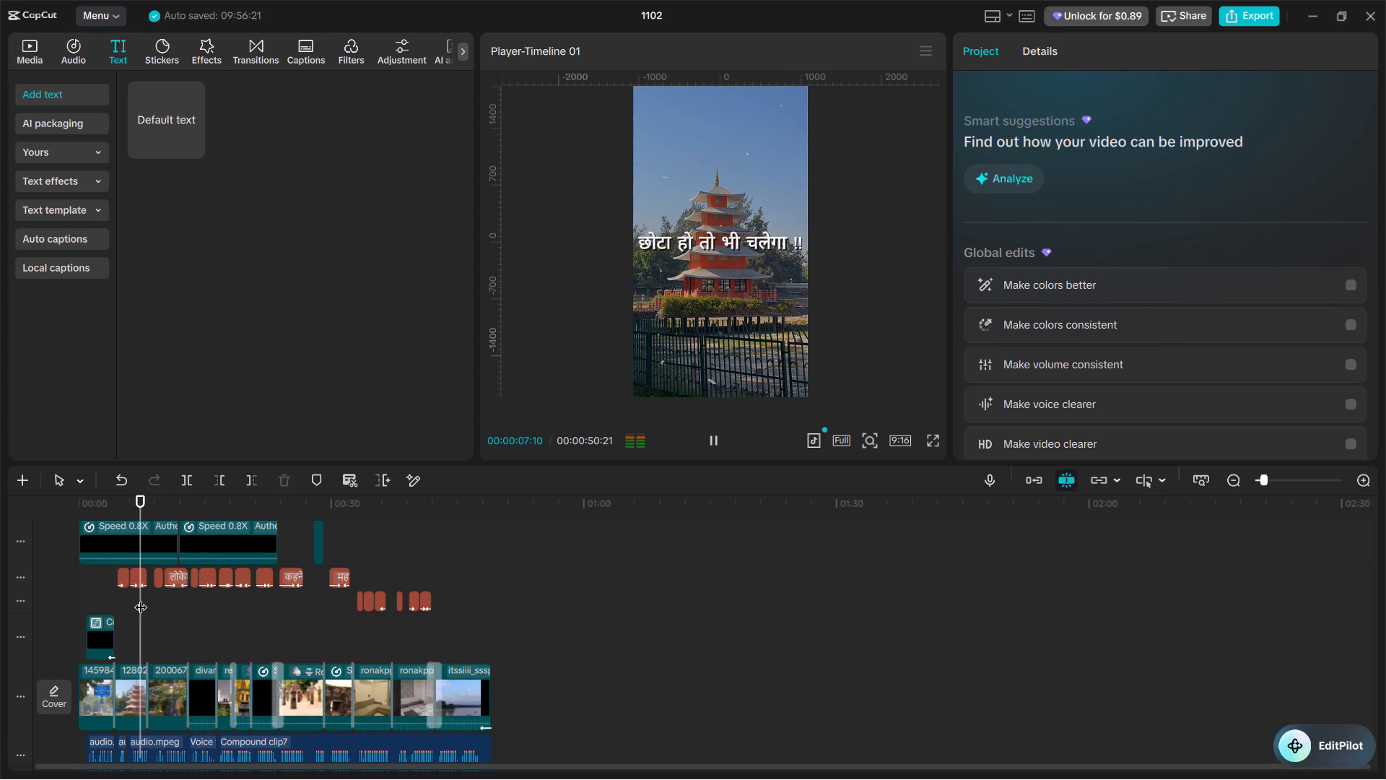
key("space")
Apply the black-on-white preset and the second background style to the छोटा हो तो भी चलेगा !! text over the pagoda clip.
scroll(209, 590, "up", 14, "ctrl")
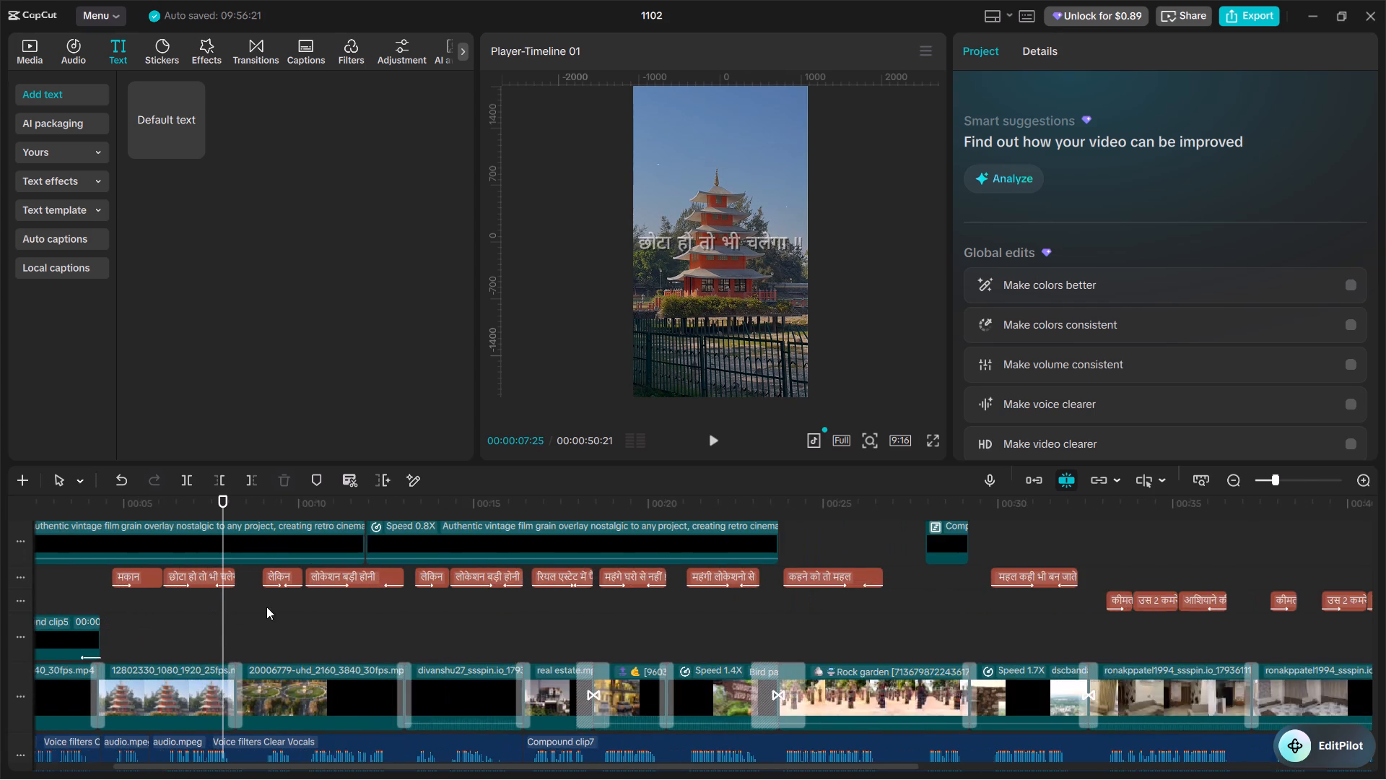
scroll(266, 607, "up", 5, "ctrl")
left_click(220, 578)
scroll(1274, 365, "down", 6)
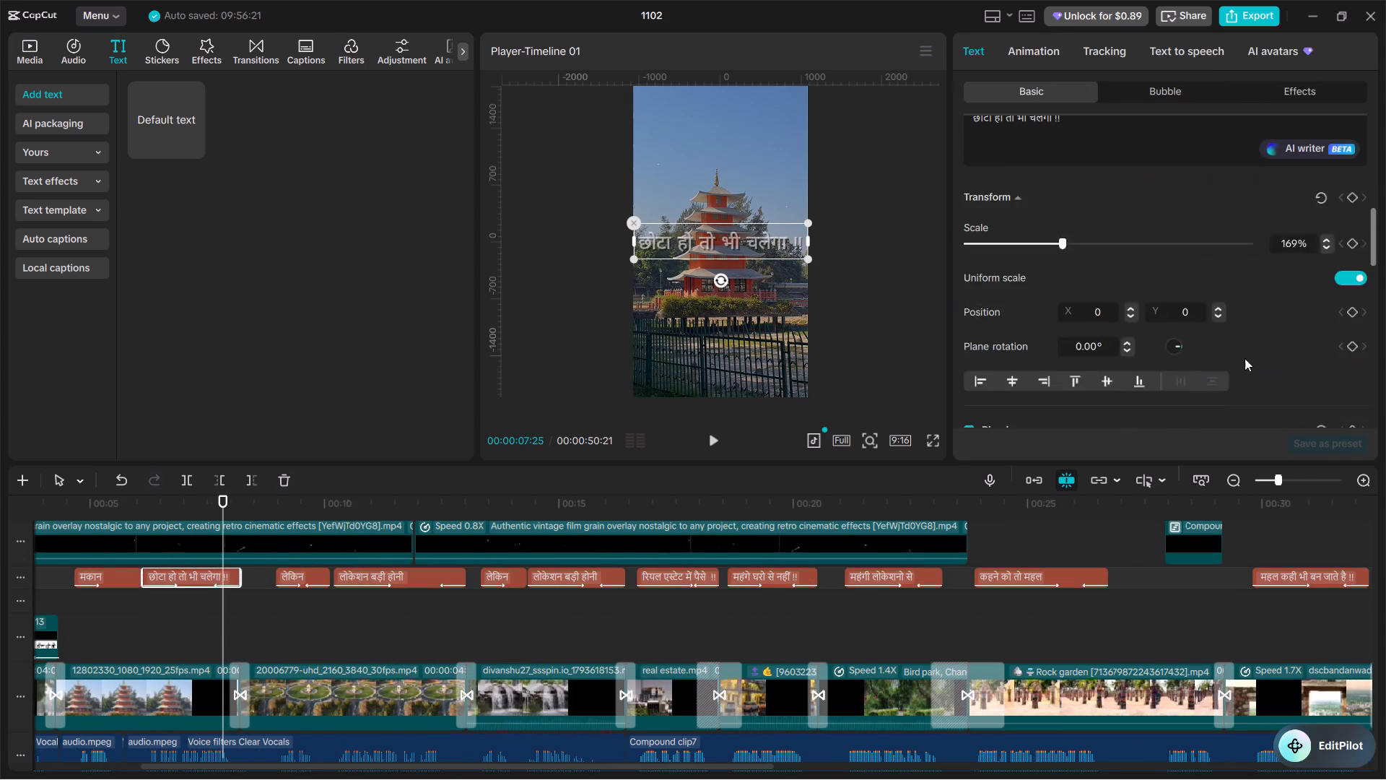
scroll(1236, 358, "up", 1)
scroll(1242, 256, "up", 1)
left_click(1255, 248)
scroll(1179, 300, "down", 1)
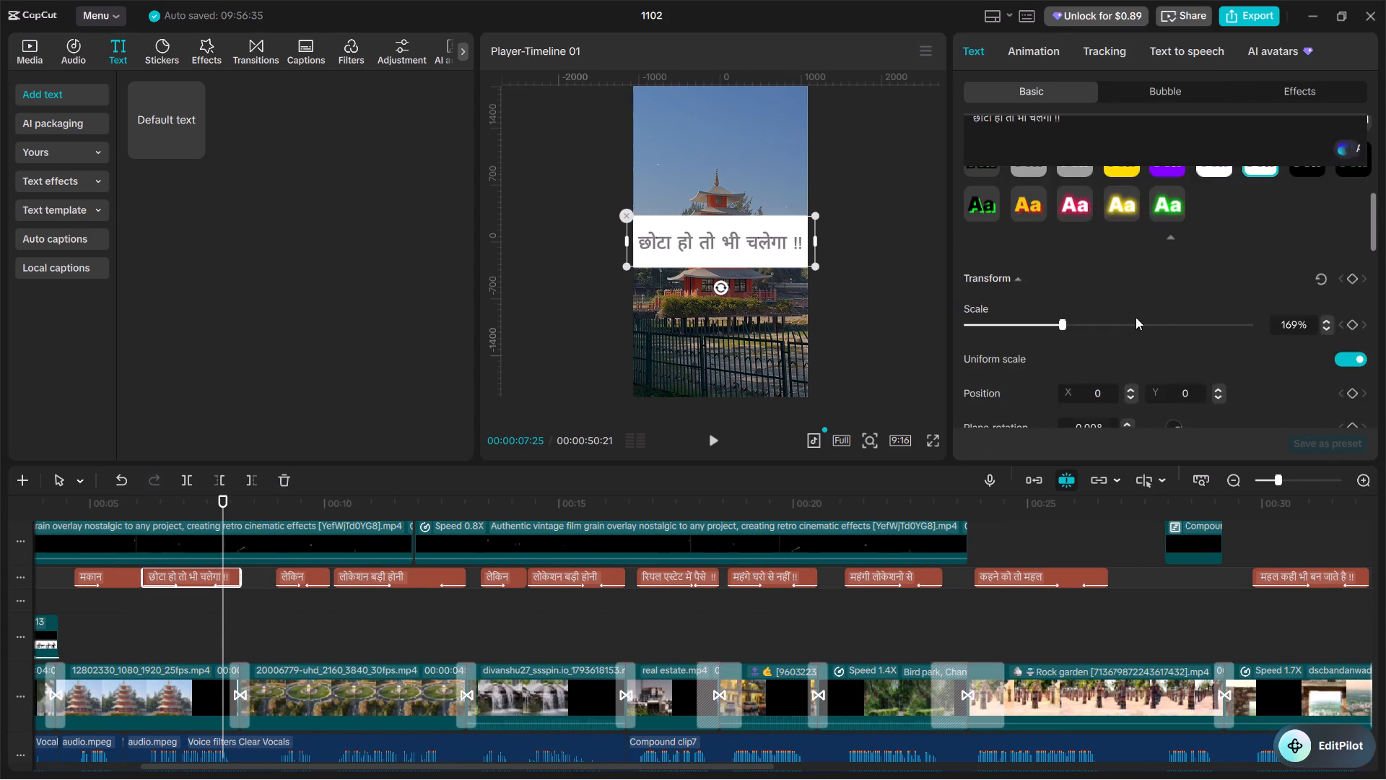
scroll(1065, 335, "down", 6)
left_click(1065, 225)
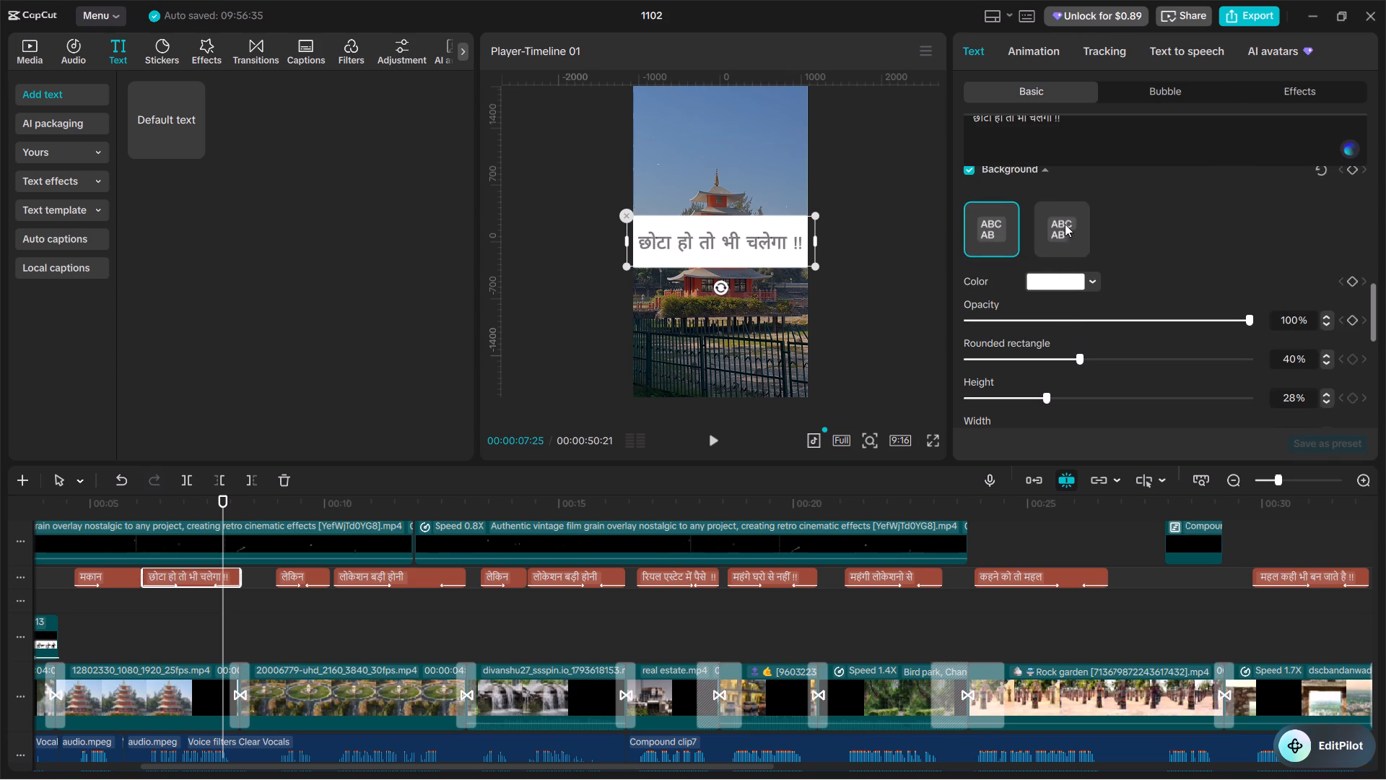
Apply the black-on-white preset and the second background style to the first लेकिन text.
left_click(305, 583)
scroll(1121, 363, "up", 3)
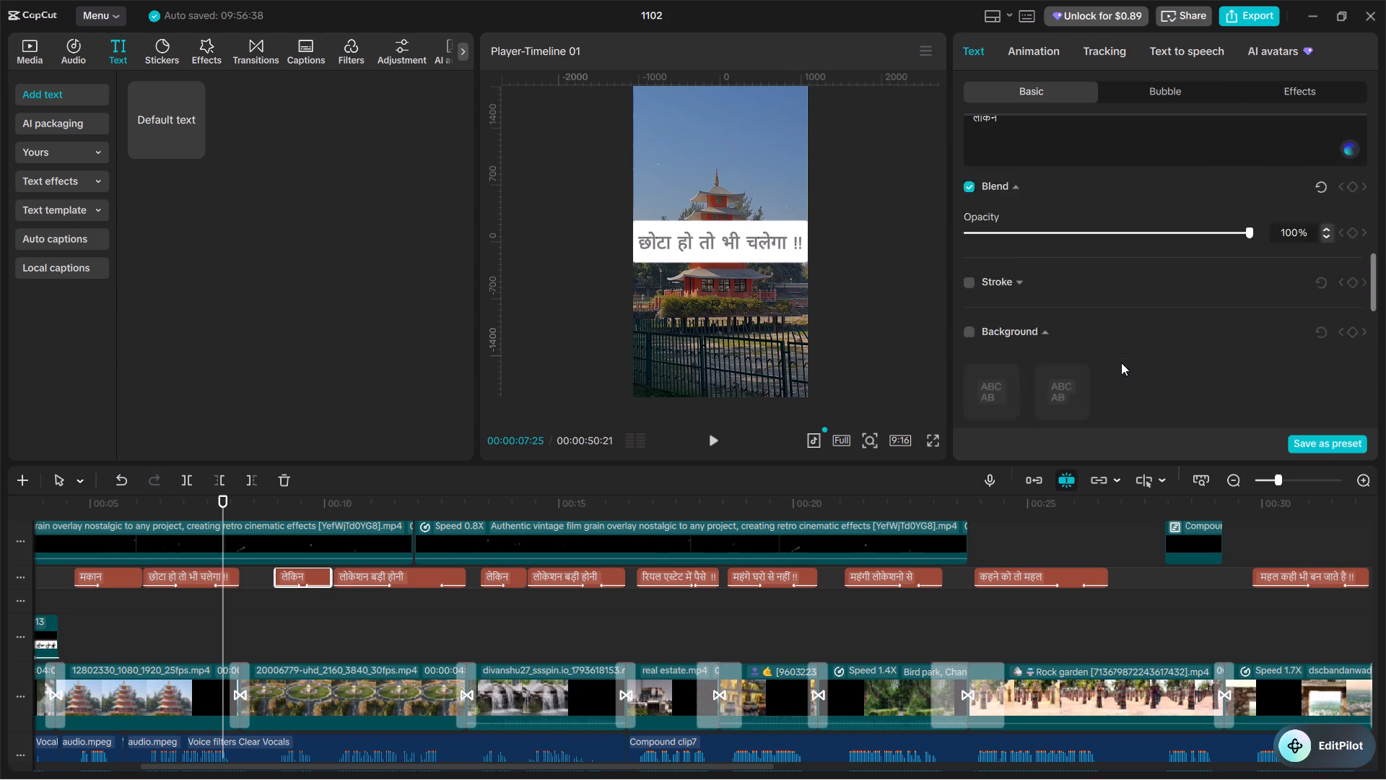
scroll(1121, 363, "up", 4)
left_click(1260, 243)
scroll(1203, 282, "down", 4)
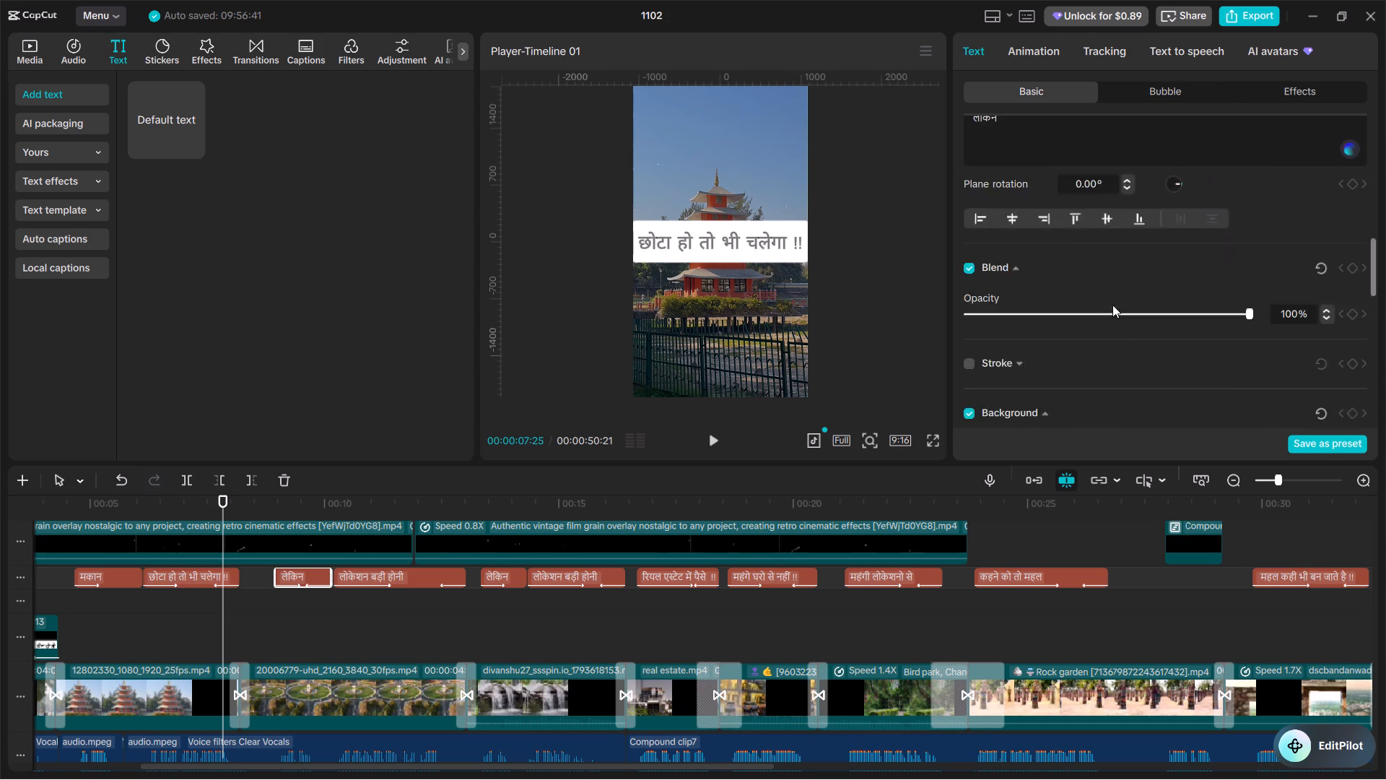
scroll(1112, 305, "down", 2)
left_click(1053, 318)
Apply the black-on-white preset and the second background style to the लोकेशन बड़ी होनी चाहिए जनाब !! text.
left_click(373, 580)
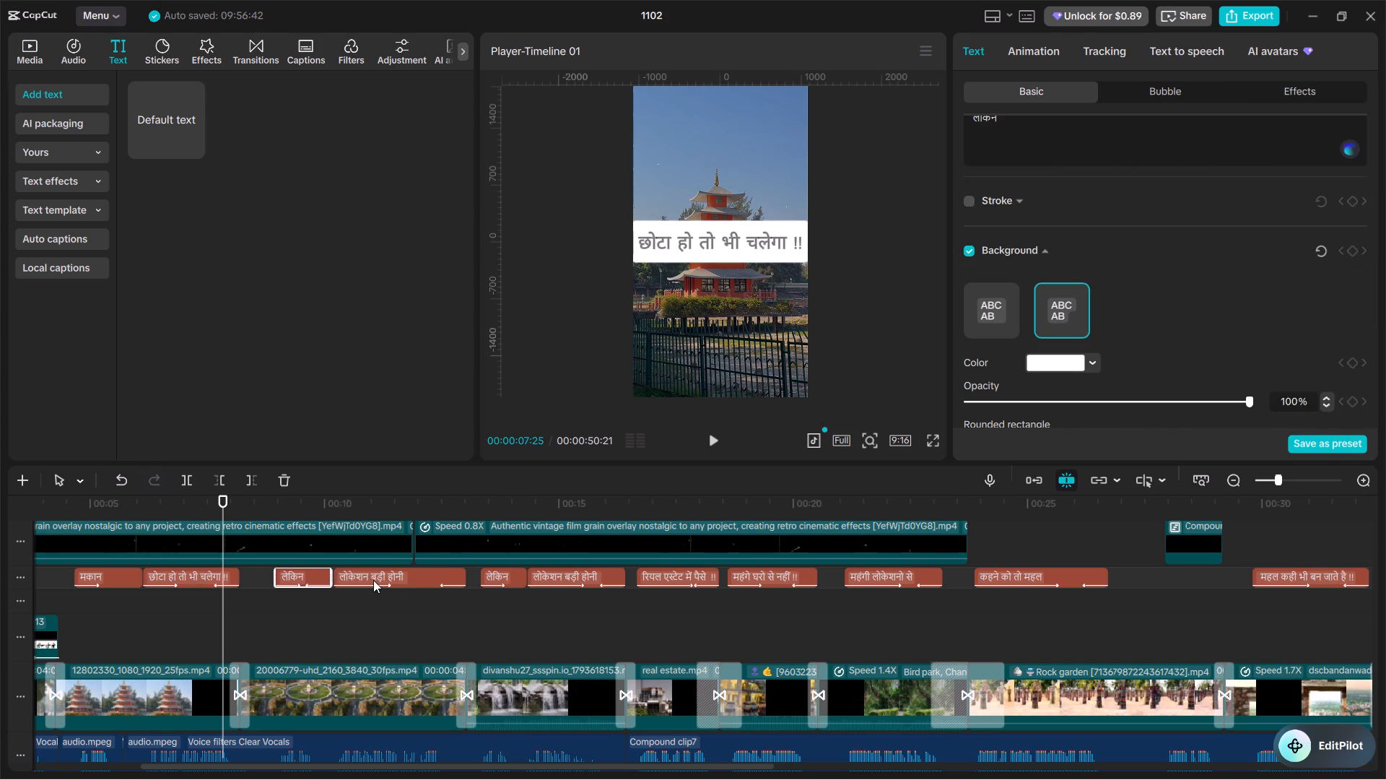
scroll(1156, 300, "up", 6)
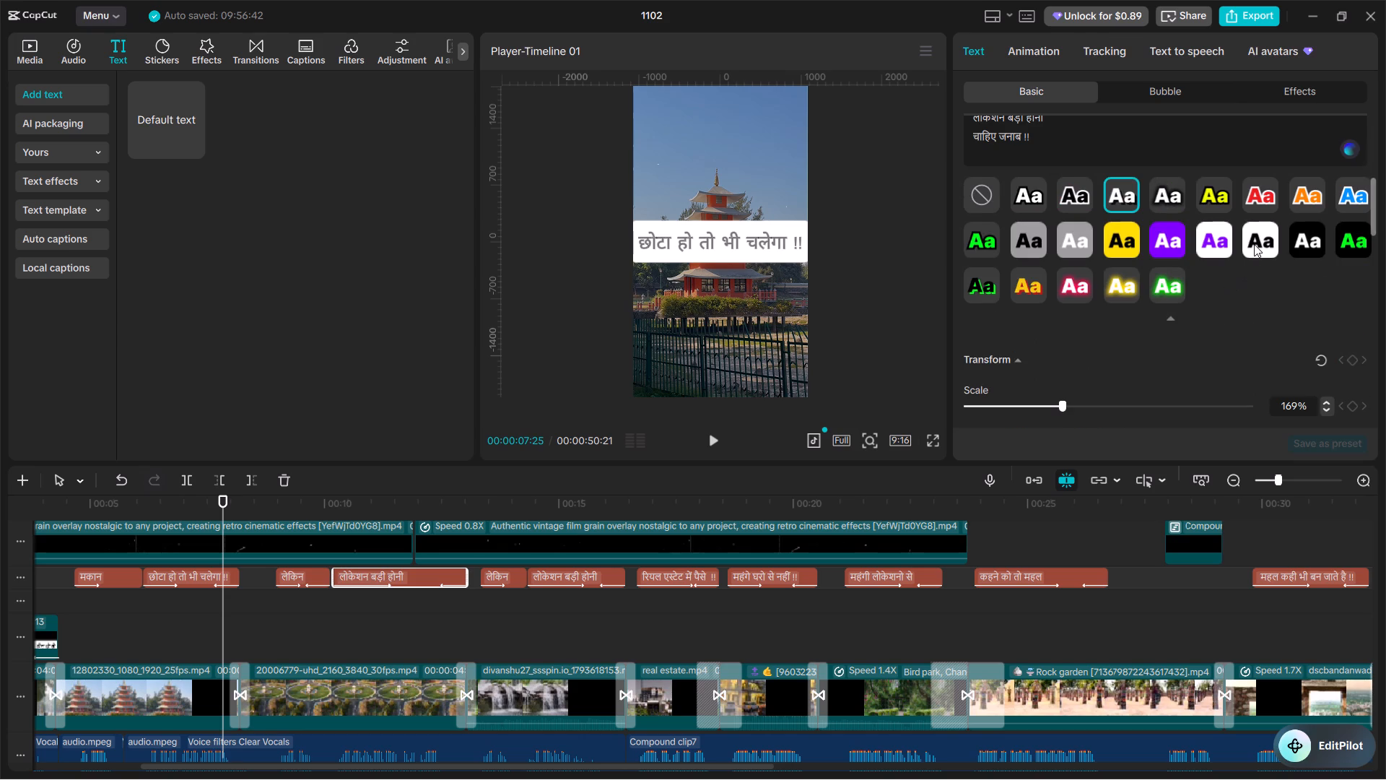
left_click(1254, 244)
scroll(1151, 300, "down", 6)
left_click(1050, 314)
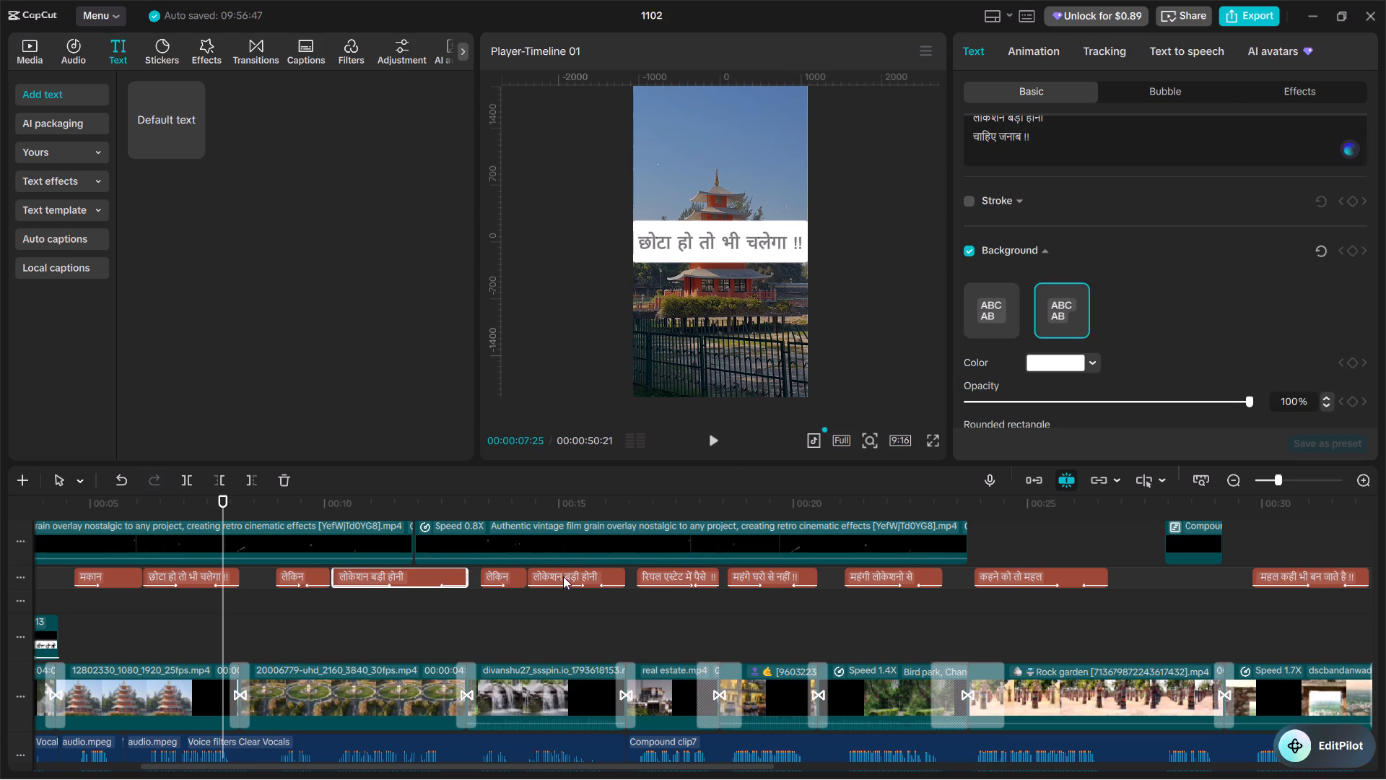
Apply the black-on-white preset and the second background style to the second लेकिन text.
left_click(512, 578)
scroll(1089, 386, "up", 6)
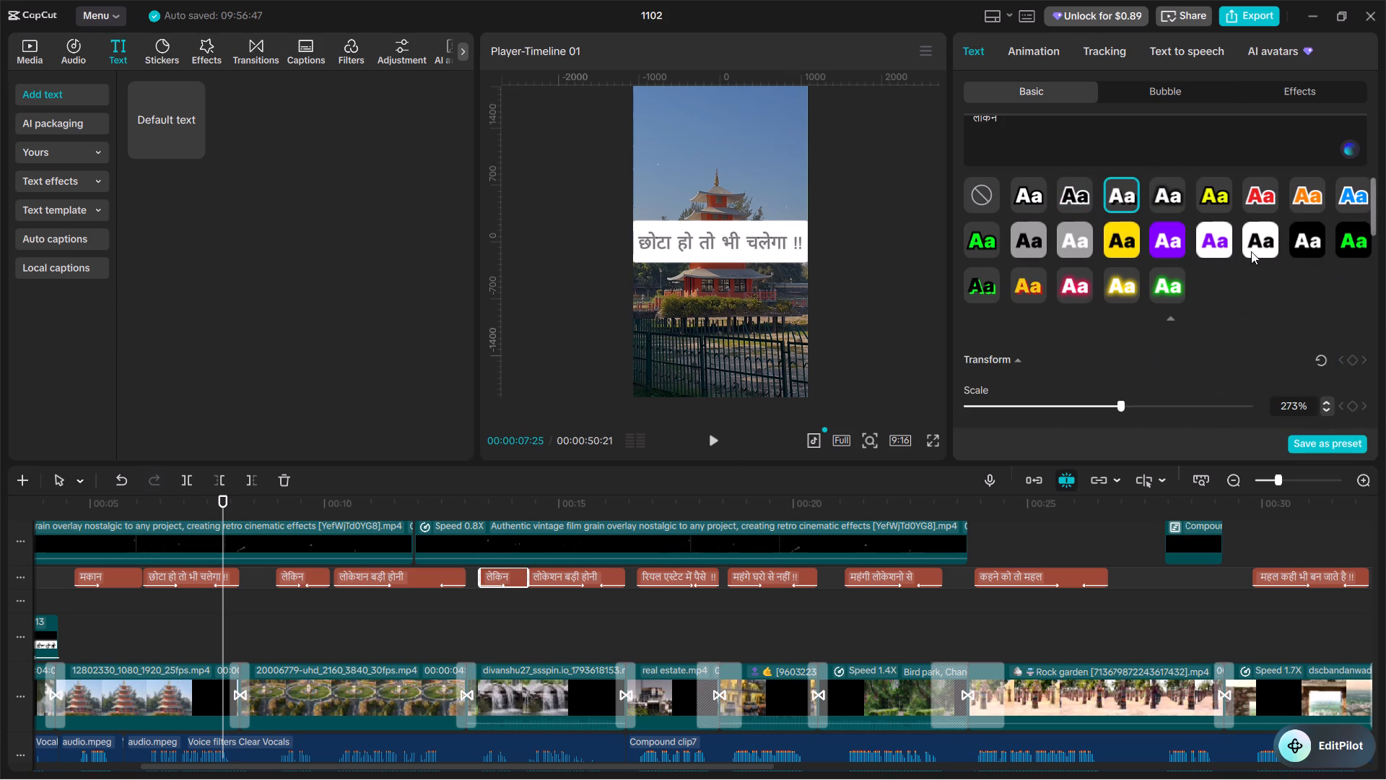
left_click(1252, 251)
scroll(1146, 322, "down", 4)
scroll(1049, 350, "down", 2)
left_click(1053, 312)
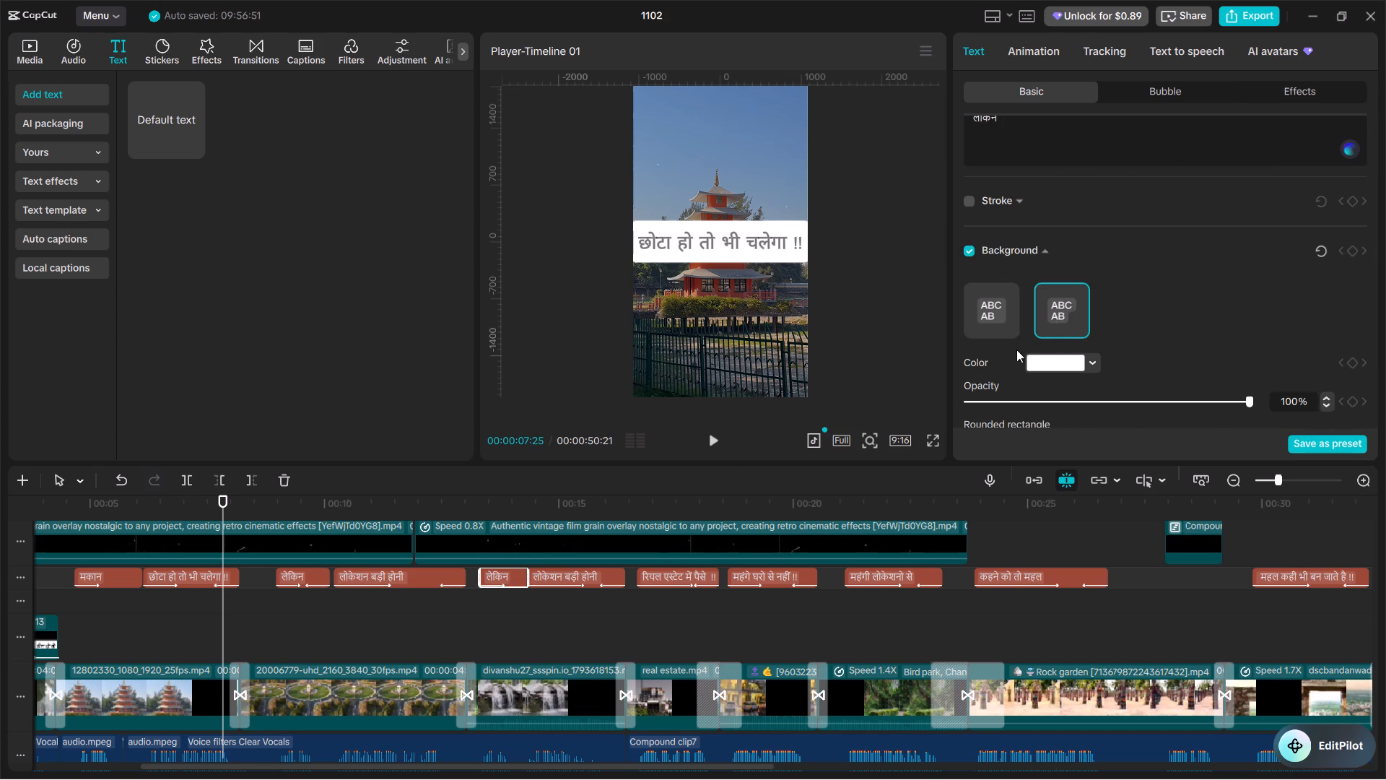
Apply the black-on-white preset and the second background style to the लोकेशन बड़ी होनी चाहिए !! text after the second लेकिन.
left_click(546, 579)
scroll(1146, 290, "up", 5)
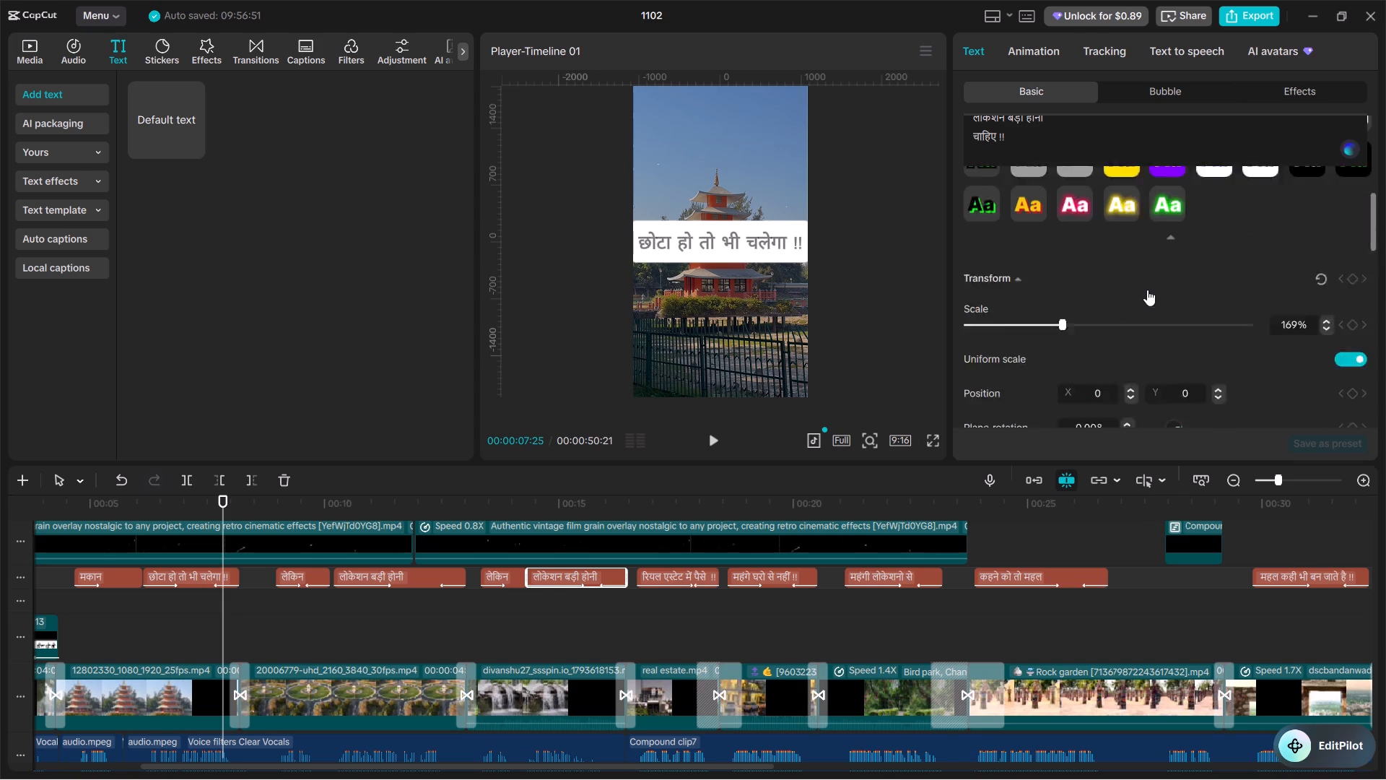
scroll(1147, 290, "up", 1)
left_click(1258, 247)
scroll(1221, 277, "down", 5)
scroll(1164, 307, "down", 2)
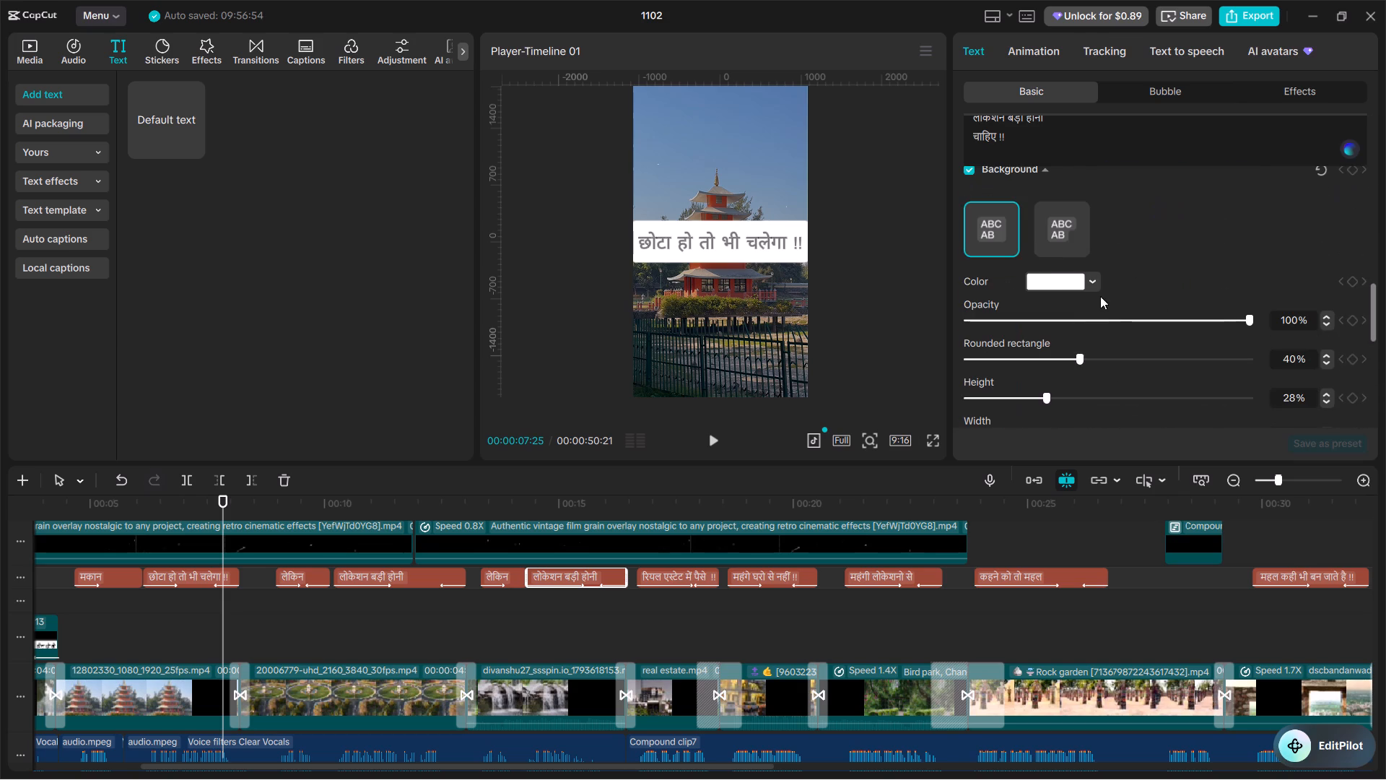
left_click(1060, 241)
Apply the black-on-white preset and the second background style to the रियल एस्टेट में पैसे !! text.
left_click(684, 576)
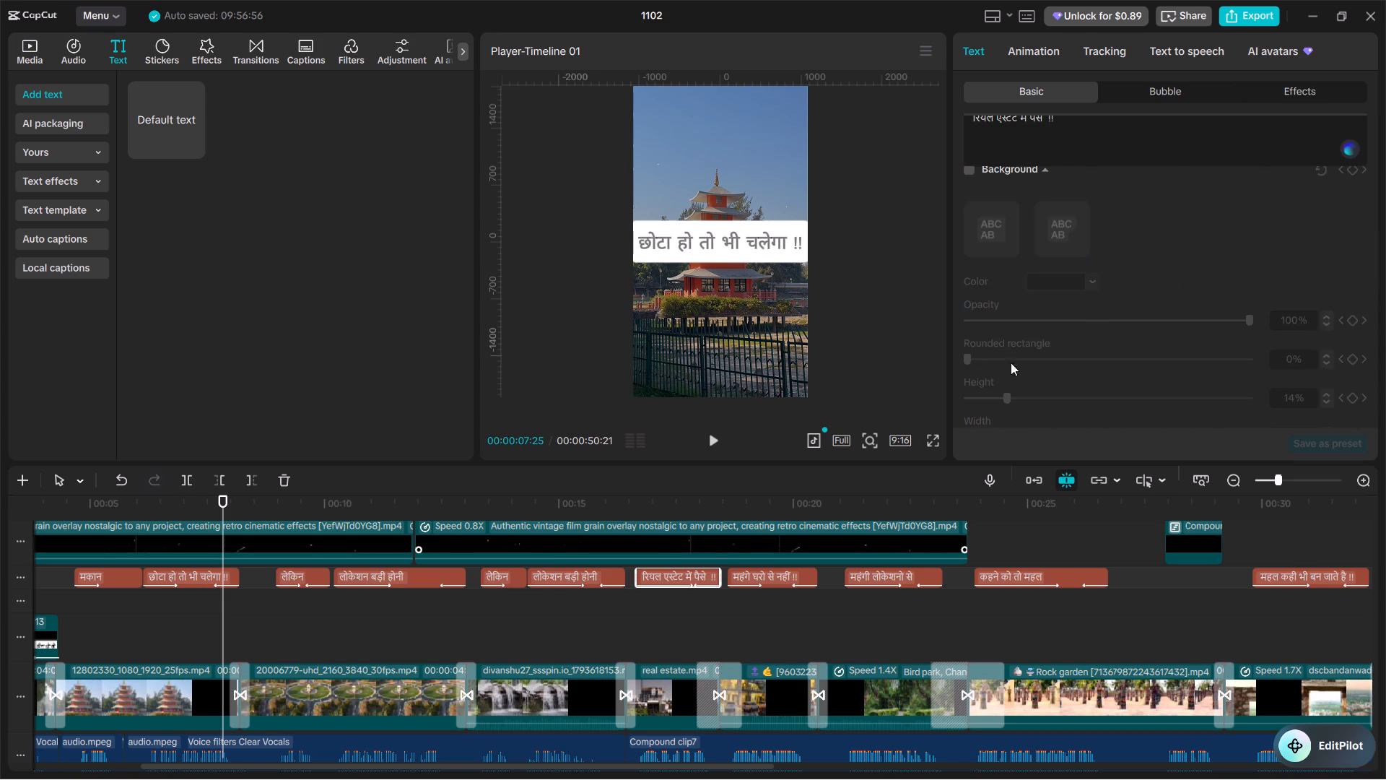
scroll(1163, 292, "up", 8)
left_click(1263, 319)
scroll(1263, 319, "down", 7)
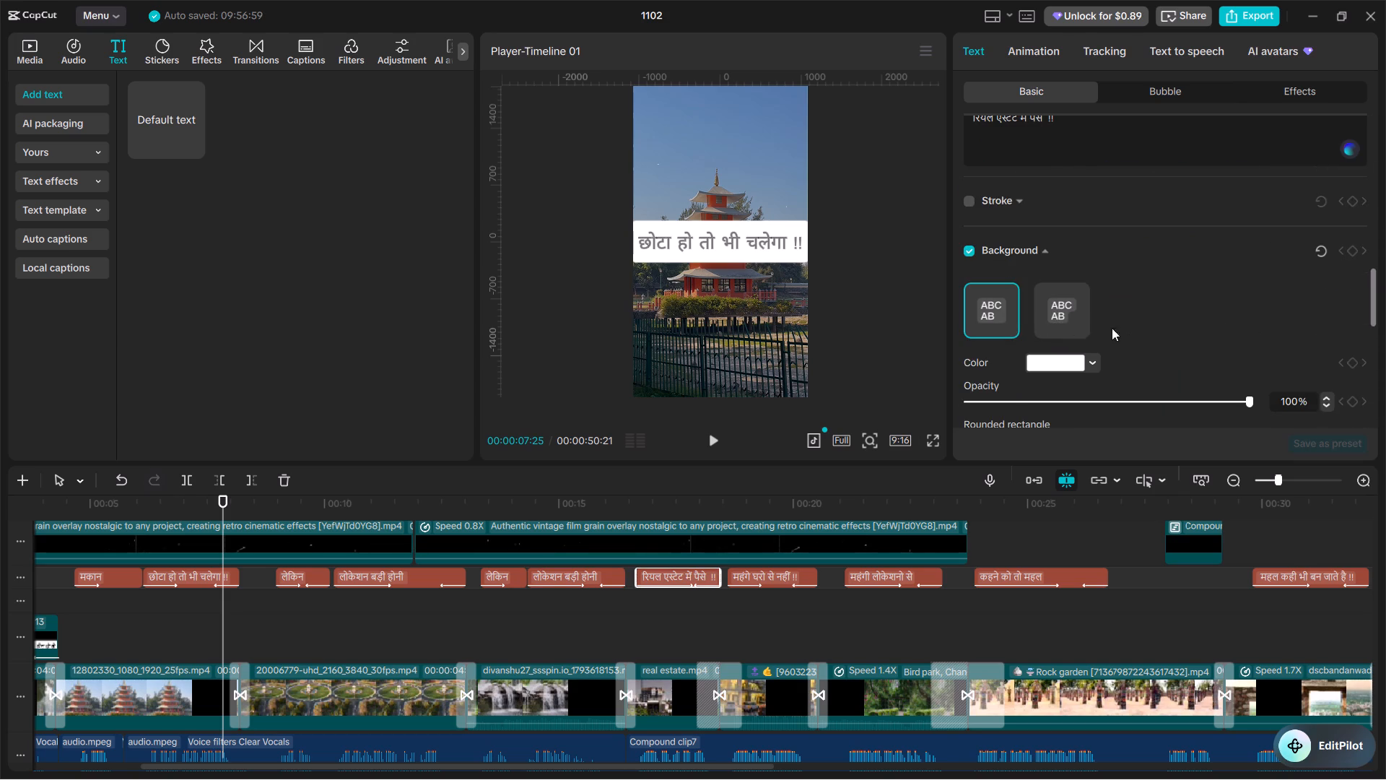
left_click(1063, 308)
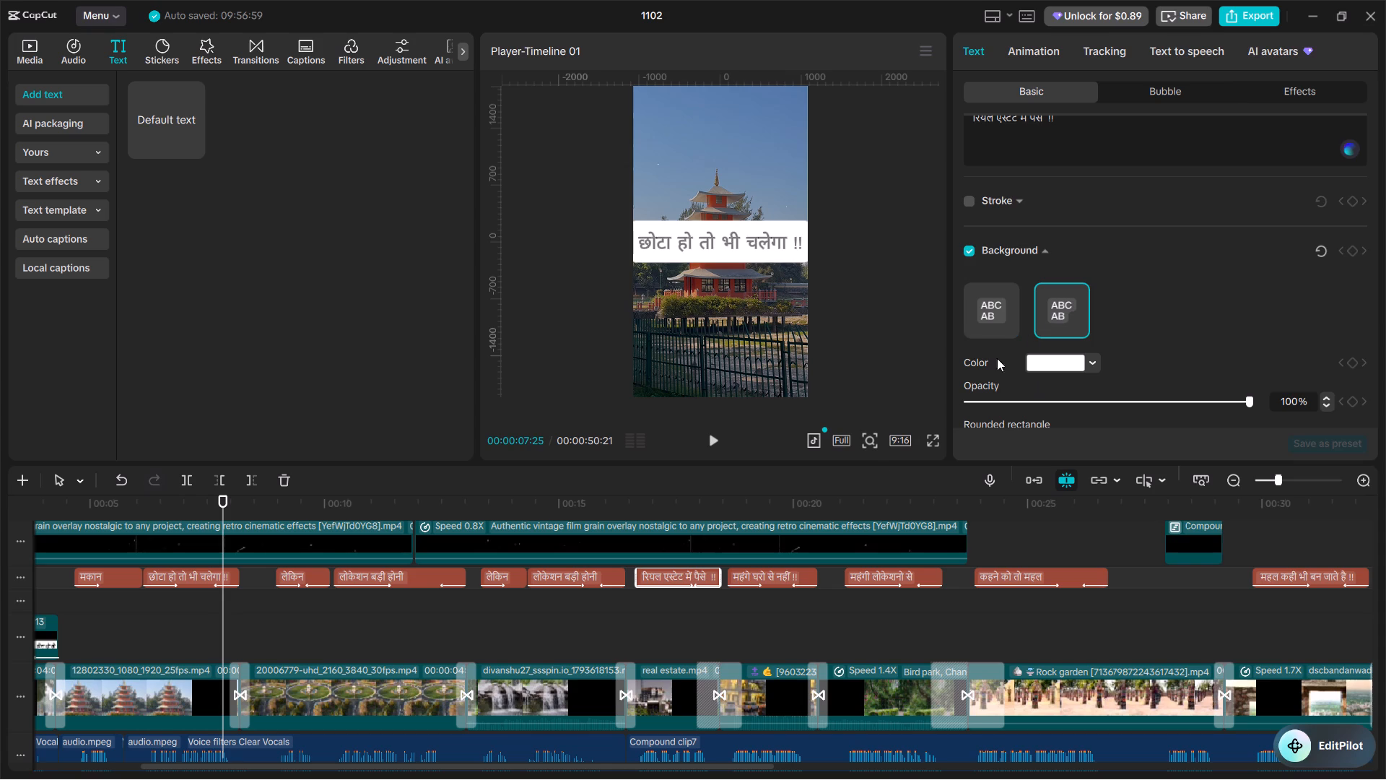
Apply the black-on-white preset and the second background style to the महंगे घरों से नहीं !! text.
left_click(774, 580)
scroll(1221, 311, "up", 7)
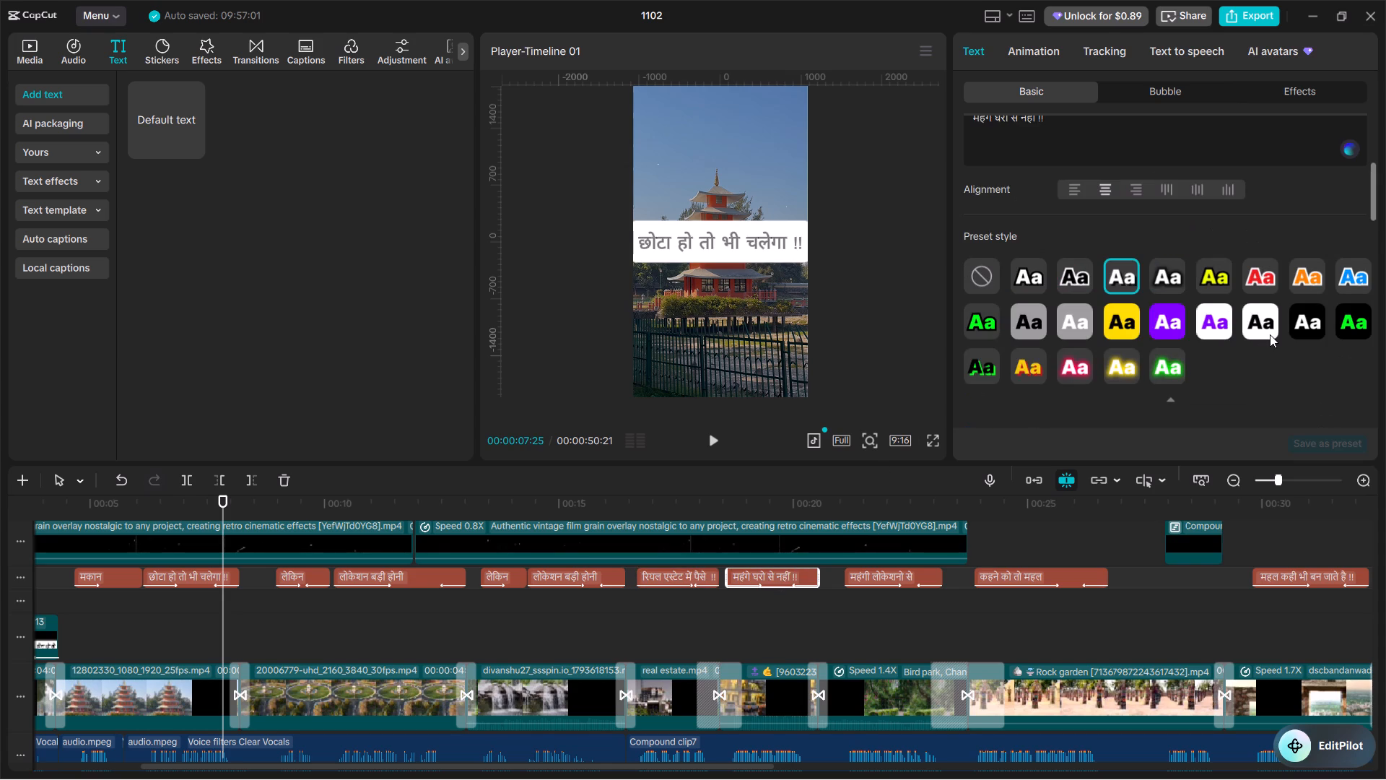
left_click(1270, 334)
scroll(1039, 452, "down", 6)
scroll(1128, 298, "down", 8)
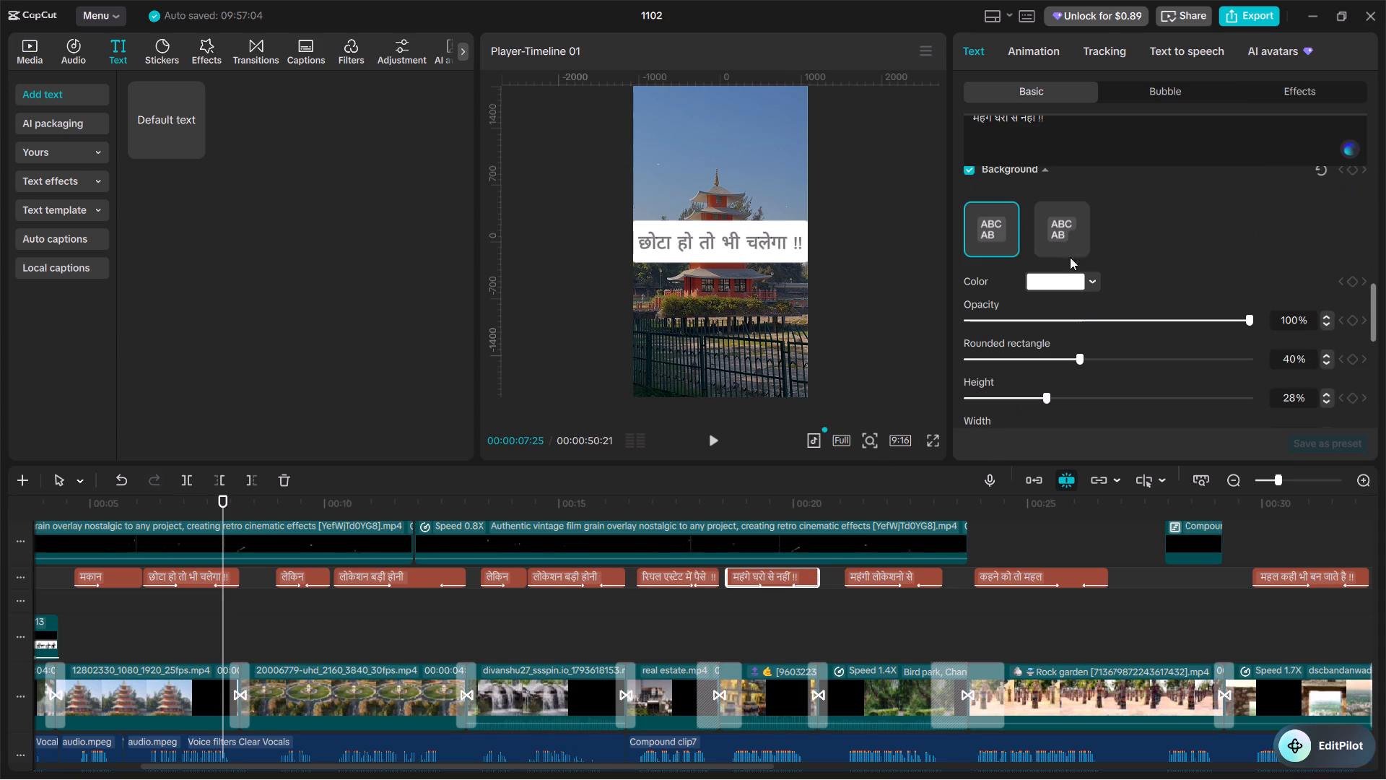
left_click(1066, 225)
Apply the black-on-white preset and the second background style to the महंगी लोकेशनों से बनते है !! text.
left_click(889, 576)
scroll(1141, 312, "up", 8)
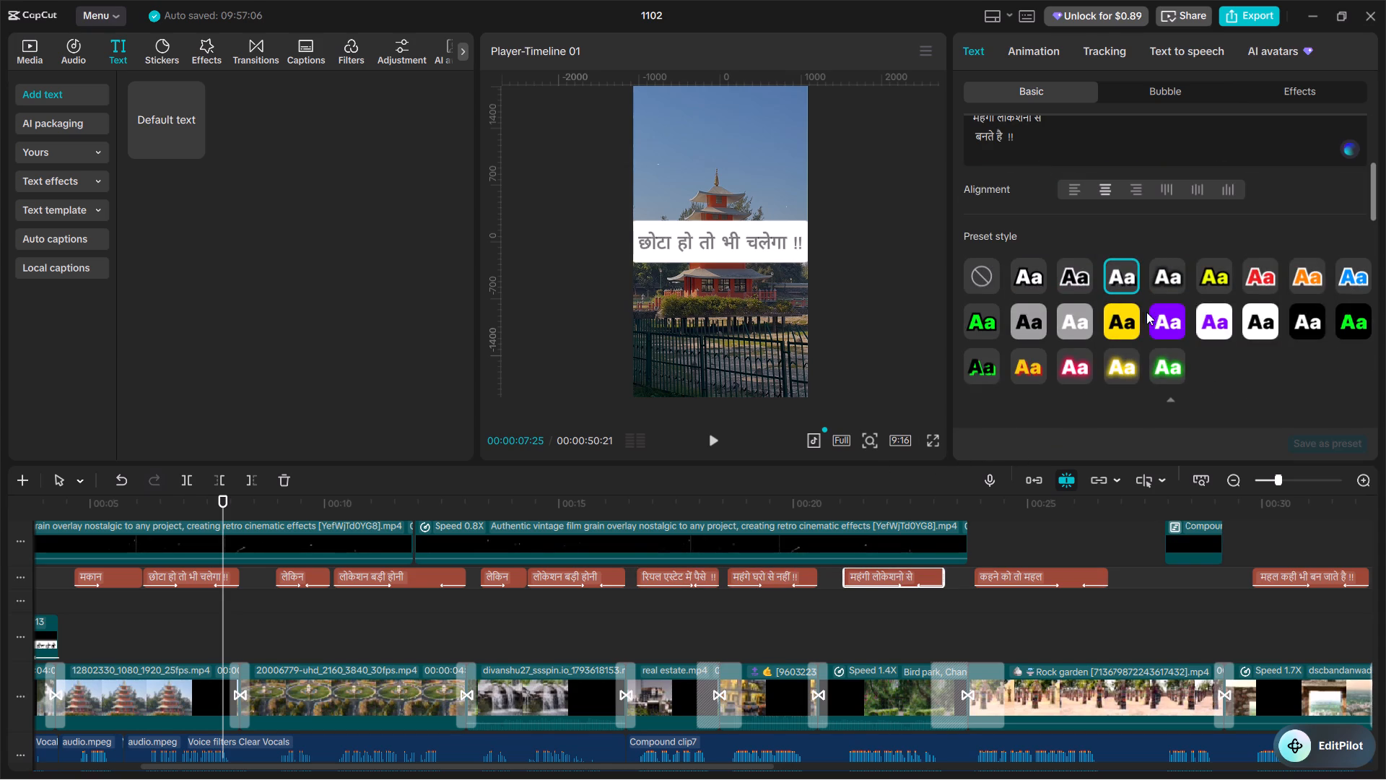
left_click(1256, 319)
scroll(1258, 319, "down", 7)
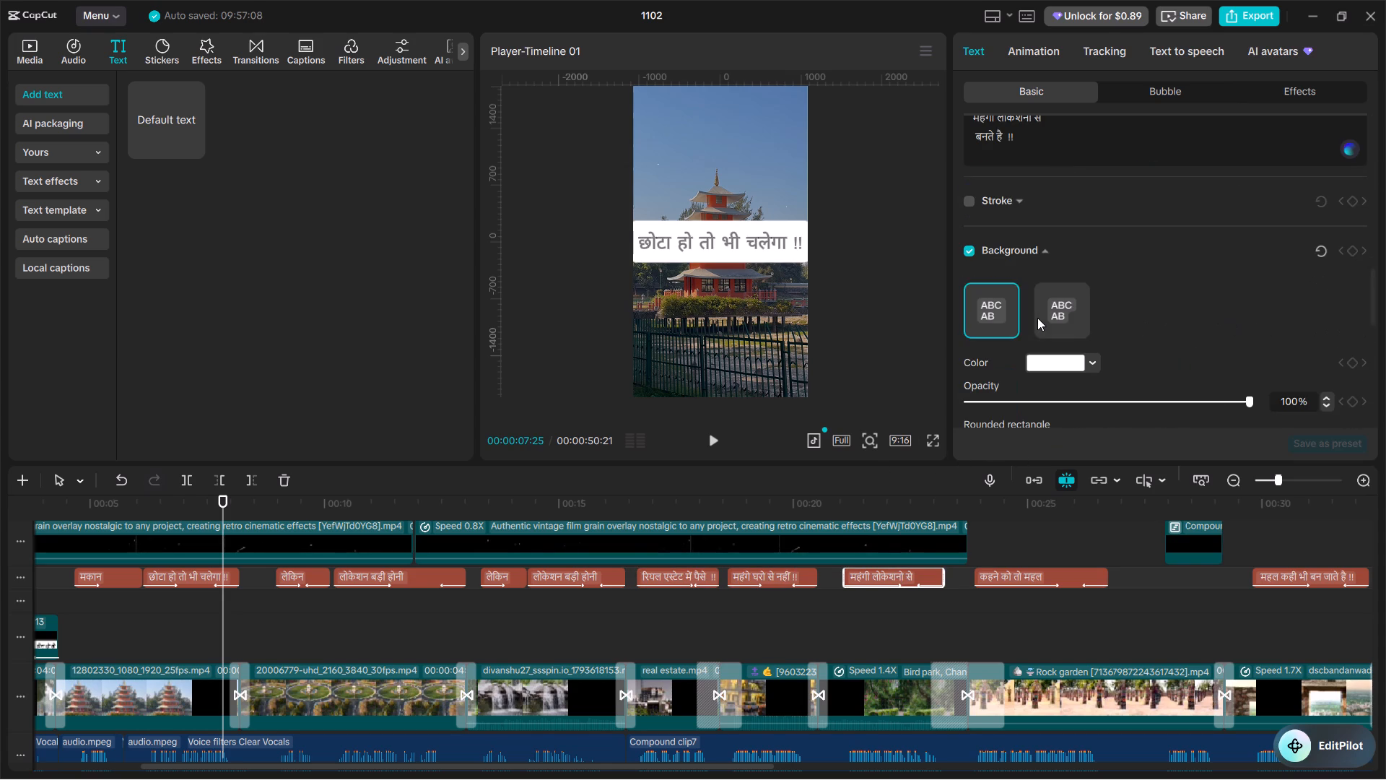
left_click(1037, 318)
Apply the black-on-white preset and the second background style to the text beginning कहने को तो महल over the Rock garden clip.
left_click(1008, 585)
scroll(1203, 343, "up", 7)
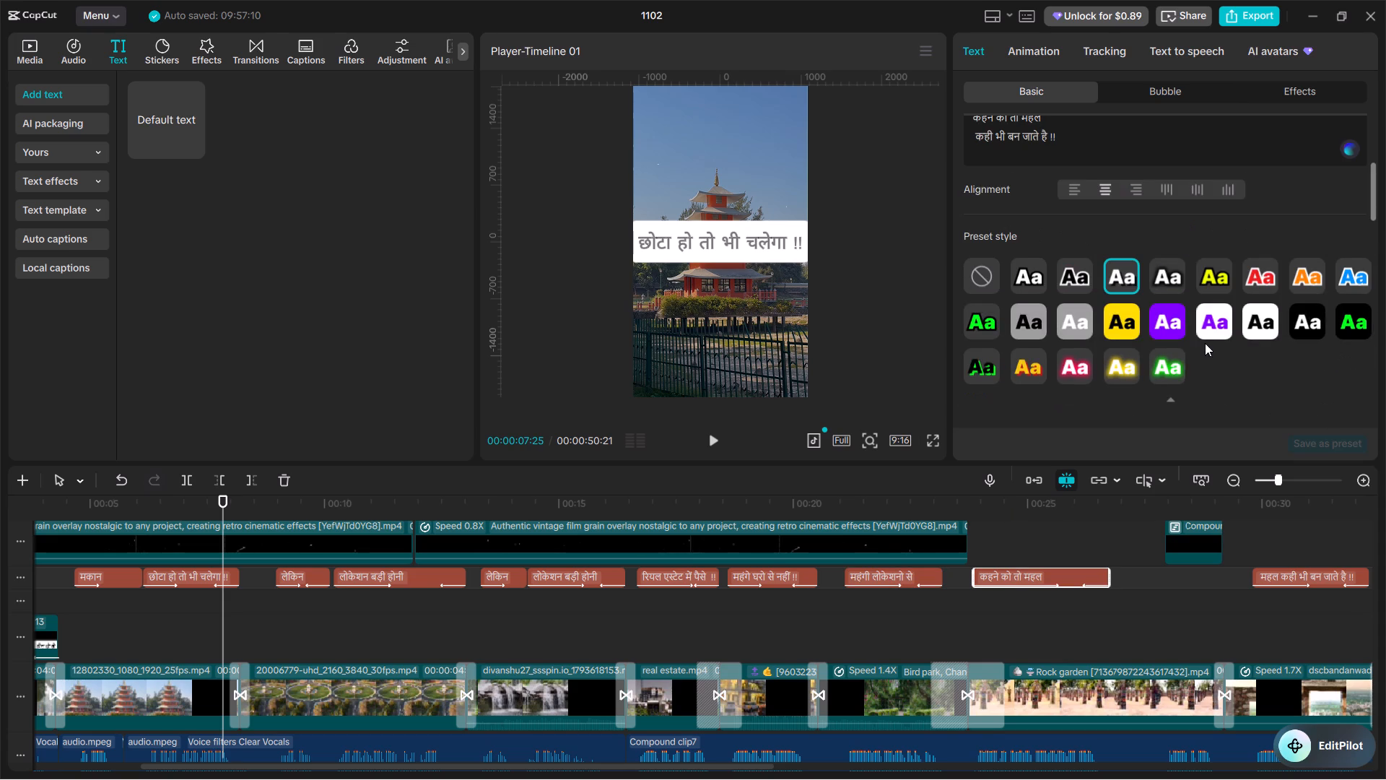
left_click(1270, 335)
scroll(1269, 335, "down", 5)
scroll(1148, 343, "down", 3)
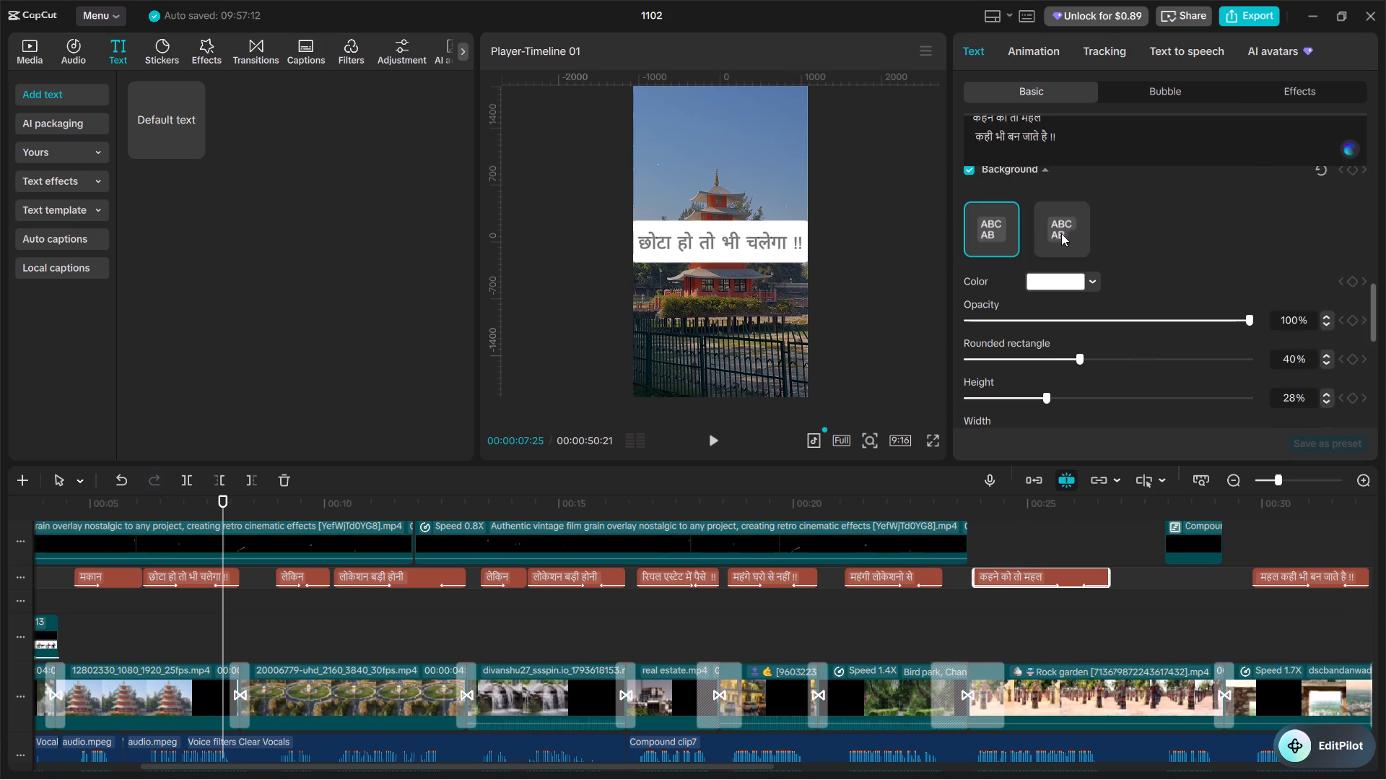
left_click(1062, 233)
Apply the black-on-white preset and the second background style to the महल कहीं भी बन जाते है !! text.
scroll(1163, 616, "down", 6)
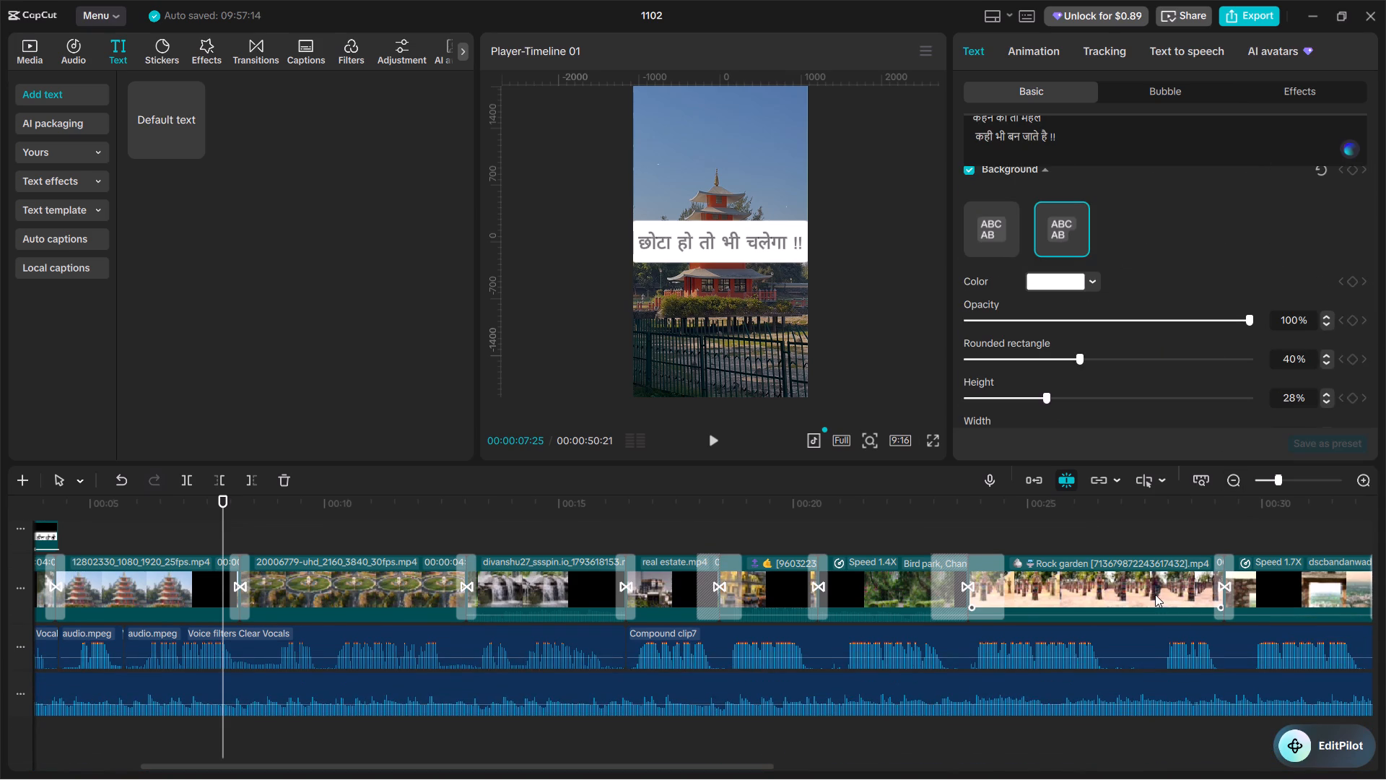
scroll(1155, 594, "down", 6, "ctrl")
scroll(980, 565, "up", 5)
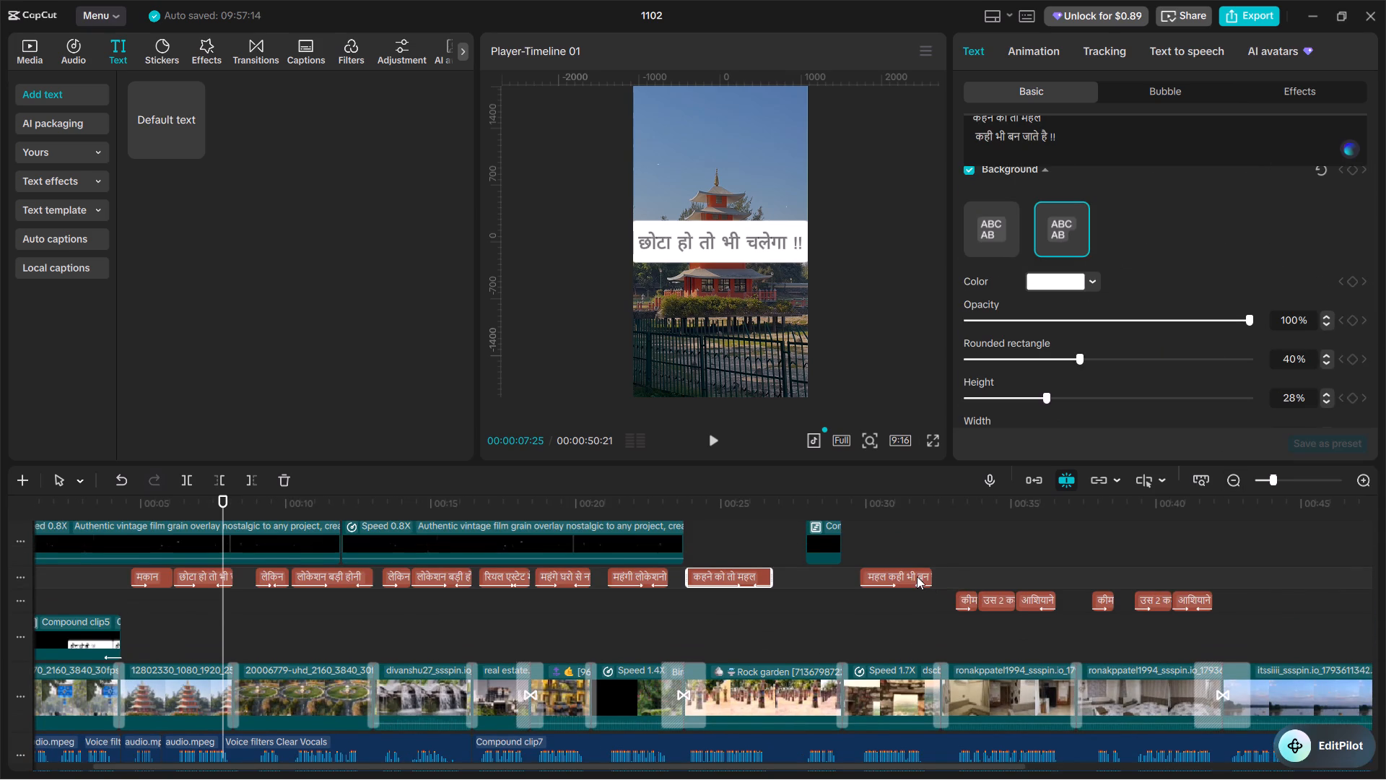
left_click(917, 576)
scroll(1091, 326, "up", 7)
left_click(1251, 255)
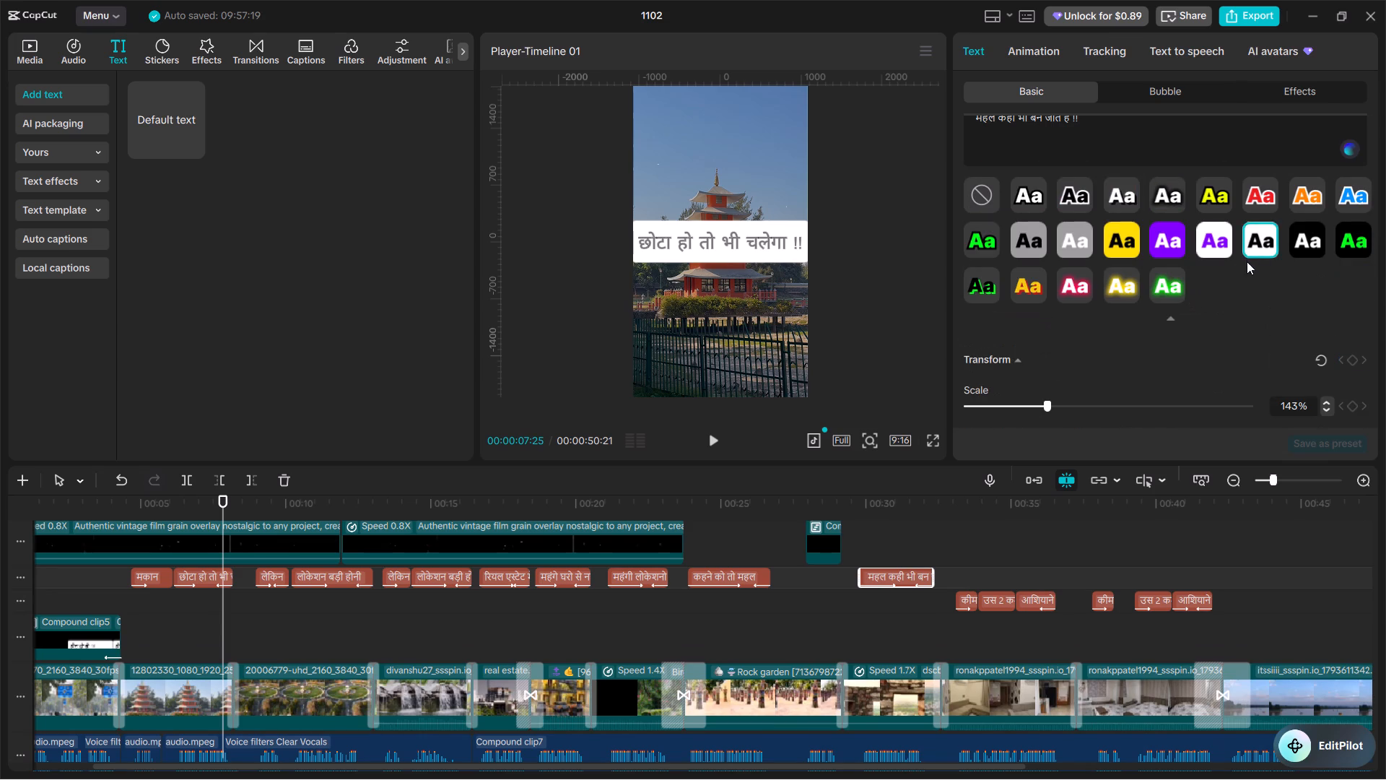
scroll(1245, 266, "down", 4)
scroll(1007, 305, "down", 3)
left_click(1052, 229)
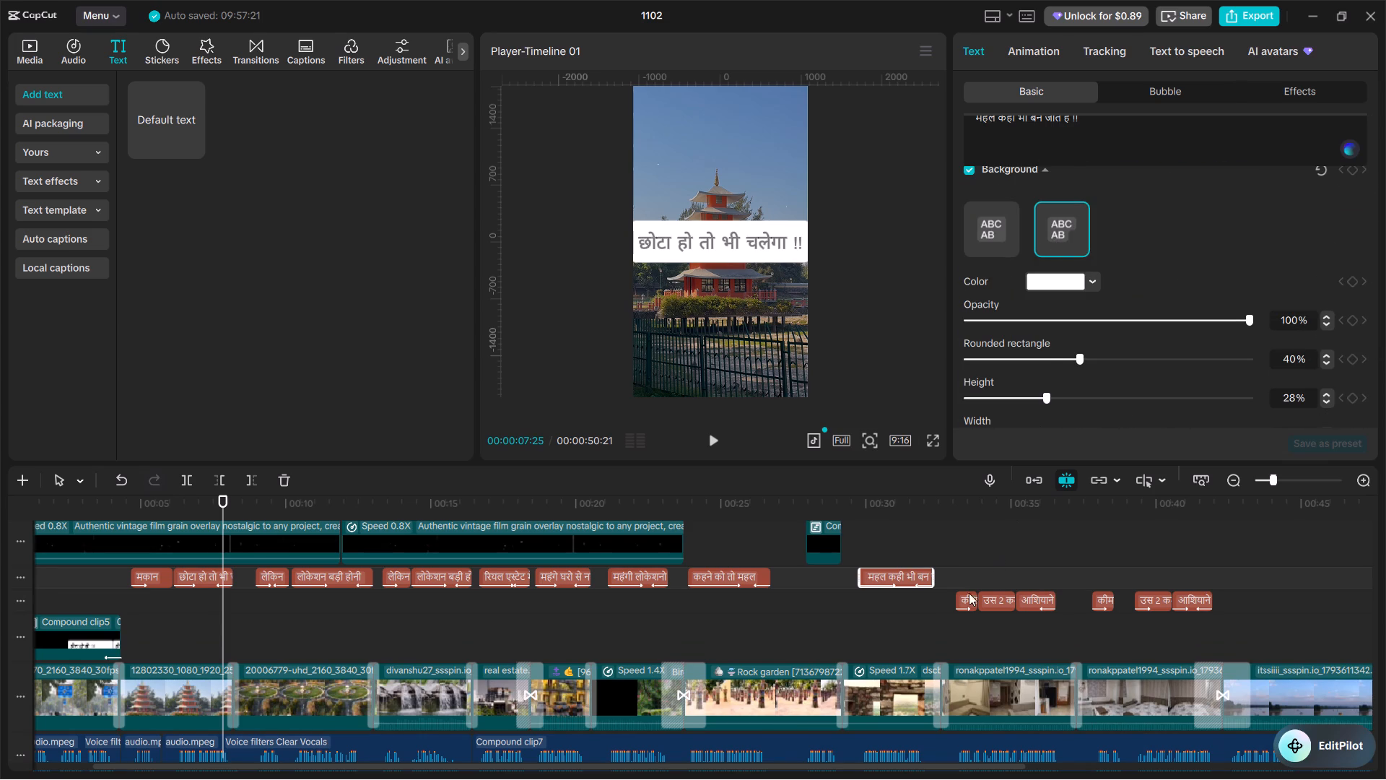
Apply the black-on-white preset and the second background style to the कीमत तो उस text on the lower text track.
left_click(968, 602)
scroll(1130, 404, "up", 7)
left_click(1251, 246)
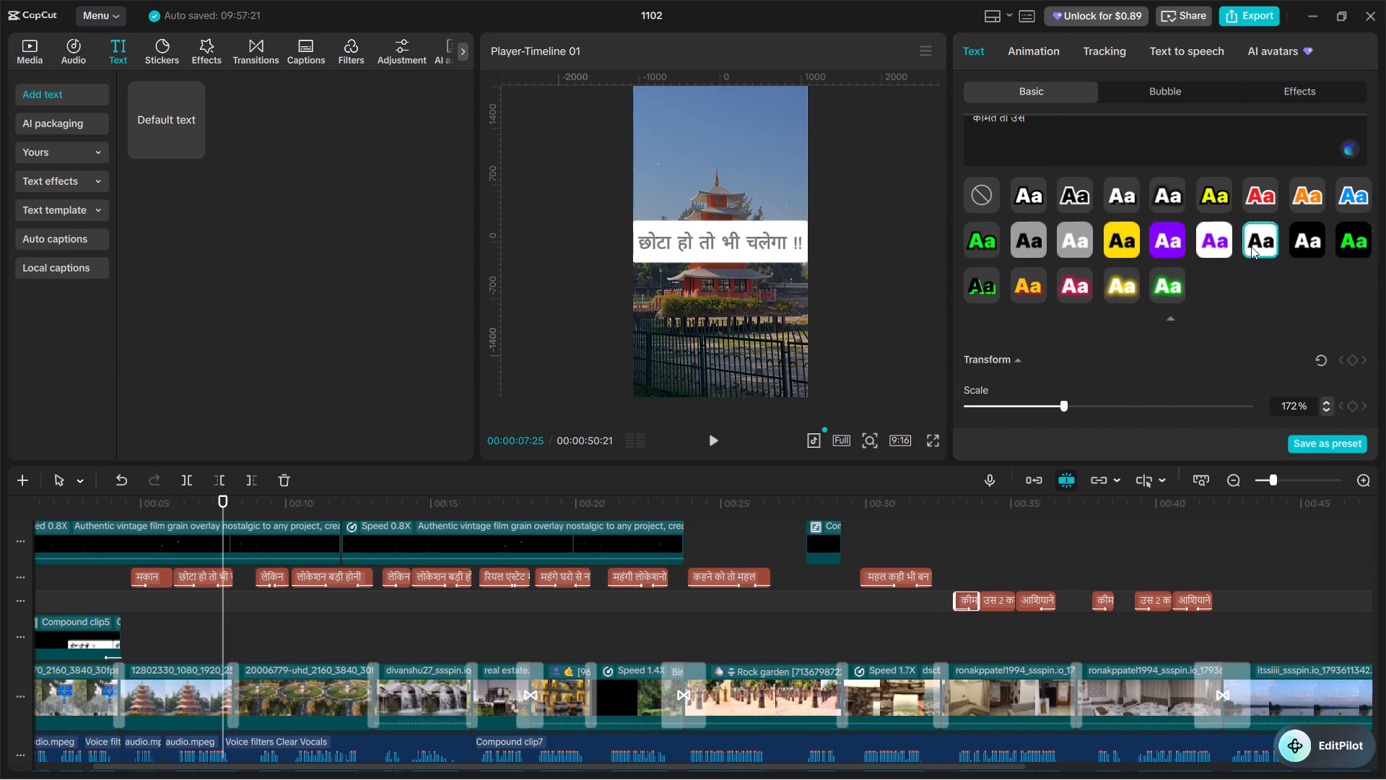
scroll(1167, 279, "down", 7)
left_click(1050, 229)
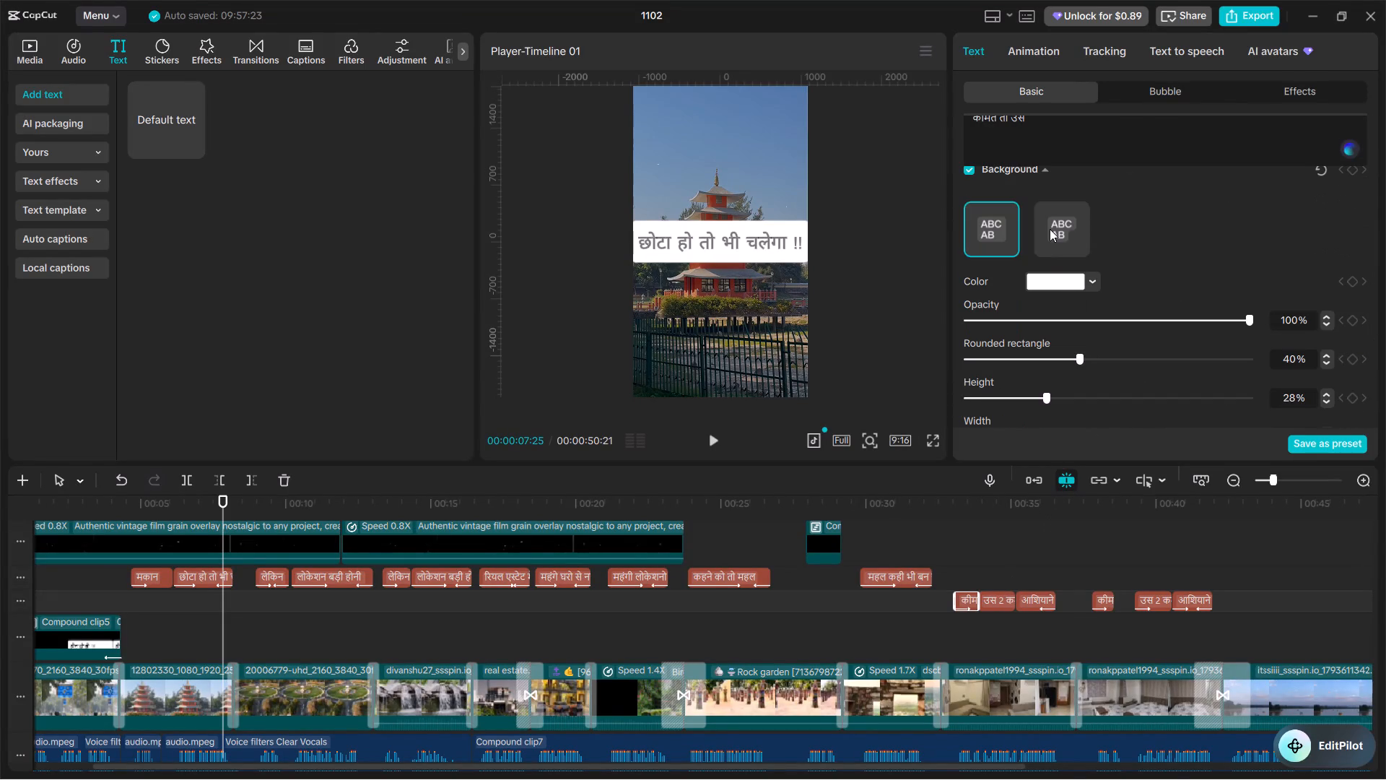
Apply the black-on-white preset and the second background style to the first उस 2 कमरे के text.
left_click(1005, 604)
scroll(1148, 323, "up", 7)
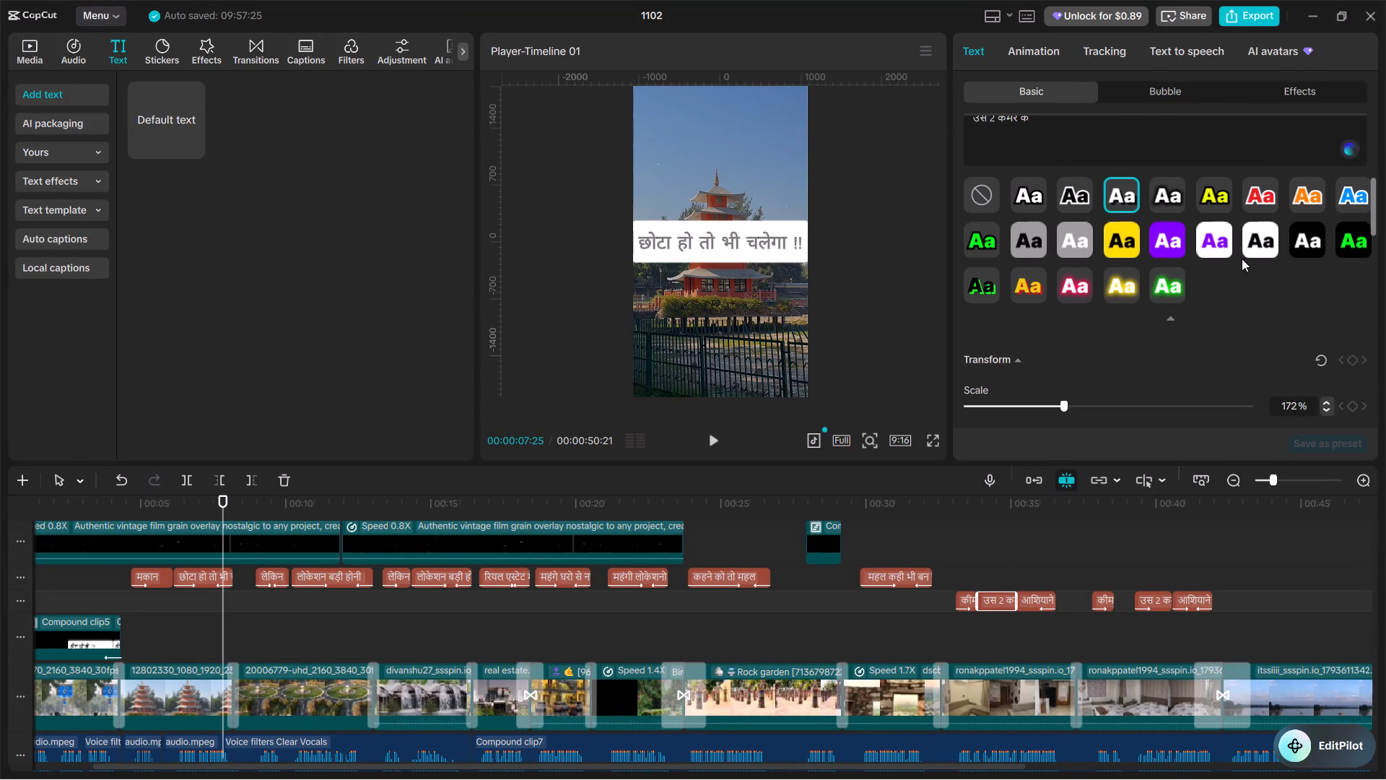
left_click(1245, 248)
scroll(1109, 472, "down", 5)
scroll(1105, 335, "down", 11)
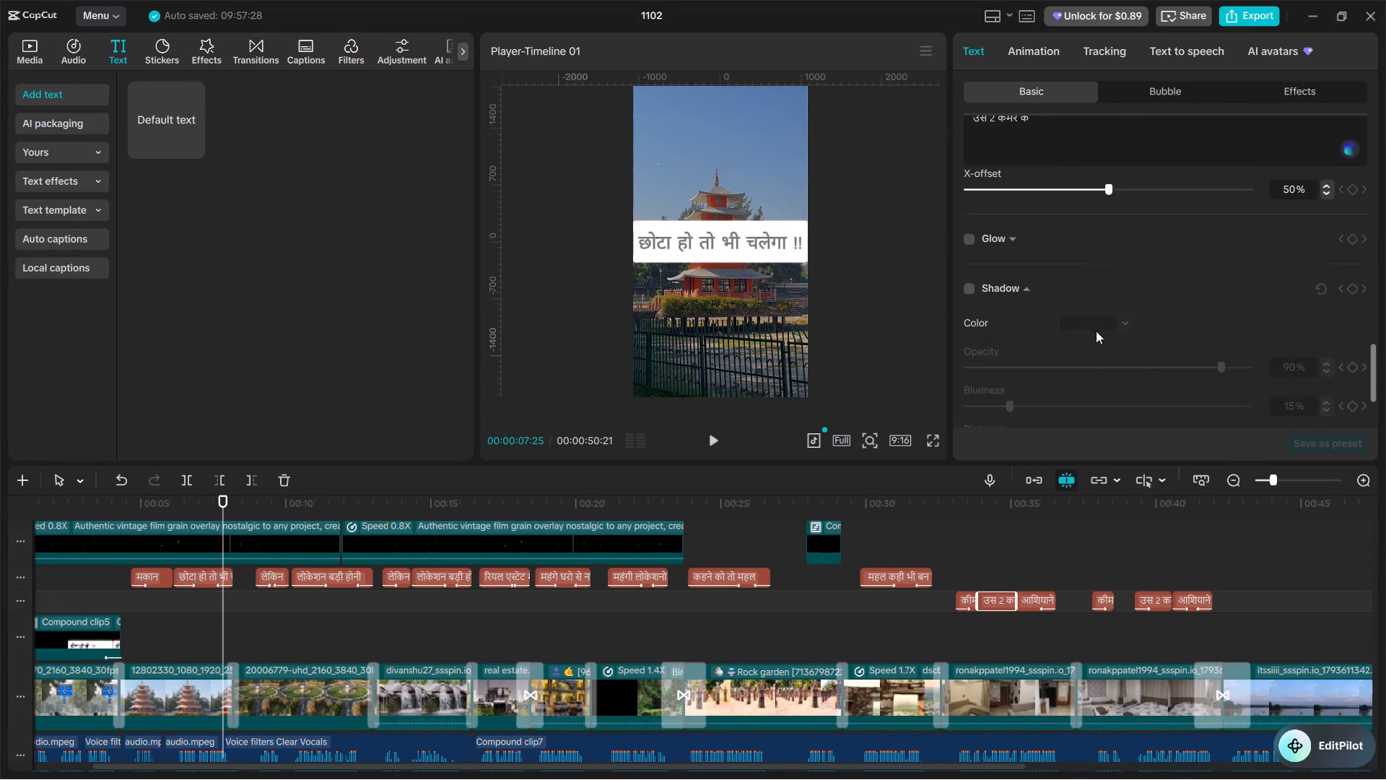
scroll(1094, 324, "up", 5)
left_click(1064, 316)
Apply the black-on-white preset and the second background style to the first आशियाने की है text.
left_click(1039, 597)
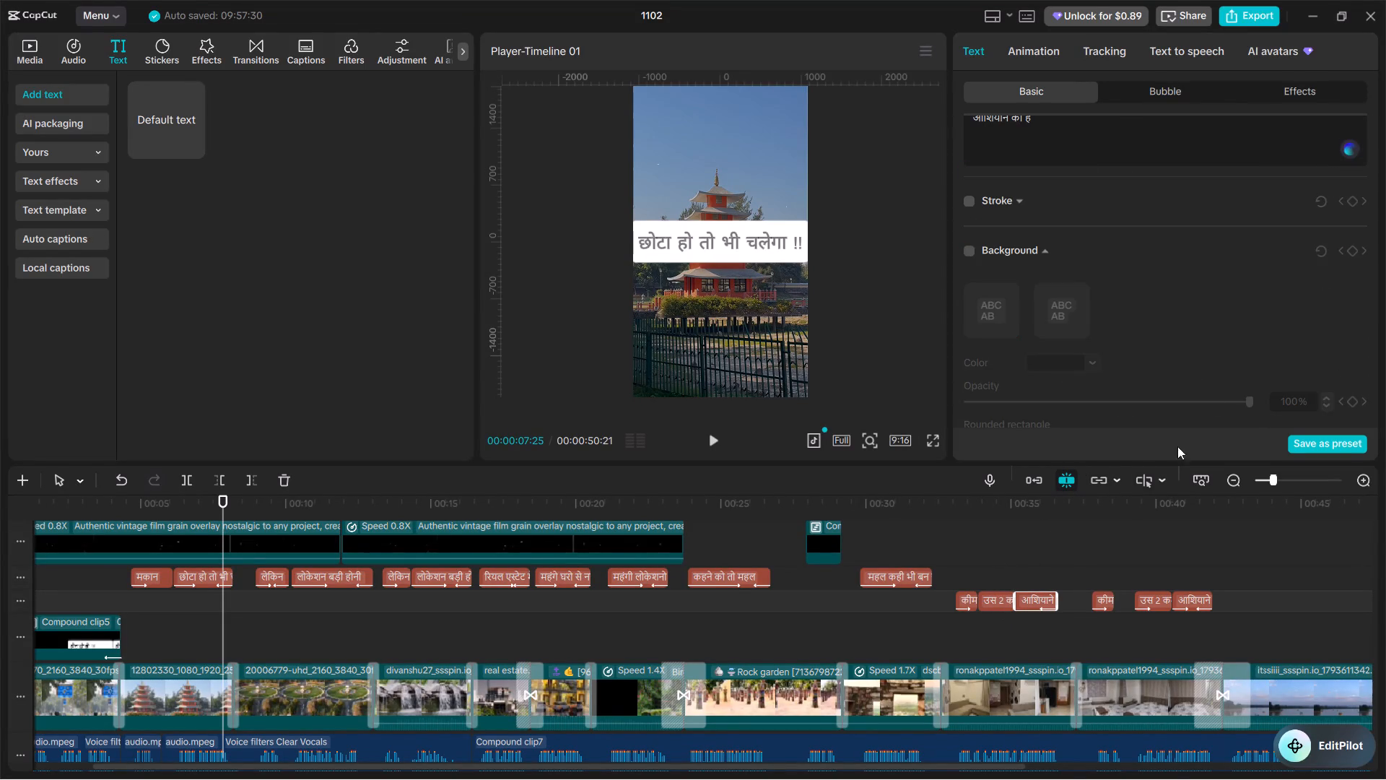
scroll(1236, 358, "up", 9)
scroll(1236, 358, "down", 2)
left_click(1267, 329)
scroll(1267, 329, "down", 7)
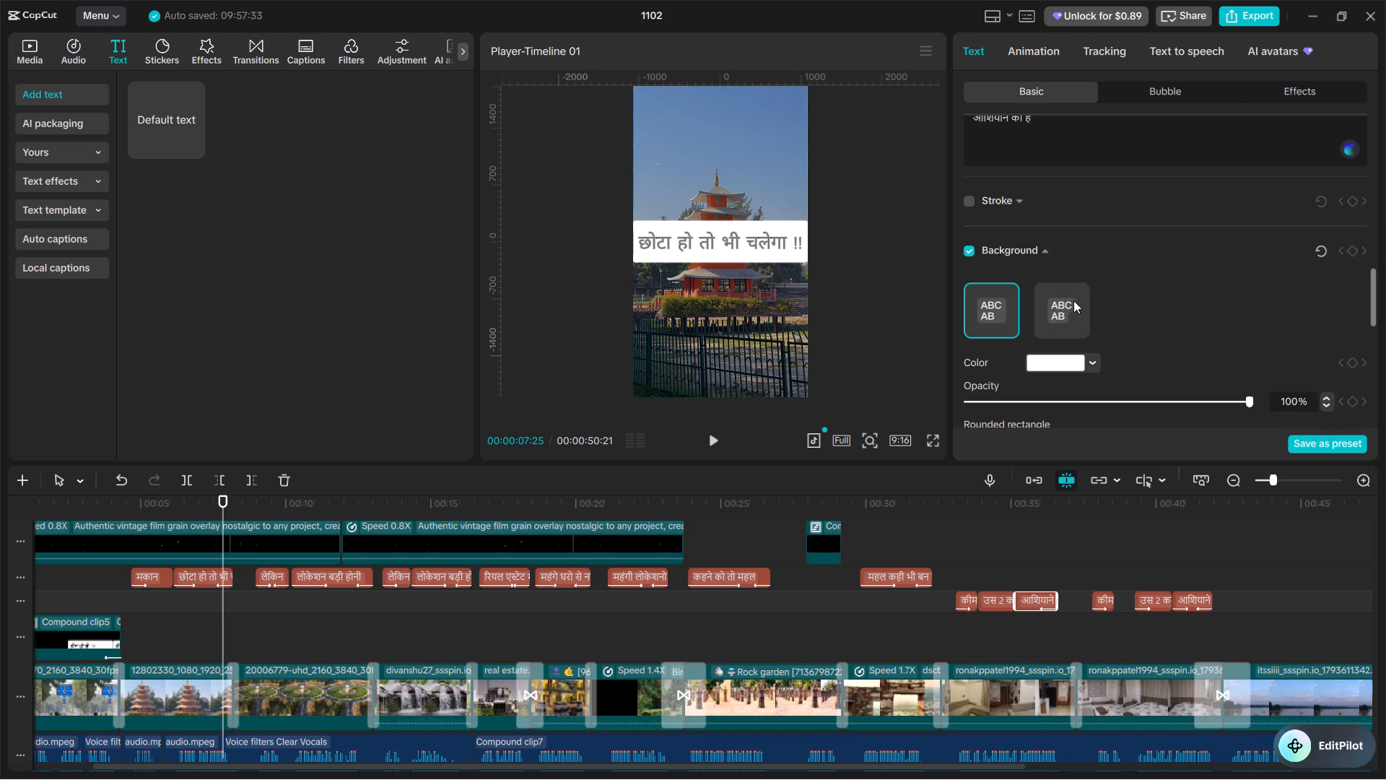
left_click(1072, 300)
Apply the black-on-white preset and the second background style to the कीमत तो !! text.
scroll(1167, 300, "up", 7)
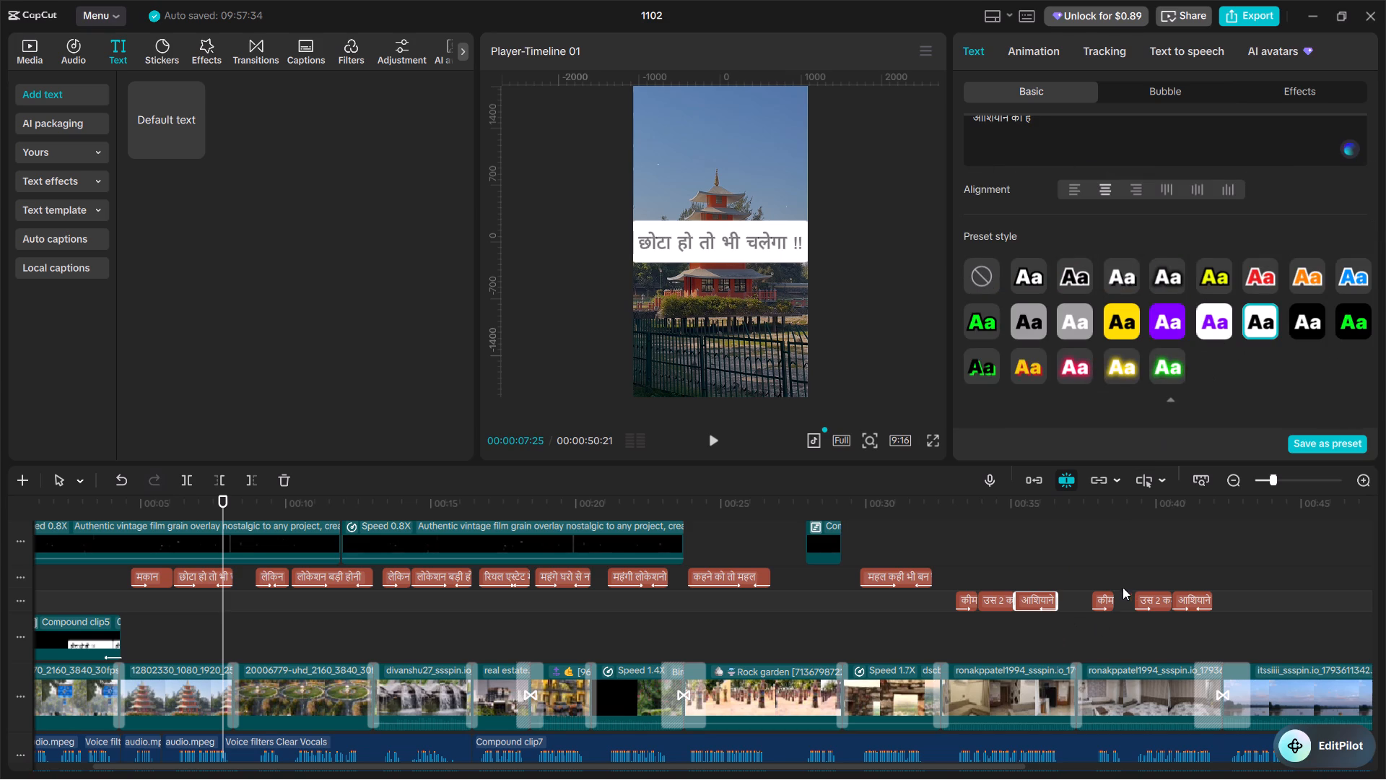
left_click(1100, 599)
left_click(1252, 324)
scroll(1216, 370, "down", 6)
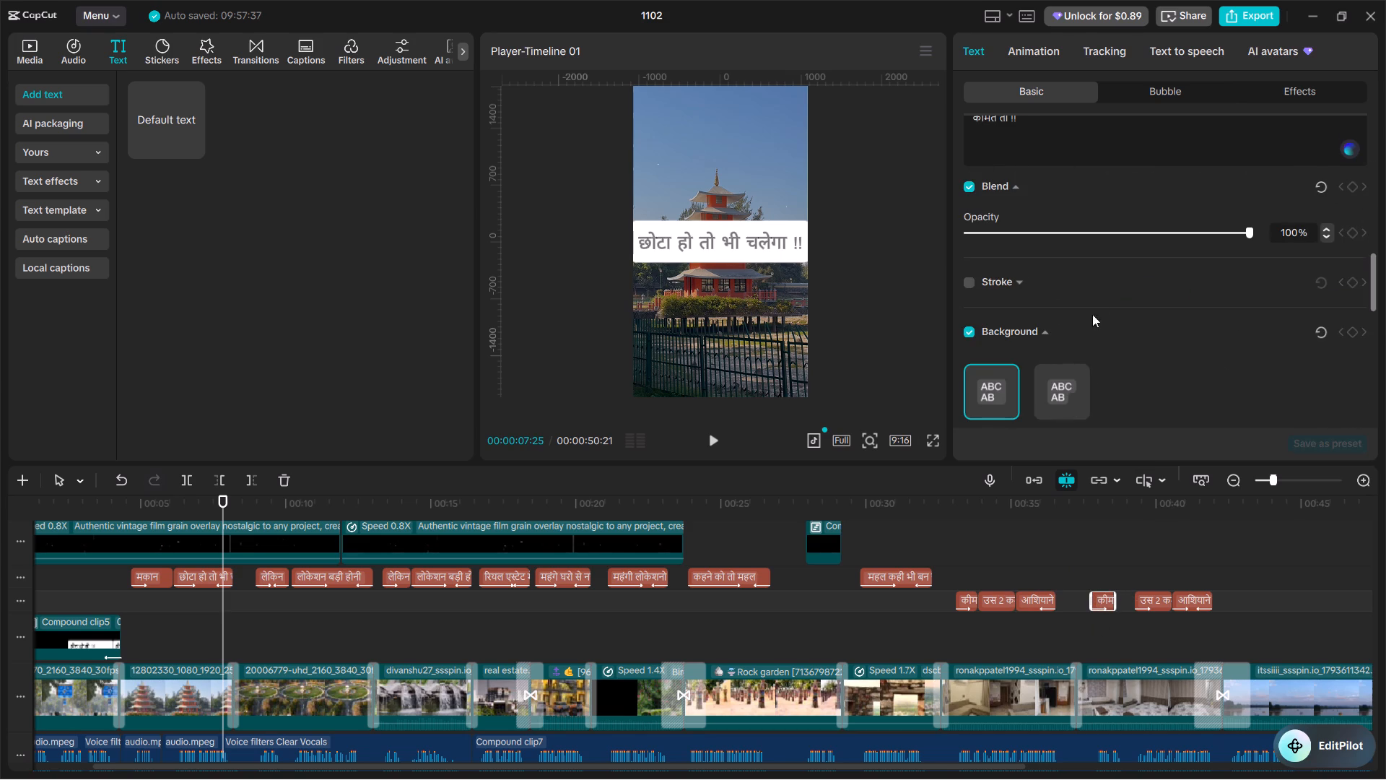
left_click(1083, 402)
Apply the black-on-white preset and the second background style to the उस 2 कमरे के !! text.
scroll(1167, 384, "up", 7)
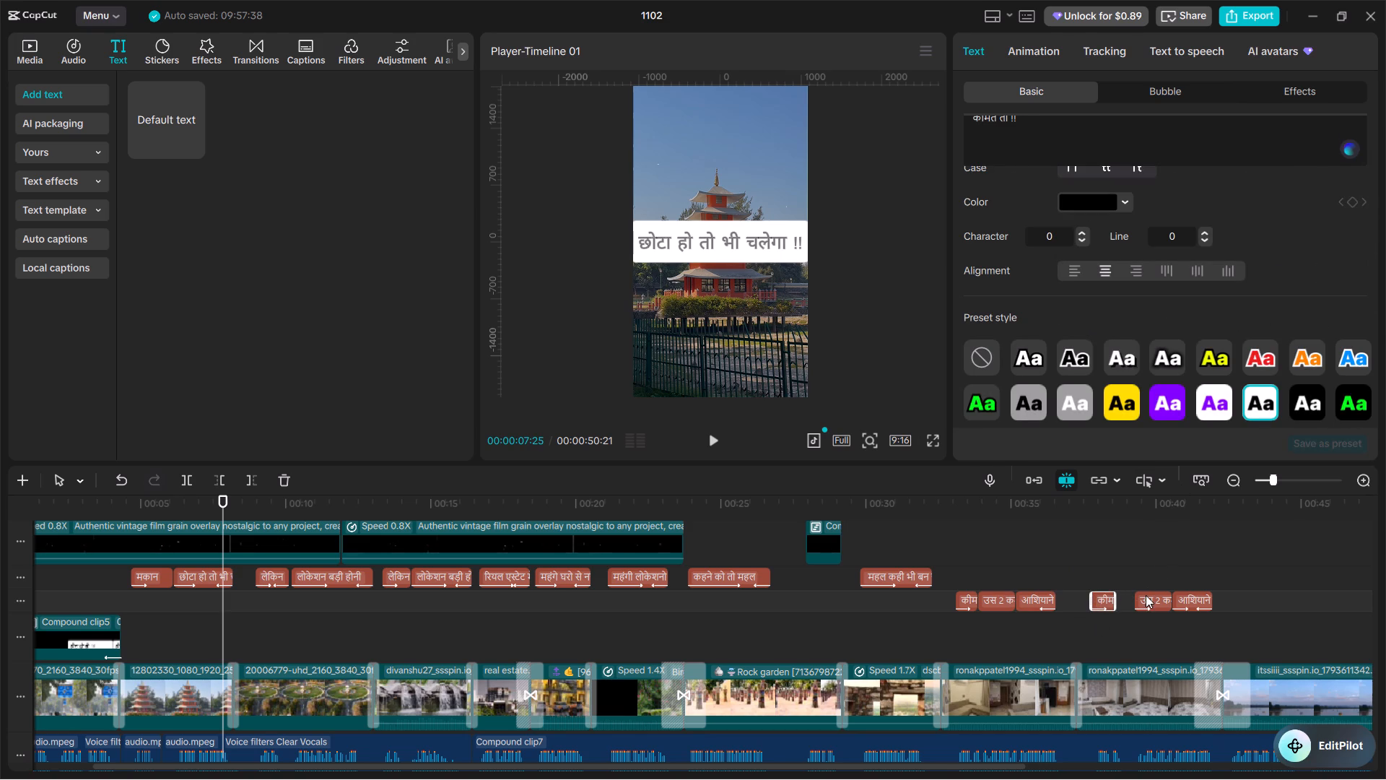
left_click(1146, 595)
left_click(1264, 402)
scroll(1255, 365, "down", 7)
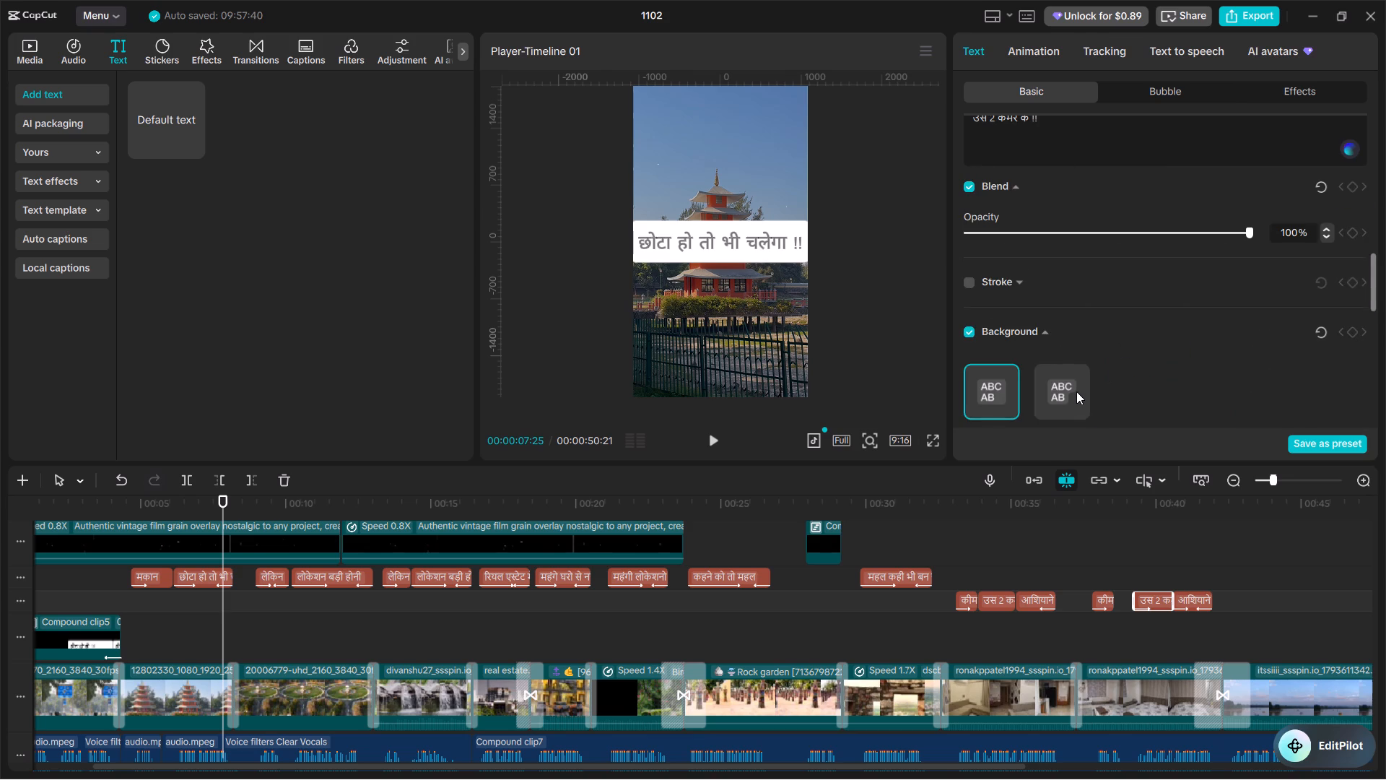
left_click(1073, 392)
Apply the black-on-white preset and the second background style to the last text, आशियाने की है !!.
scroll(1222, 396, "up", 7)
left_click(1193, 595)
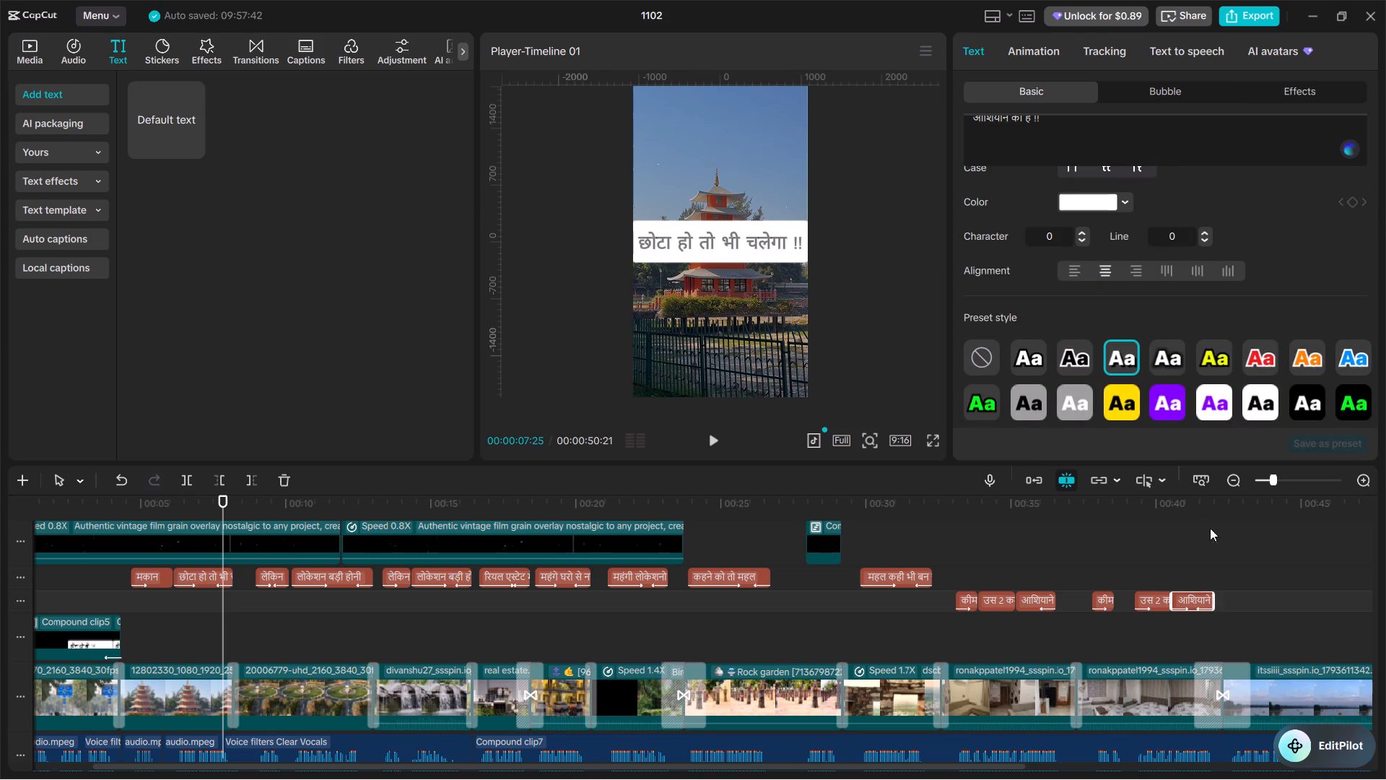
left_click(1259, 401)
scroll(1257, 381, "down", 6)
scroll(1082, 383, "down", 2)
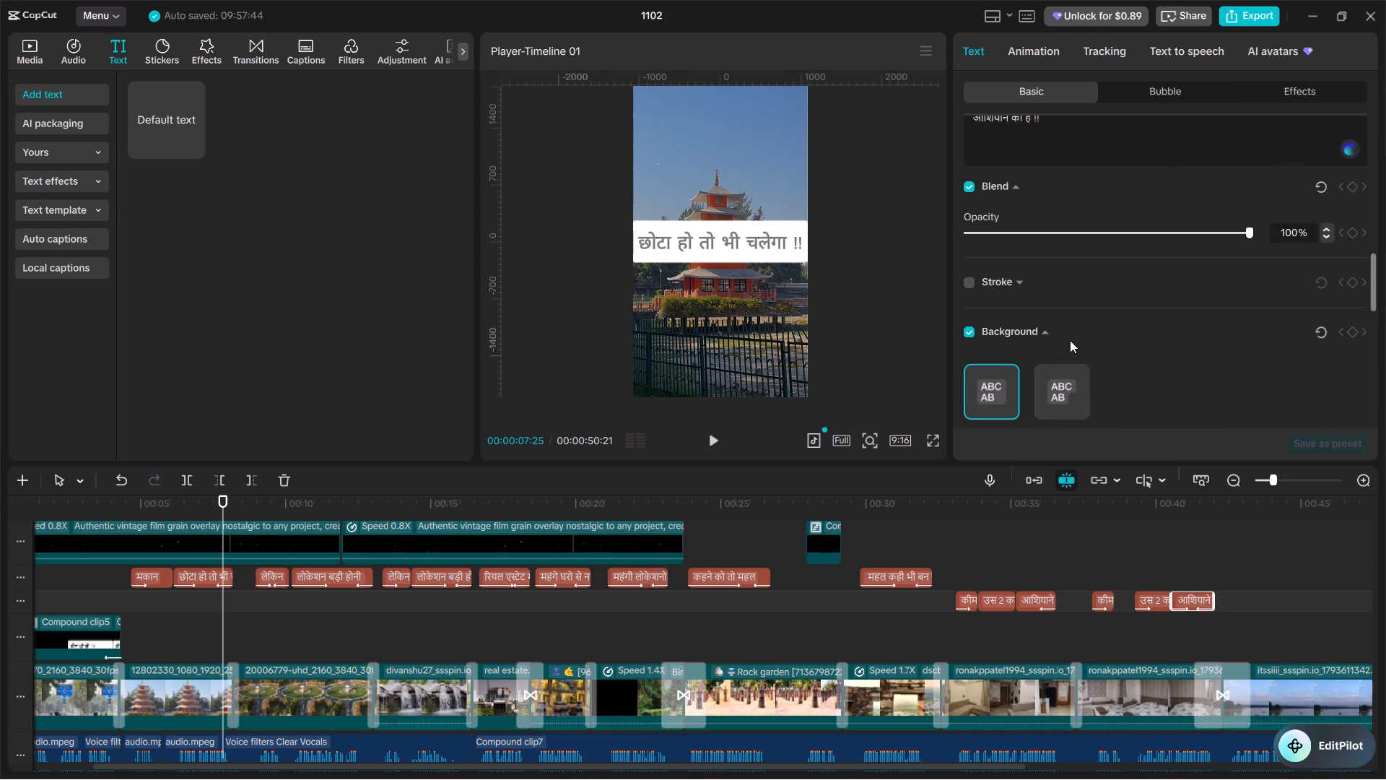
left_click(1062, 323)
scroll(1163, 329, "up", 7)
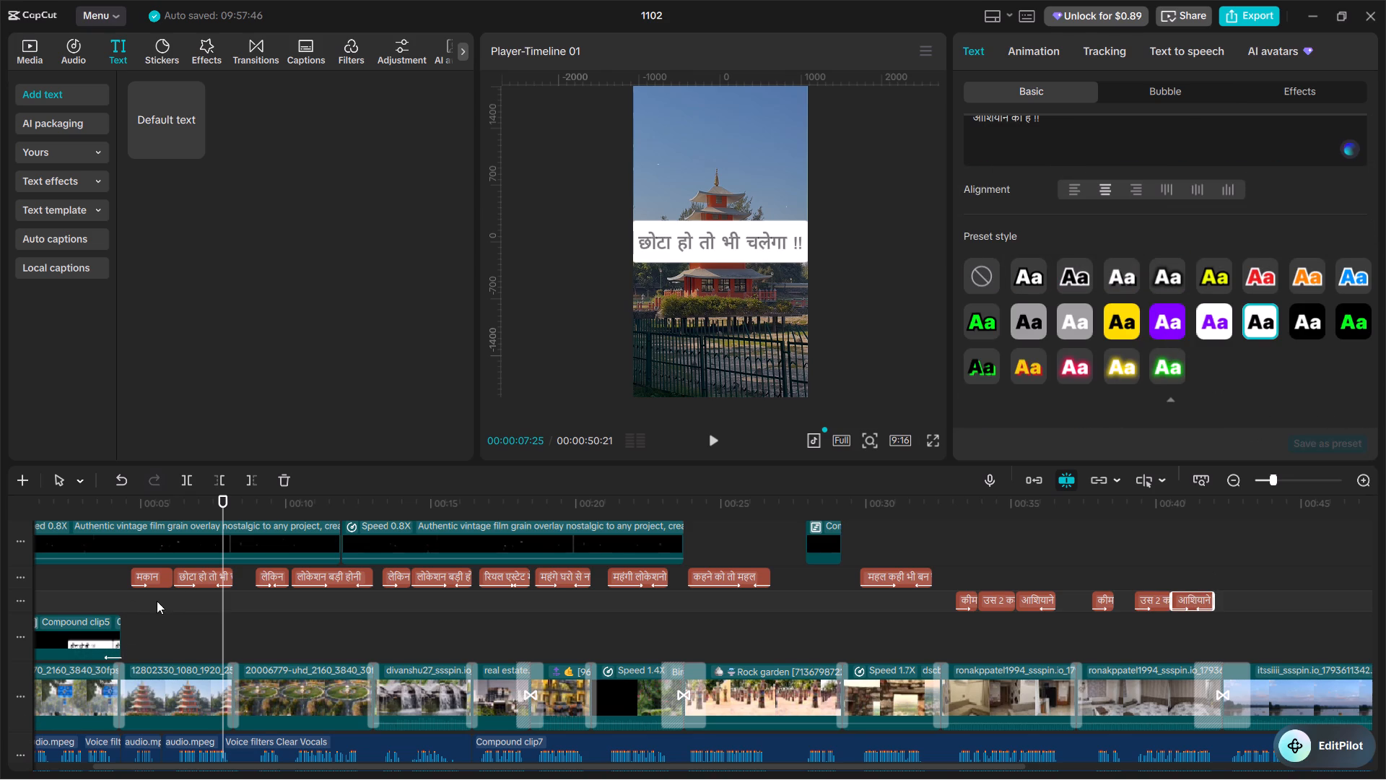
Play the video full screen from just before the मकान title to check the restyled texts.
left_click(123, 622)
key("space")
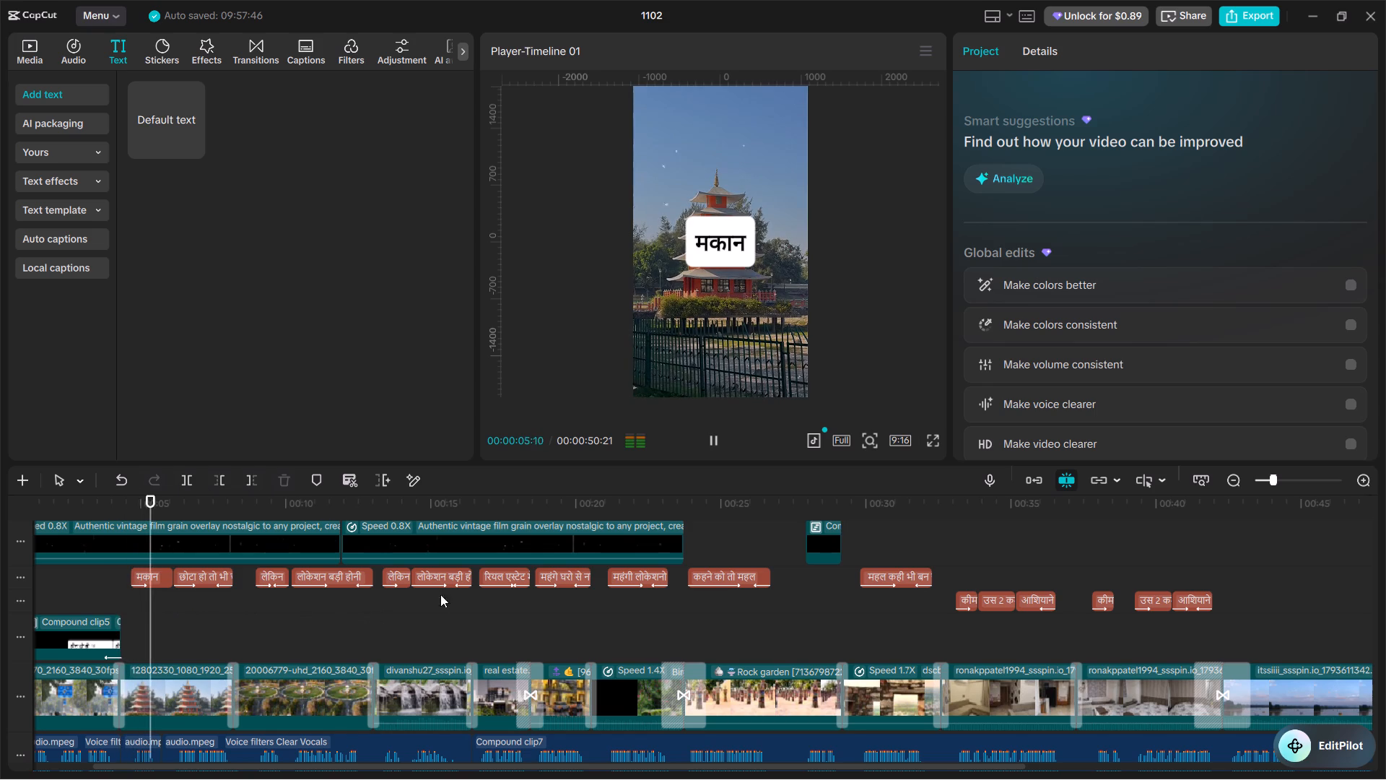
left_click(941, 441)
double_click(940, 435)
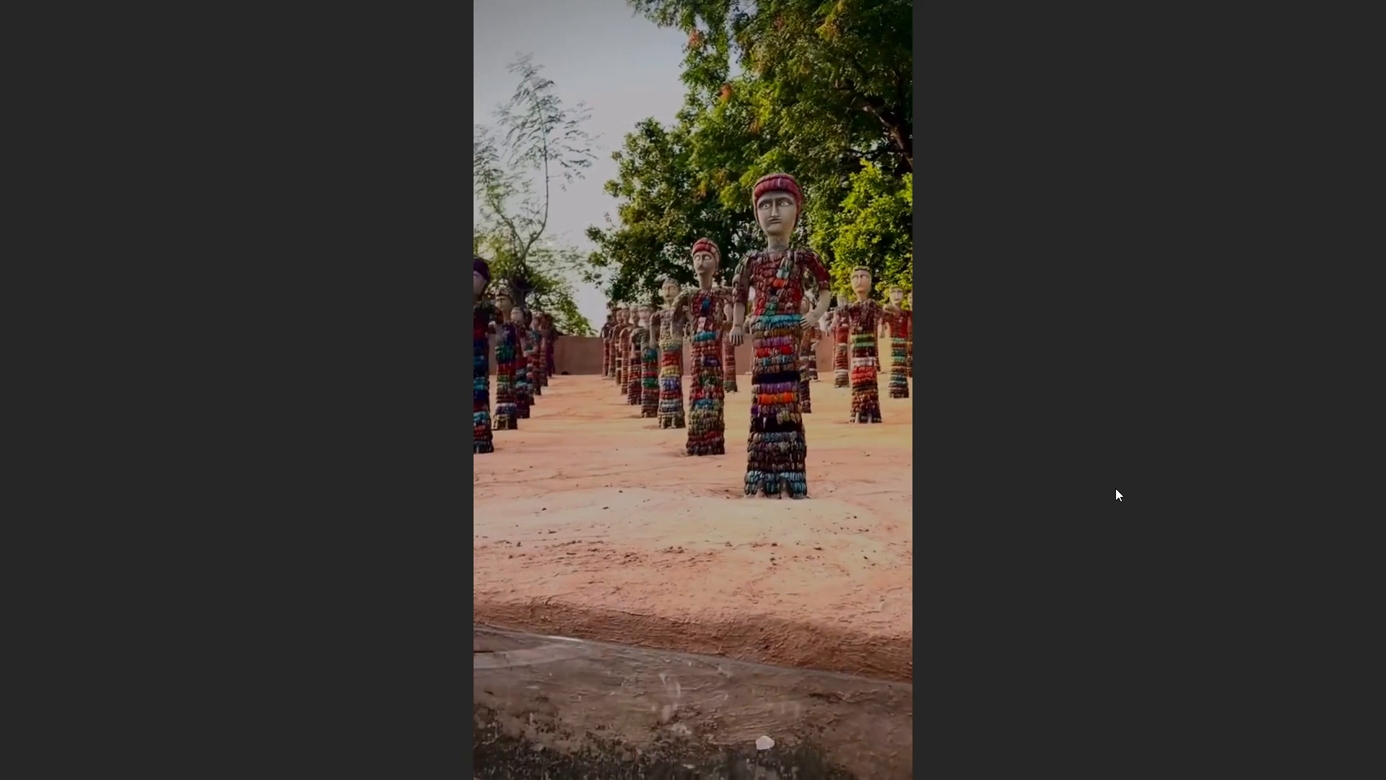
Apply the black-on-white preset and the second background style to the कहने को तो text inside Compound clip6.
key("space")
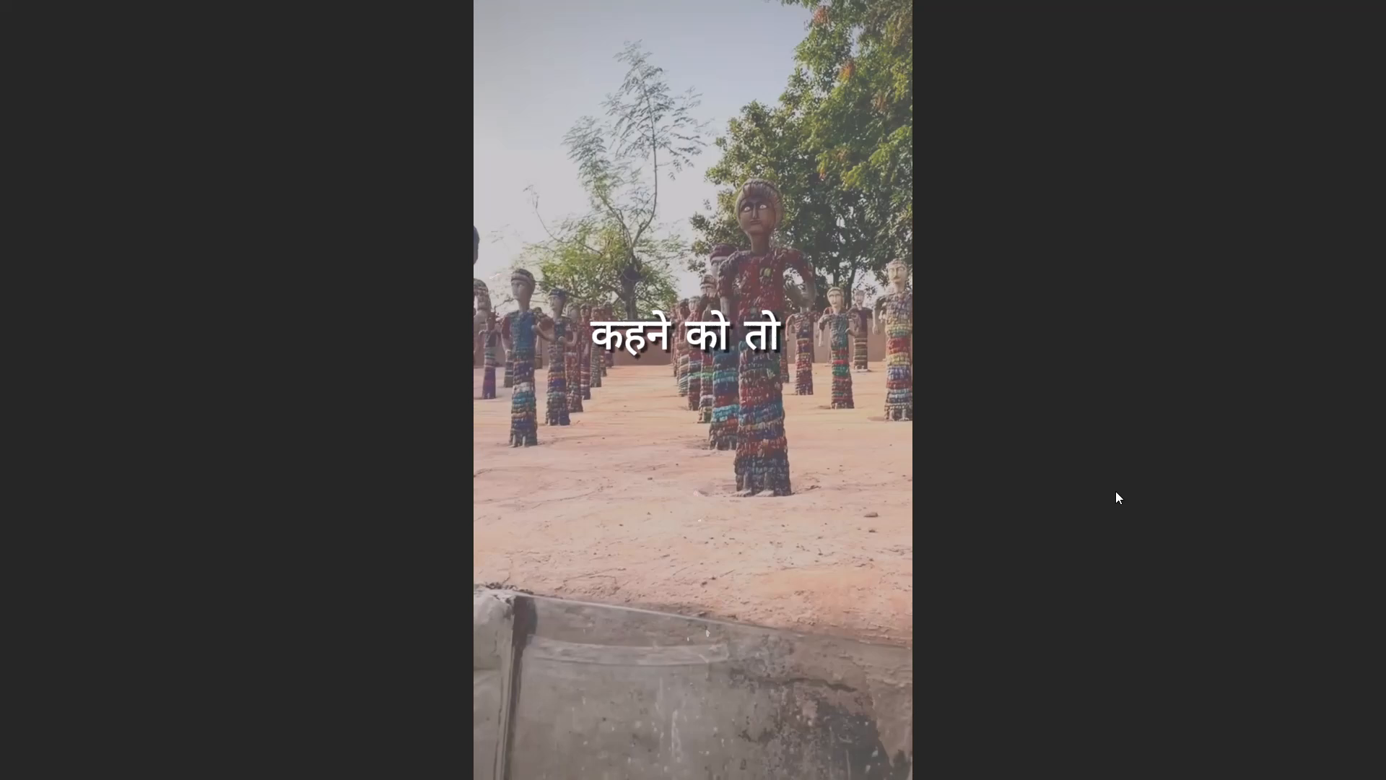
key("Escape")
scroll(808, 596, "up", 3)
double_click(824, 615)
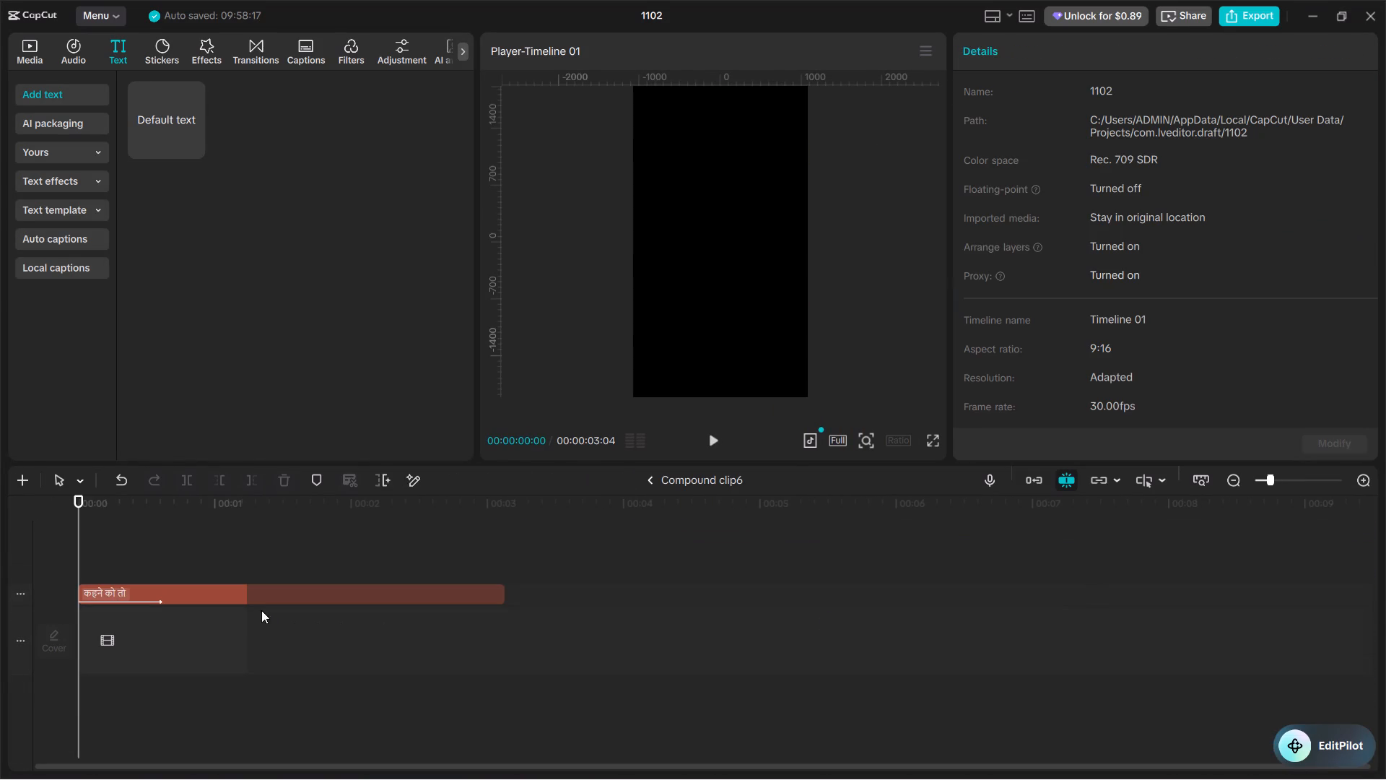
left_click(249, 600)
scroll(1131, 264, "down", 6)
scroll(1146, 285, "up", 2)
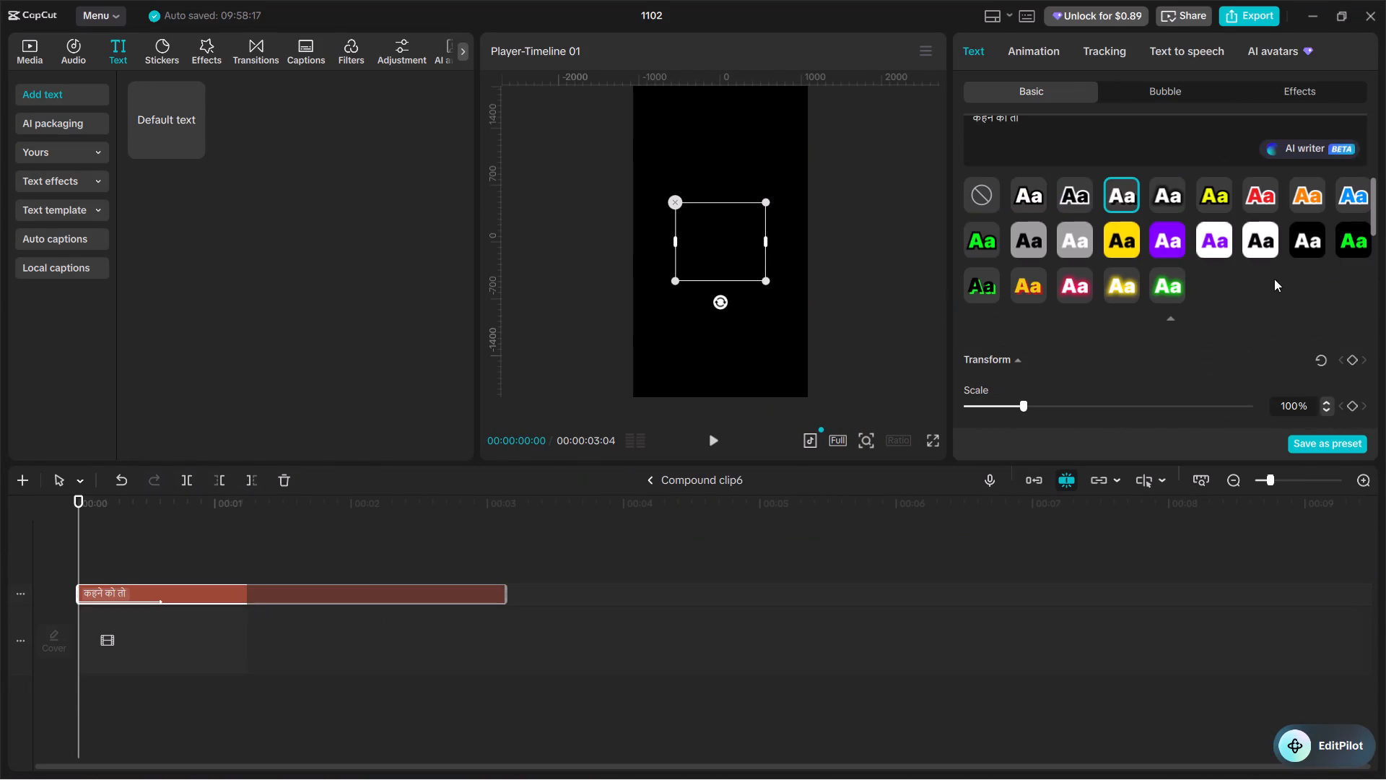
left_click(1259, 252)
scroll(1135, 296, "down", 2)
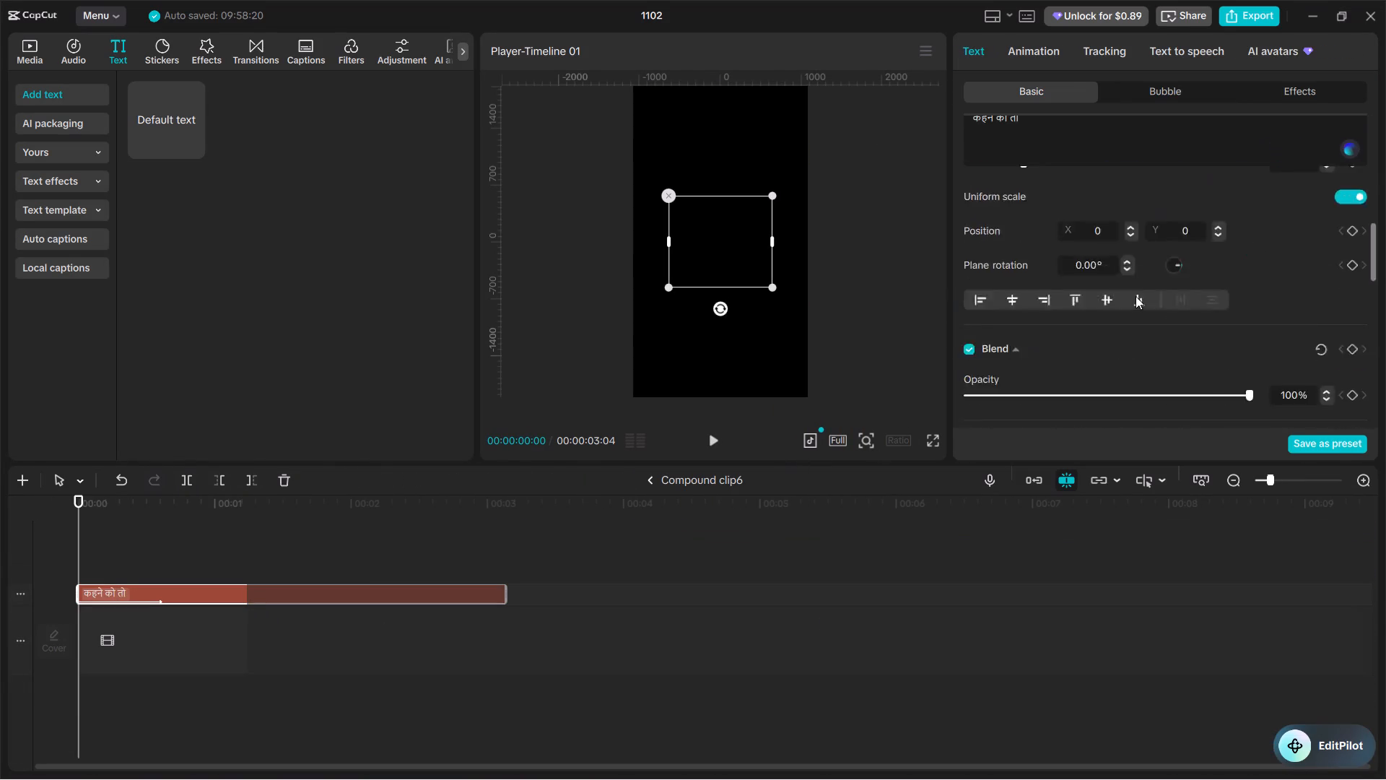
scroll(1136, 296, "down", 5)
left_click(1076, 246)
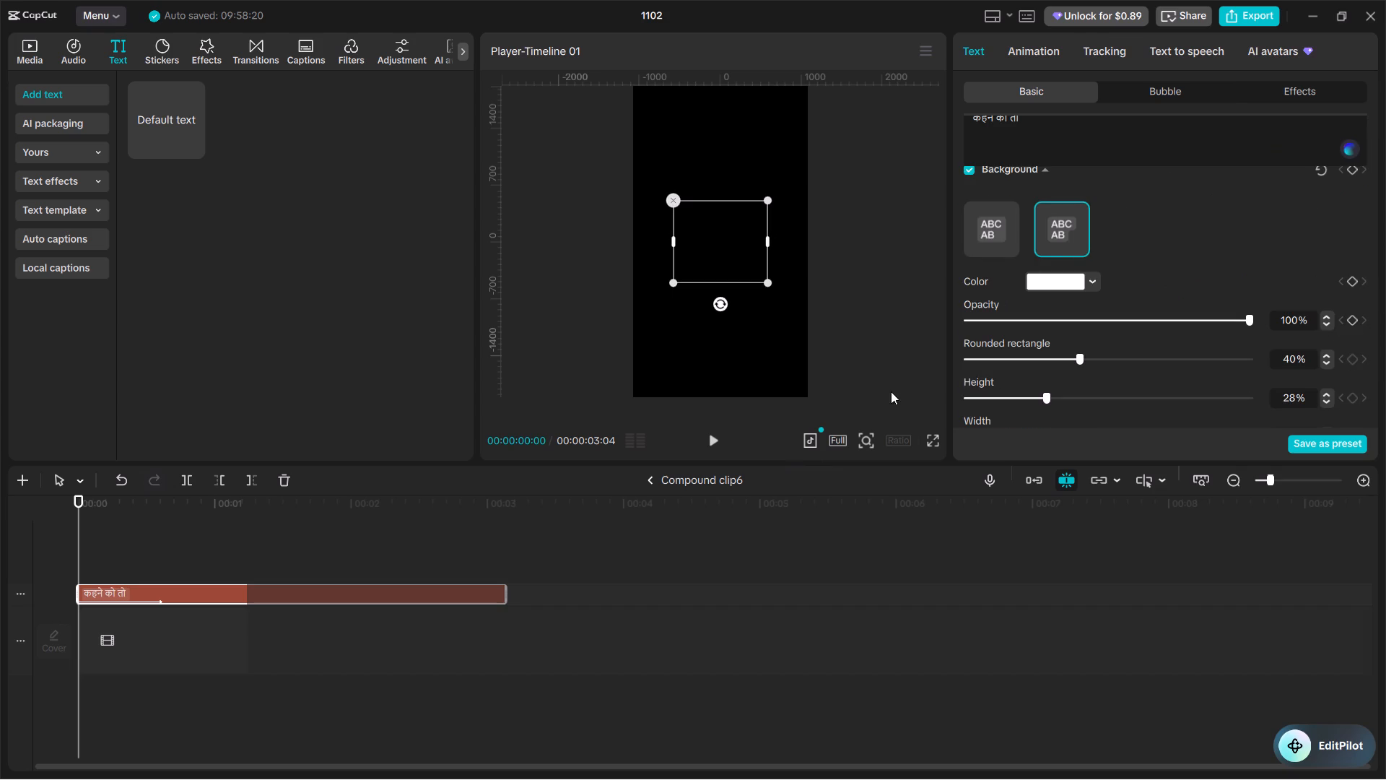
left_click(645, 477)
Play the main timeline from the restyled Compound clip6 into the final lake clip to check the texts.
key("space")
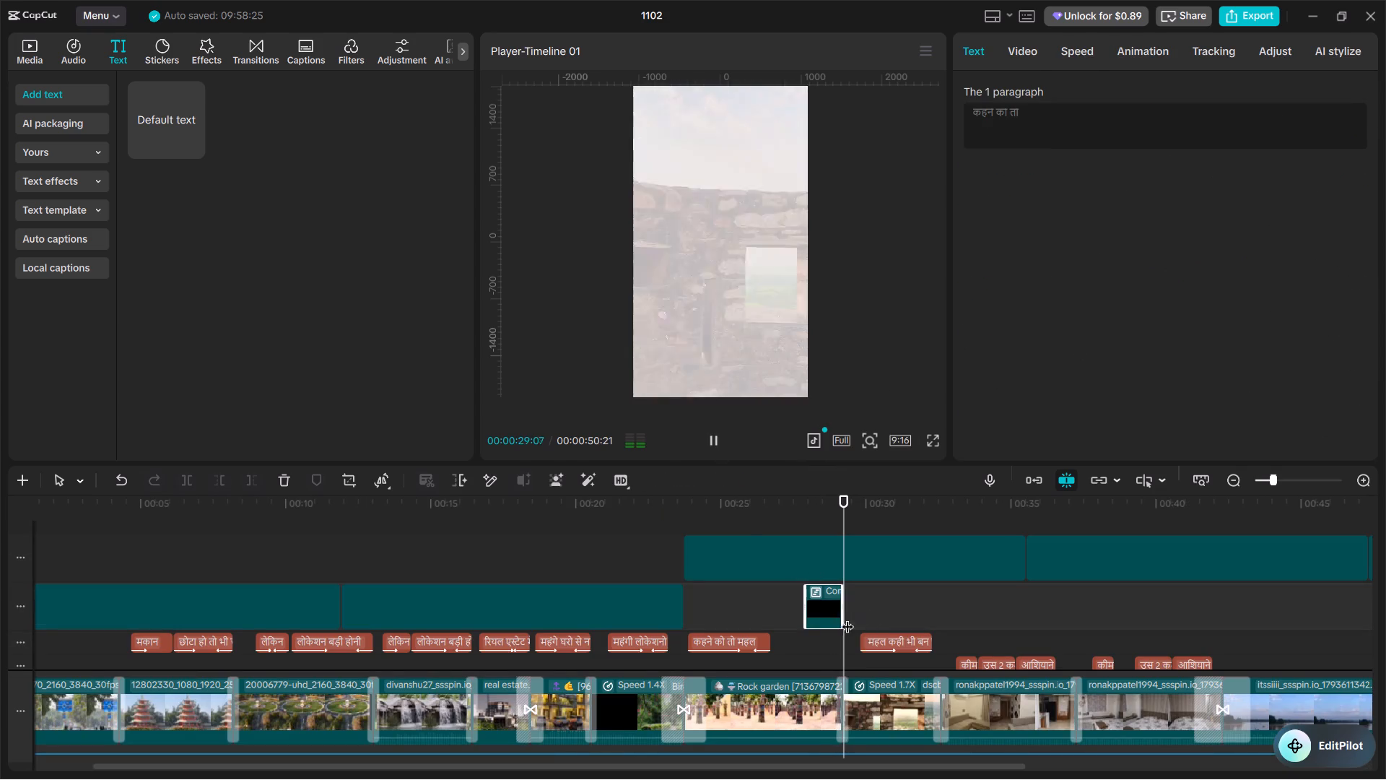
left_click(823, 633)
key("space")
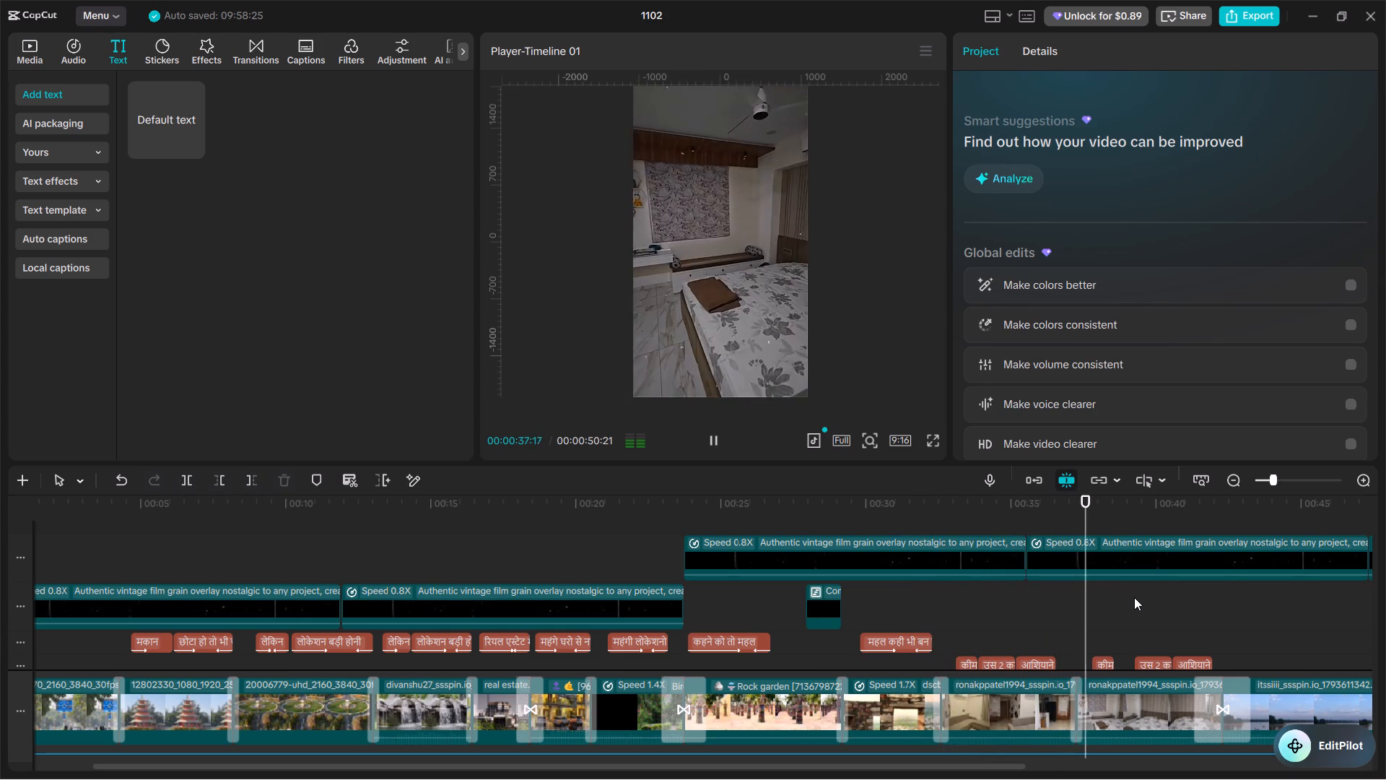
scroll(1134, 597, "down", 2)
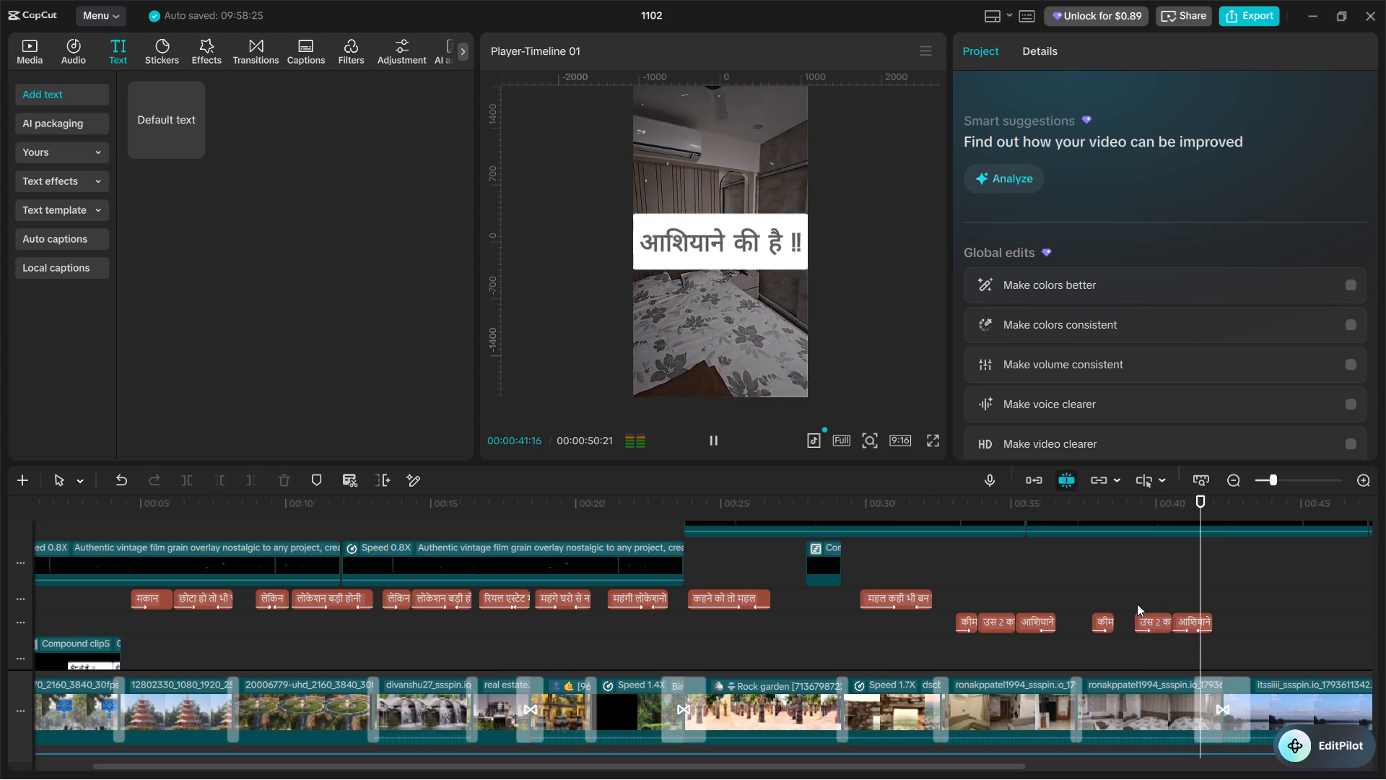
scroll(1137, 604, "down", 1, "ctrl")
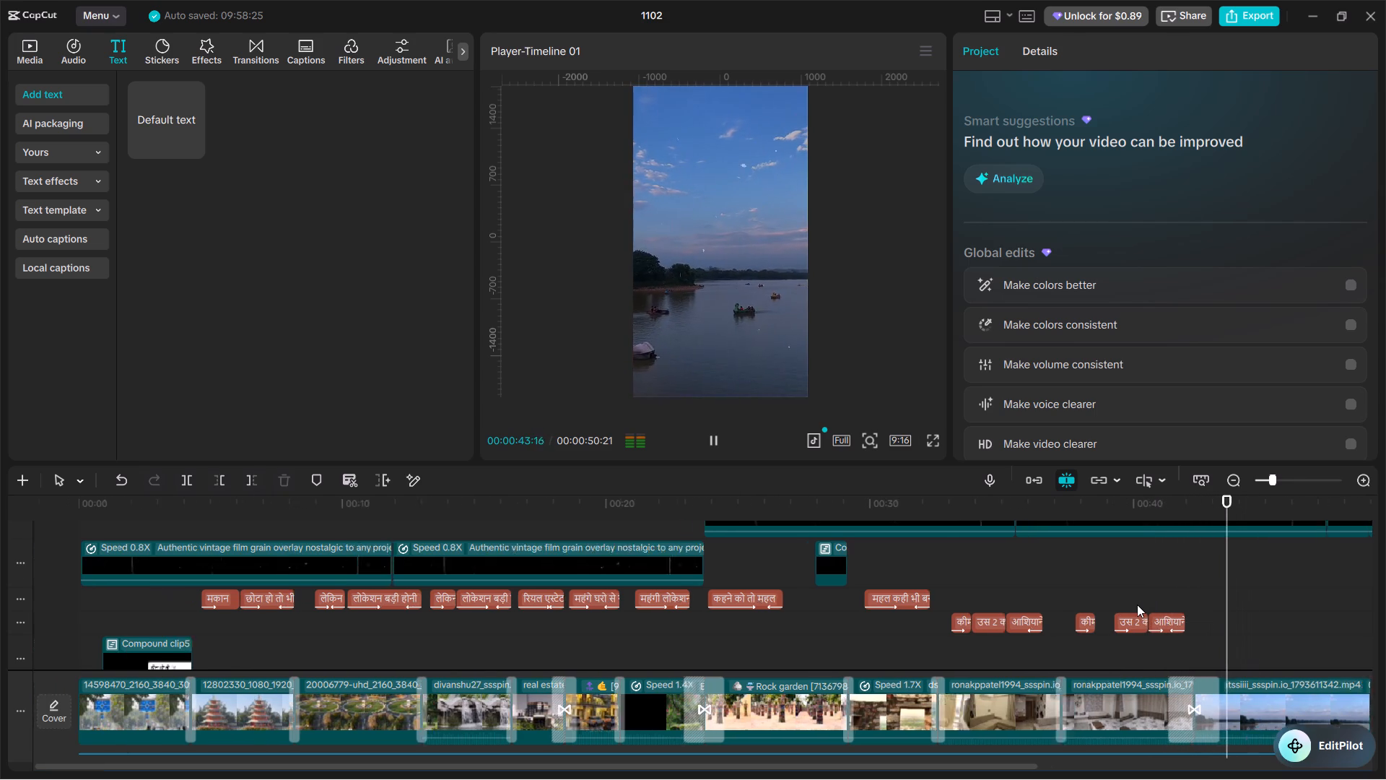
scroll(1137, 604, "down", 2, "ctrl")
left_click(1032, 579)
key("space")
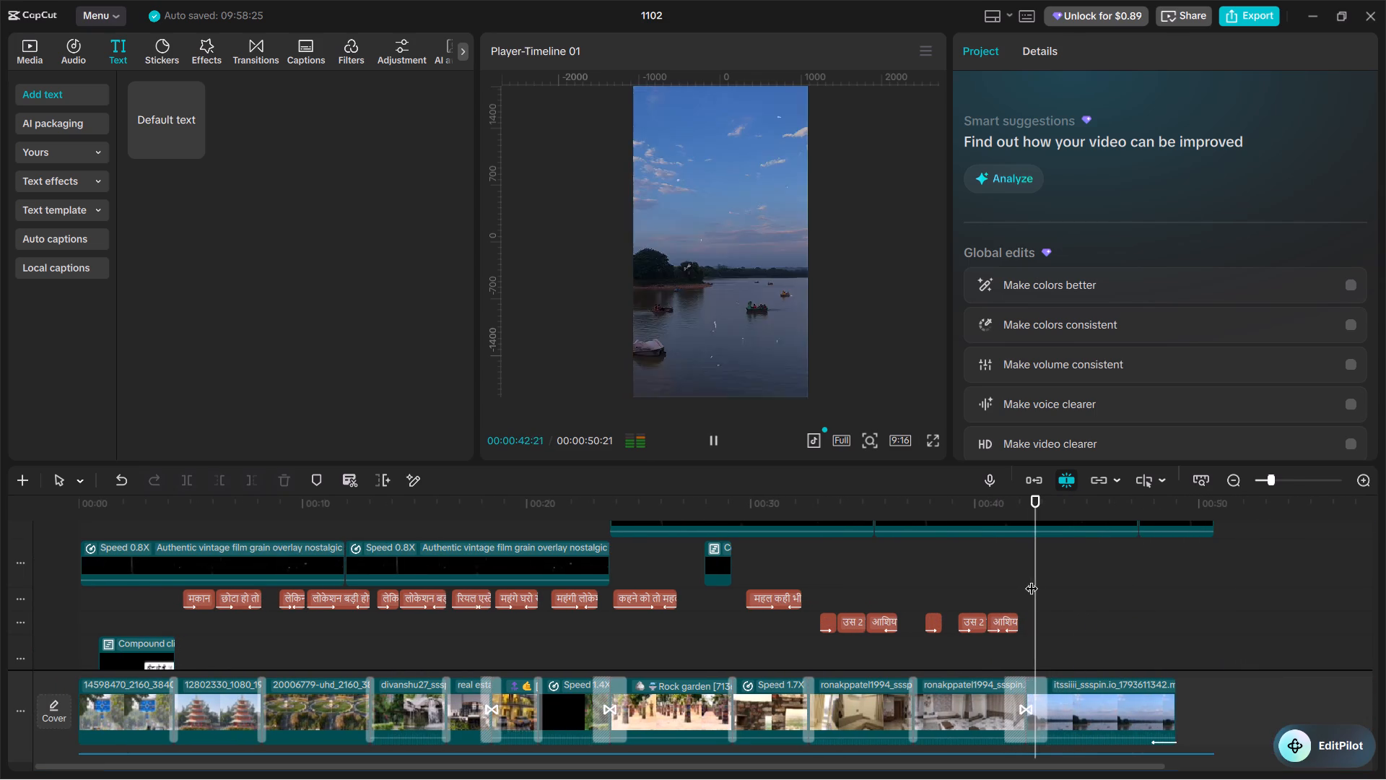
Add a default text at the start of the lake clip, at about 00:00:42:09.
left_click(1032, 579)
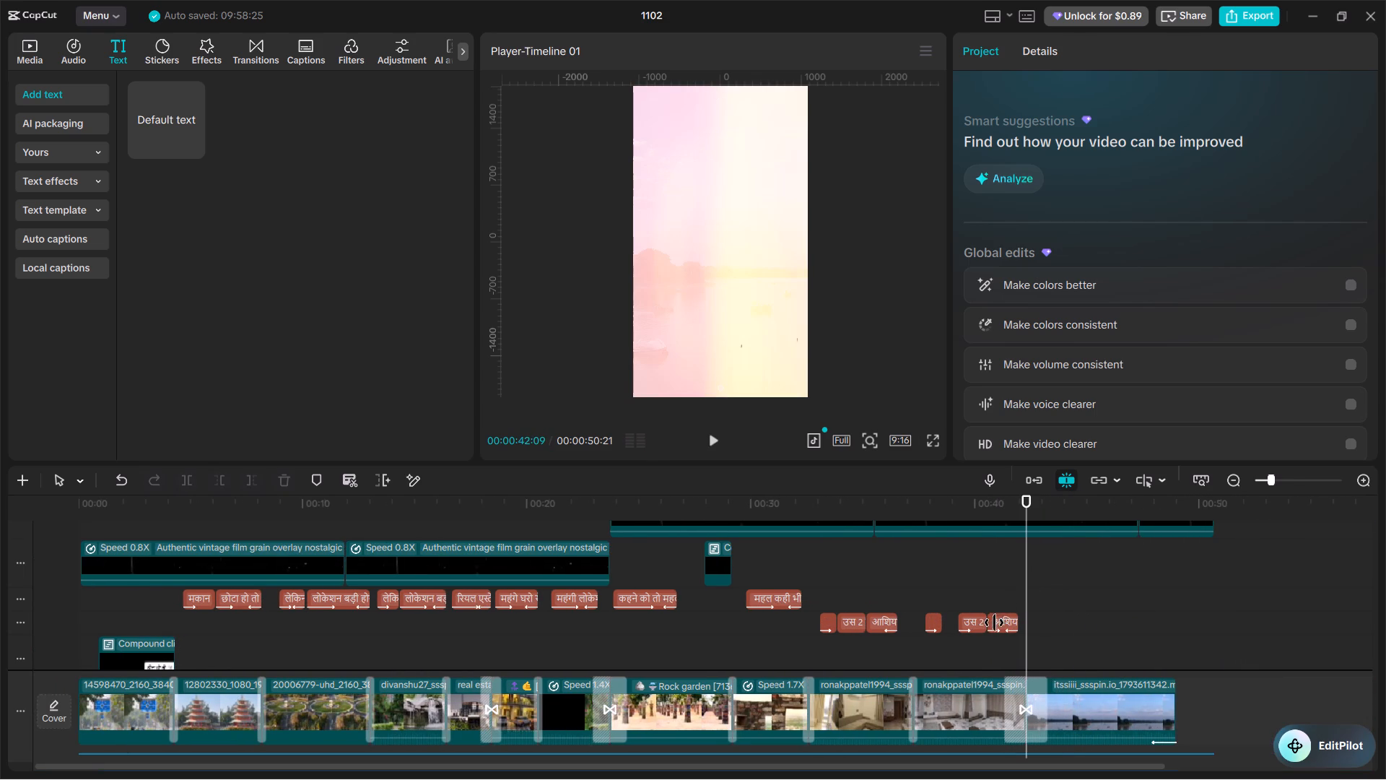
left_click(198, 147)
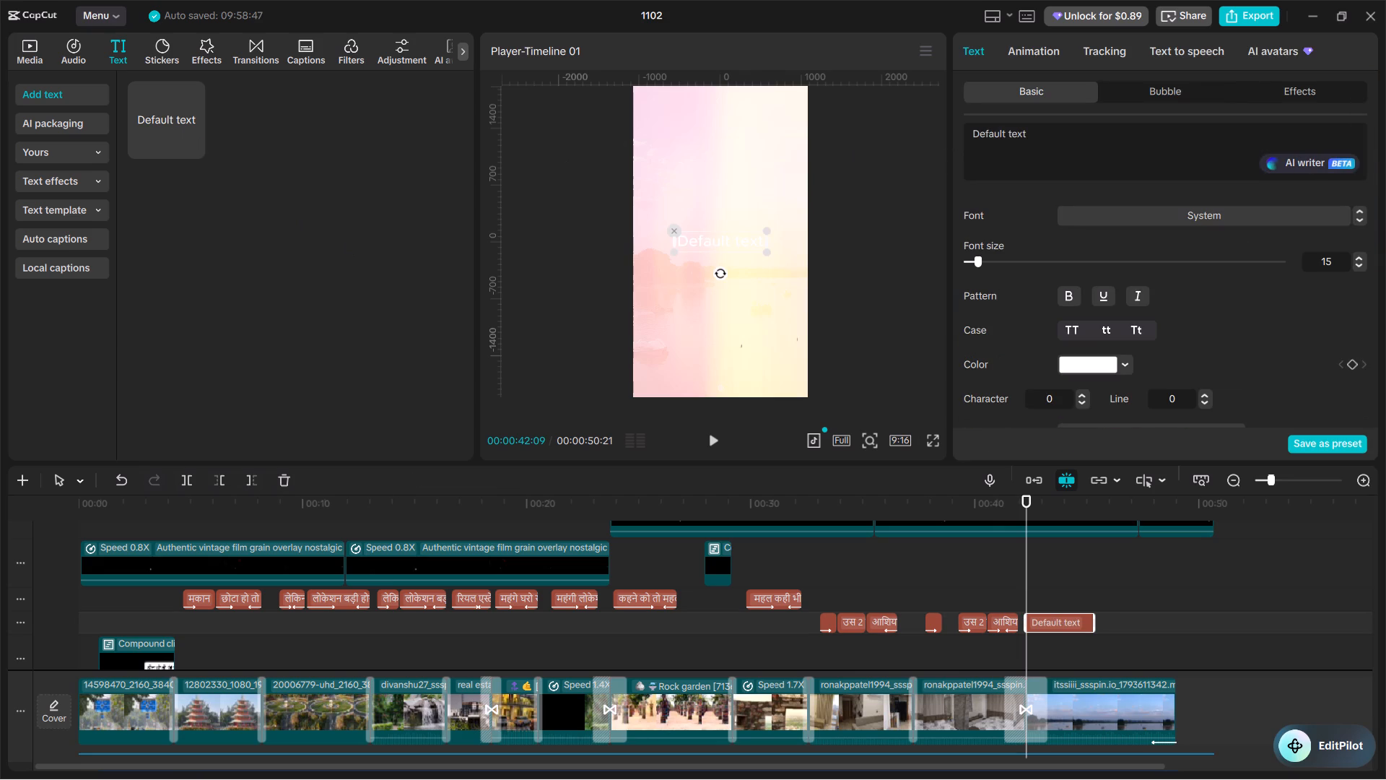
left_click(1026, 146)
key("ctrl+a")
Switch to the Easy Hindi Typing page in Brave and replace its text with जो शहर की नक् पर बैठा है.
left_click(1320, 5)
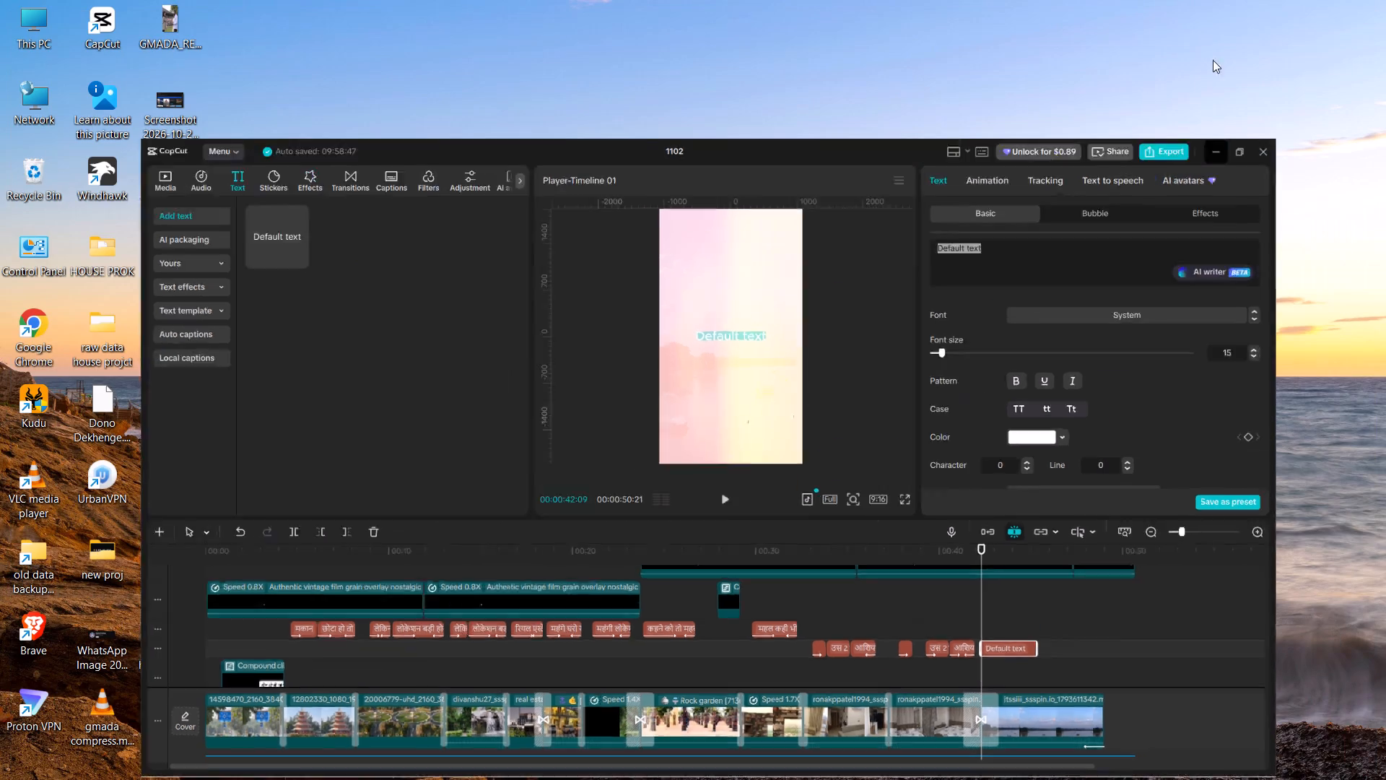
left_click(650, 759)
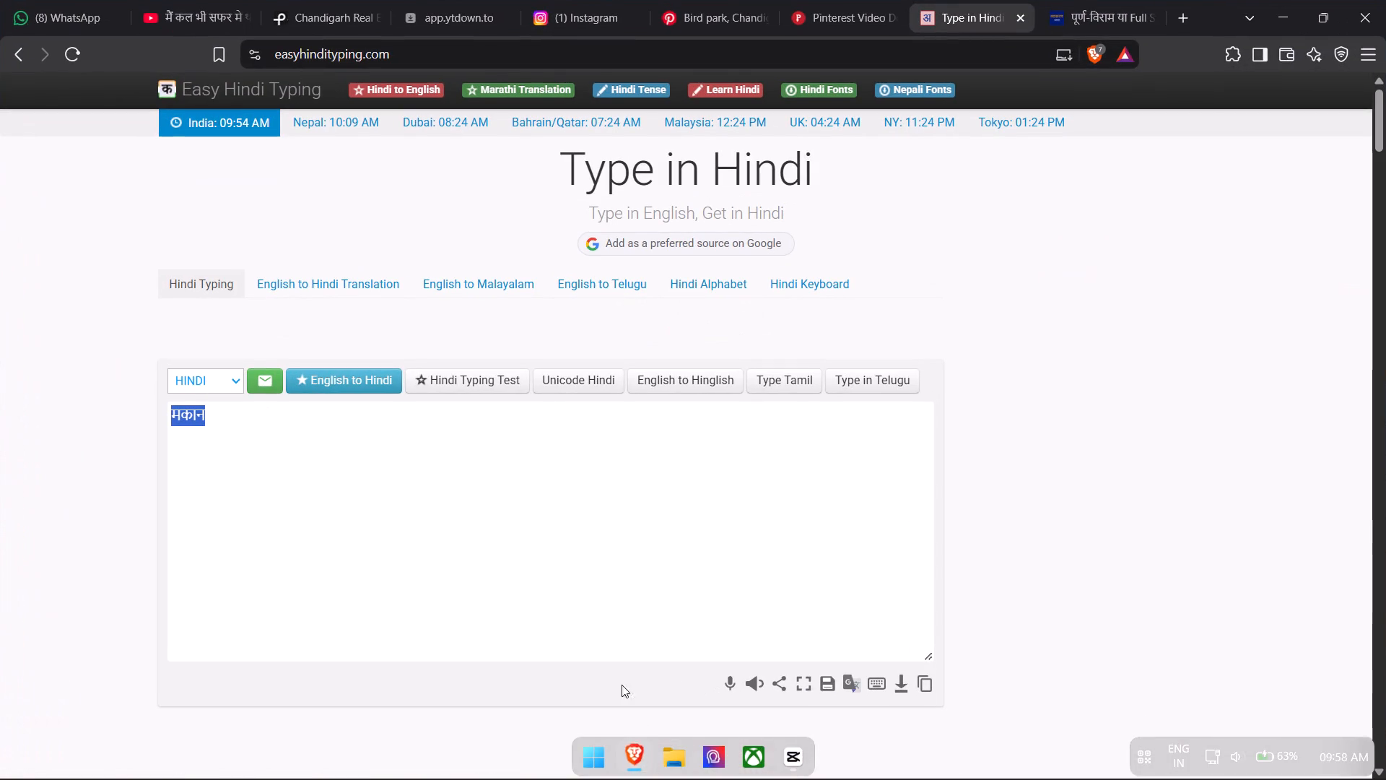
type("jo sh")
key("e")
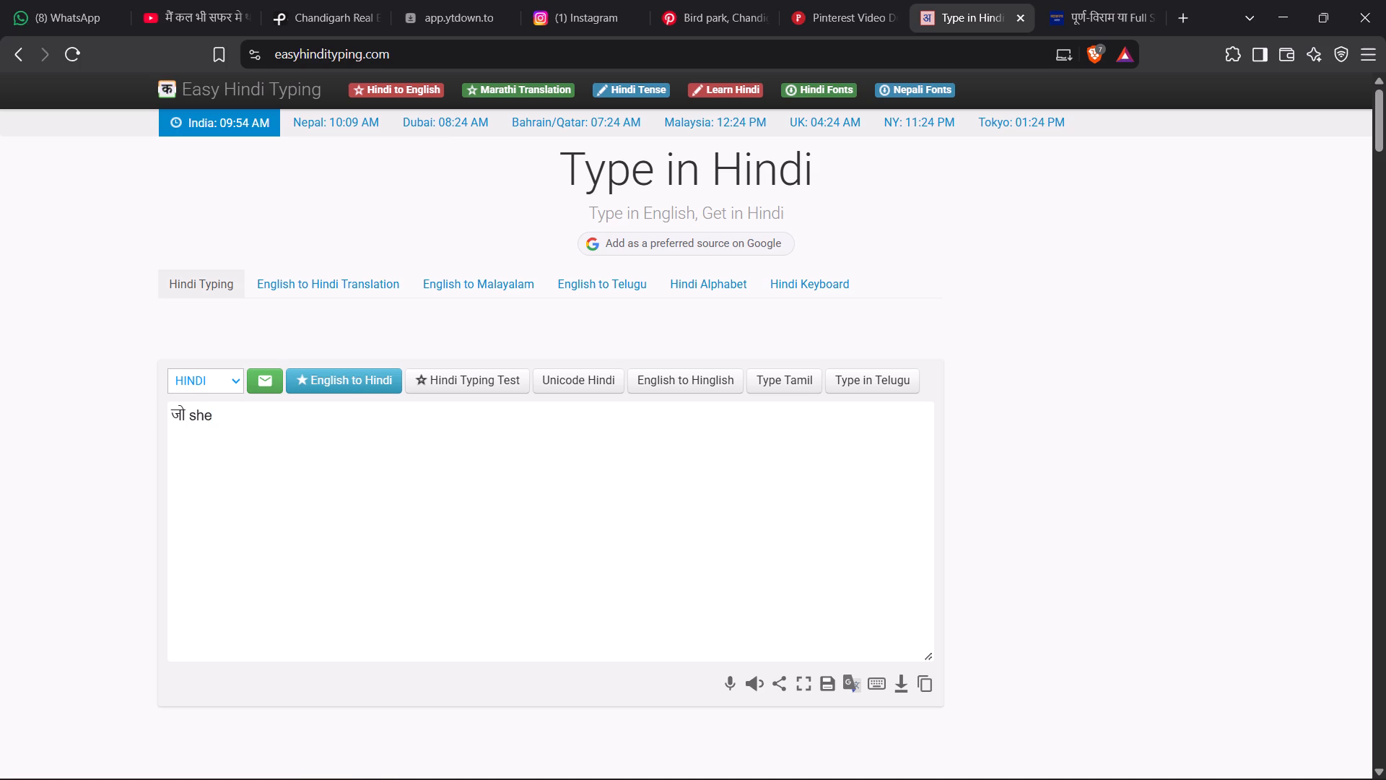
type("har")
key("space")
type("ki")
key("space")
type("nak pr betra")
key("space")
key("BackSpace")
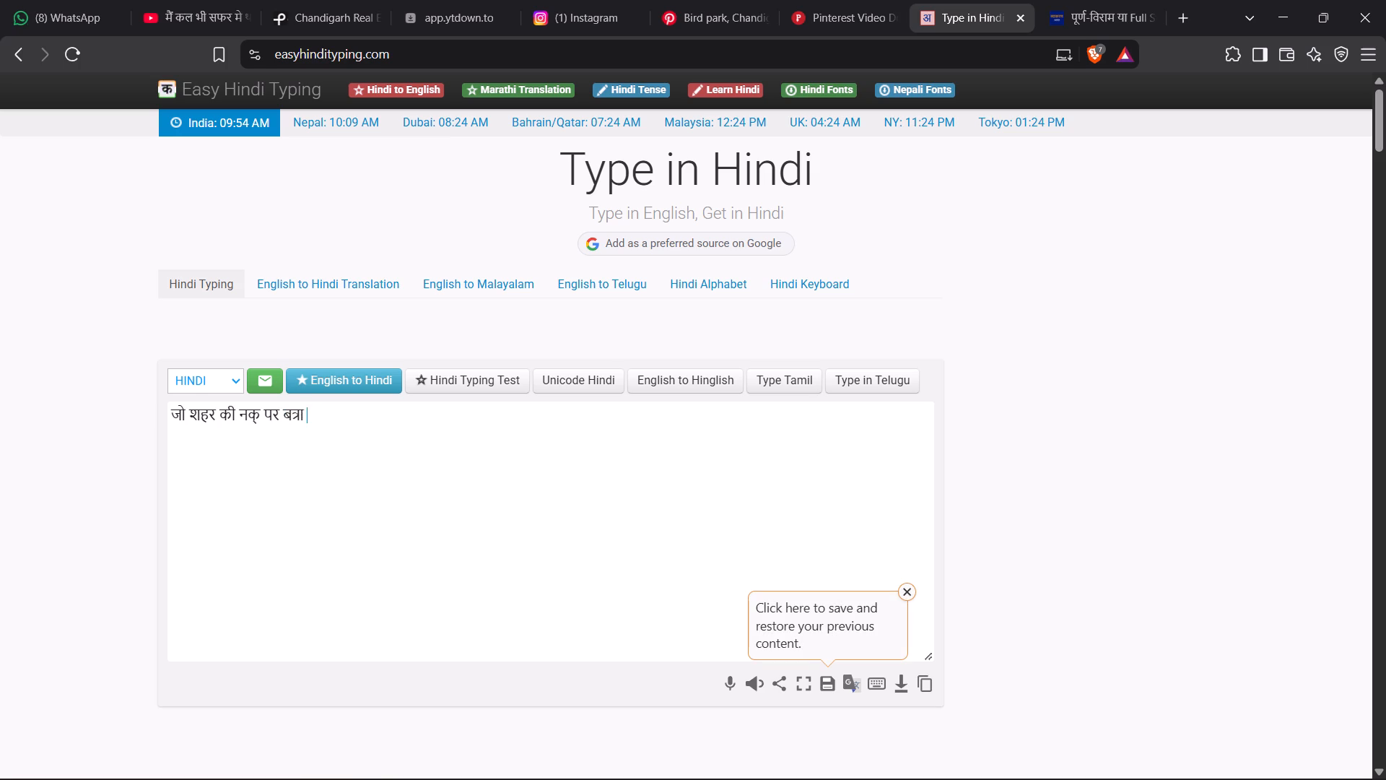
key("BackSpace")
key("BackSpace")
key("BackSpace")
key("BackSpace")
type("ha hai")
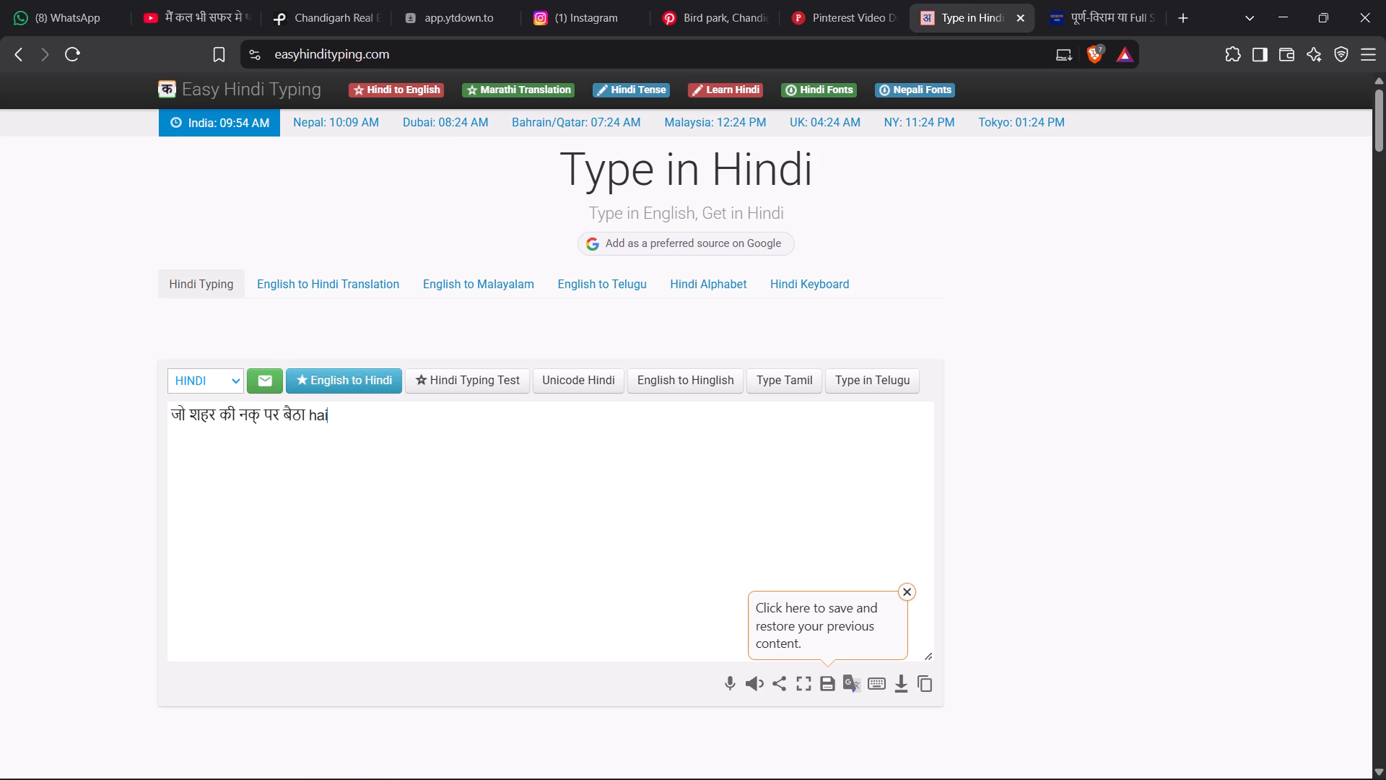
key("space")
Change the word नक् in the Hindi line to the suggestion नाक.
left_click(253, 414)
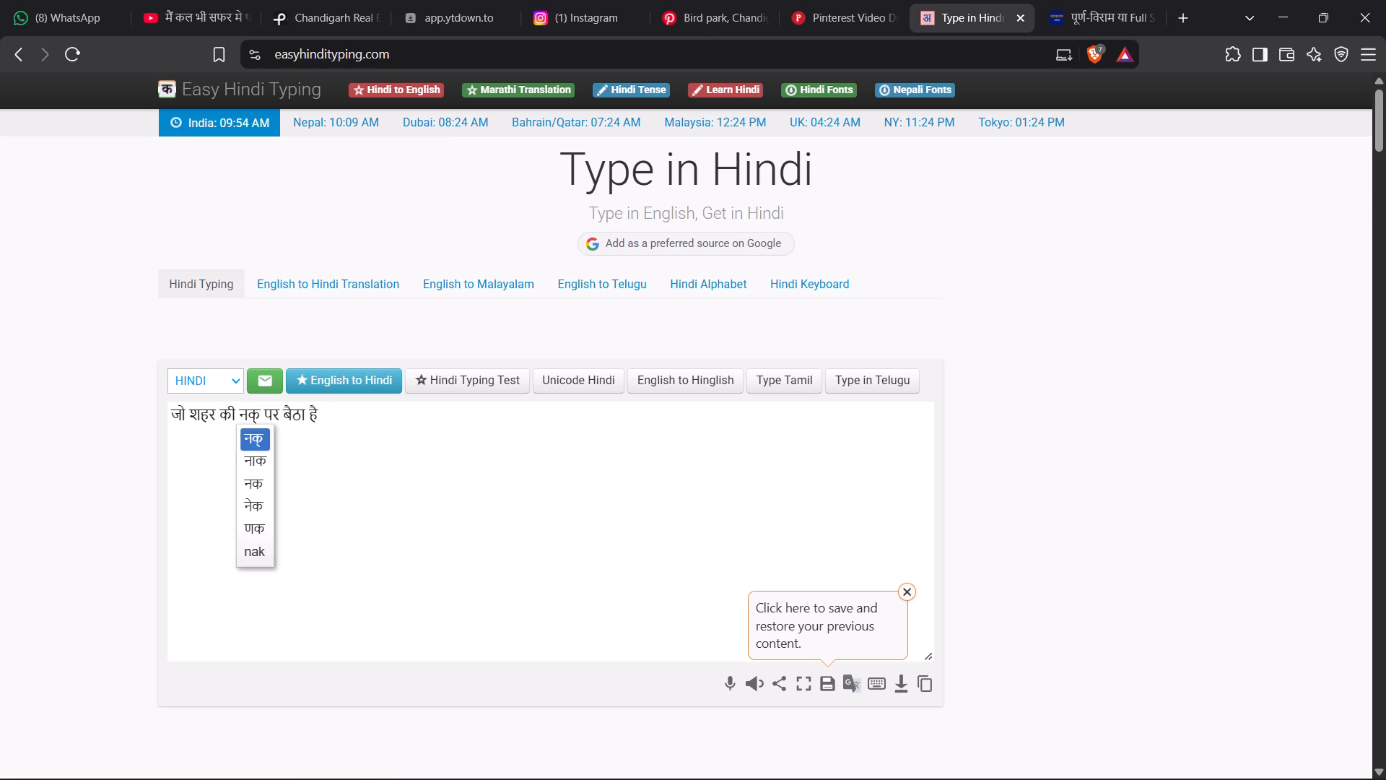
left_click(264, 463)
left_click_drag(335, 416, 321, 415)
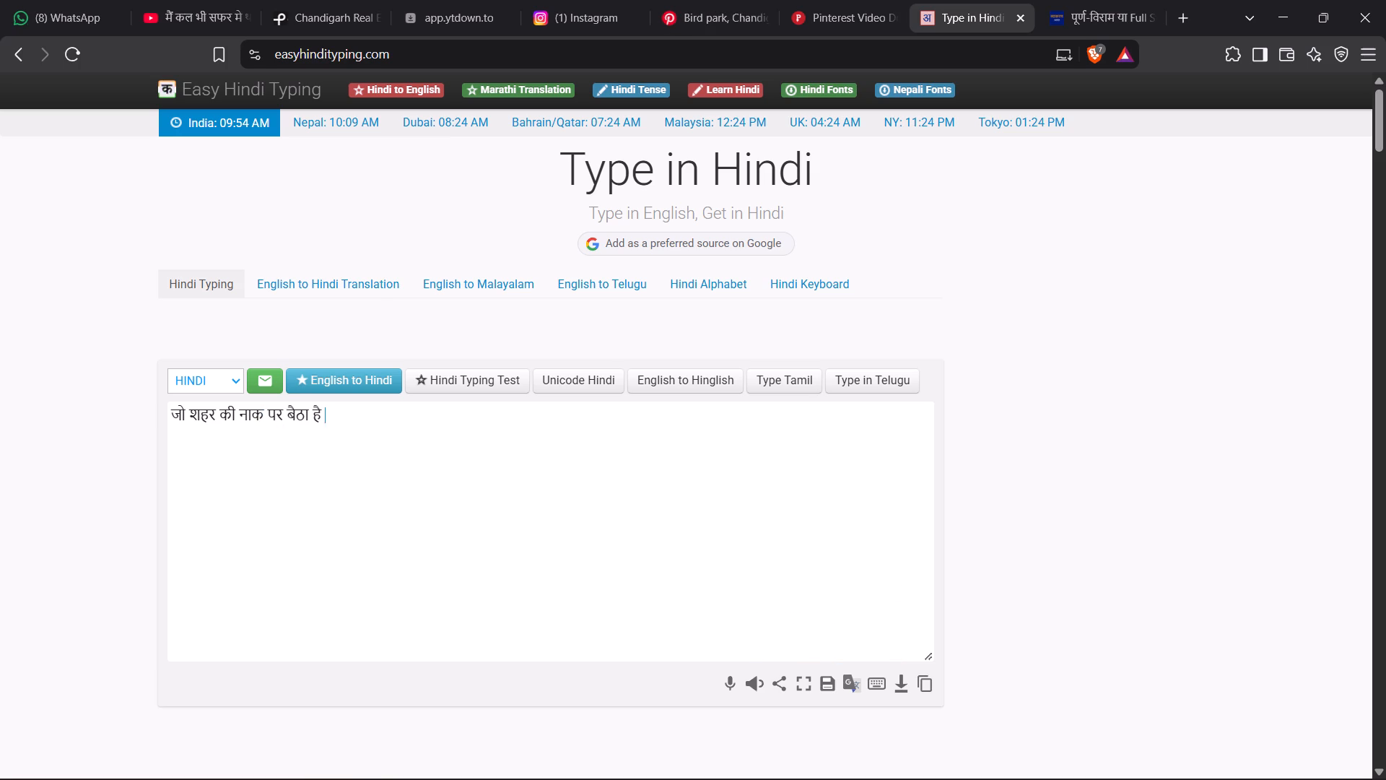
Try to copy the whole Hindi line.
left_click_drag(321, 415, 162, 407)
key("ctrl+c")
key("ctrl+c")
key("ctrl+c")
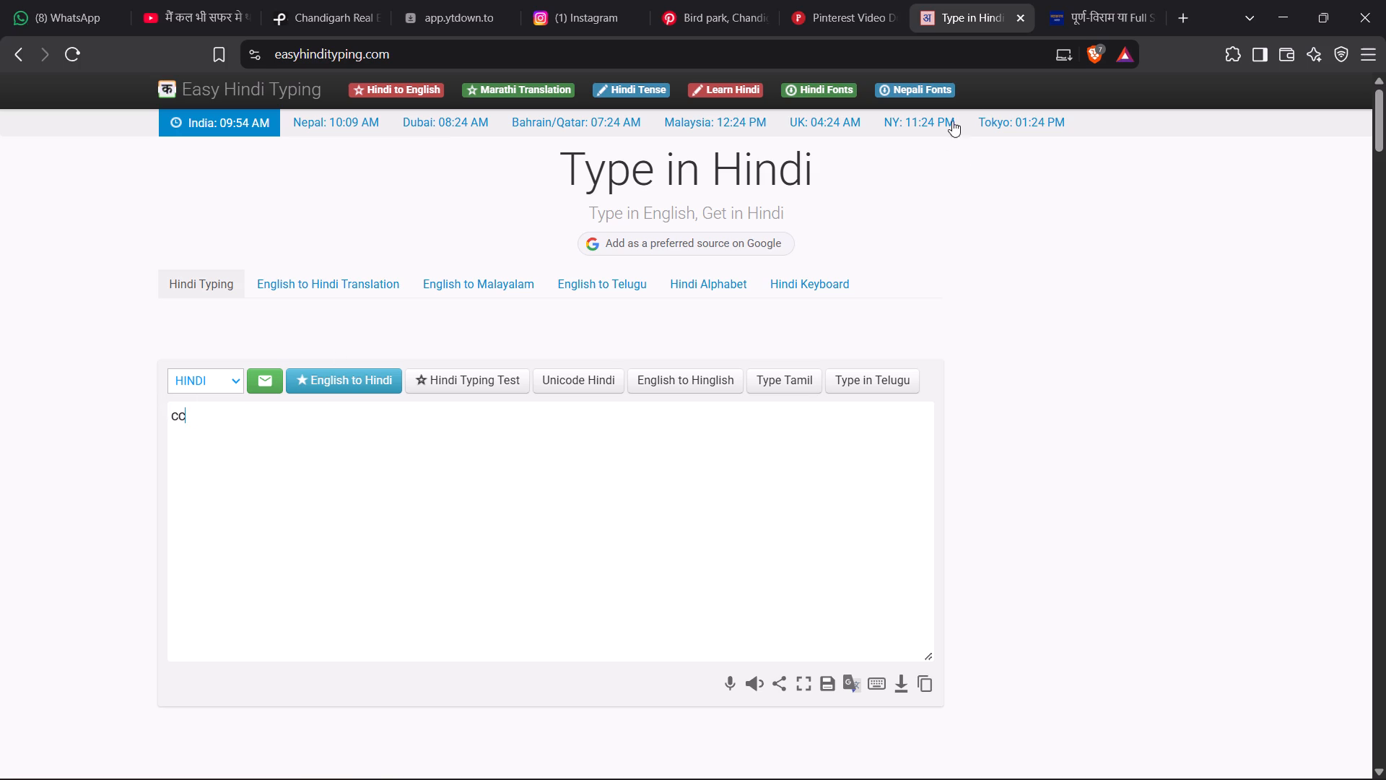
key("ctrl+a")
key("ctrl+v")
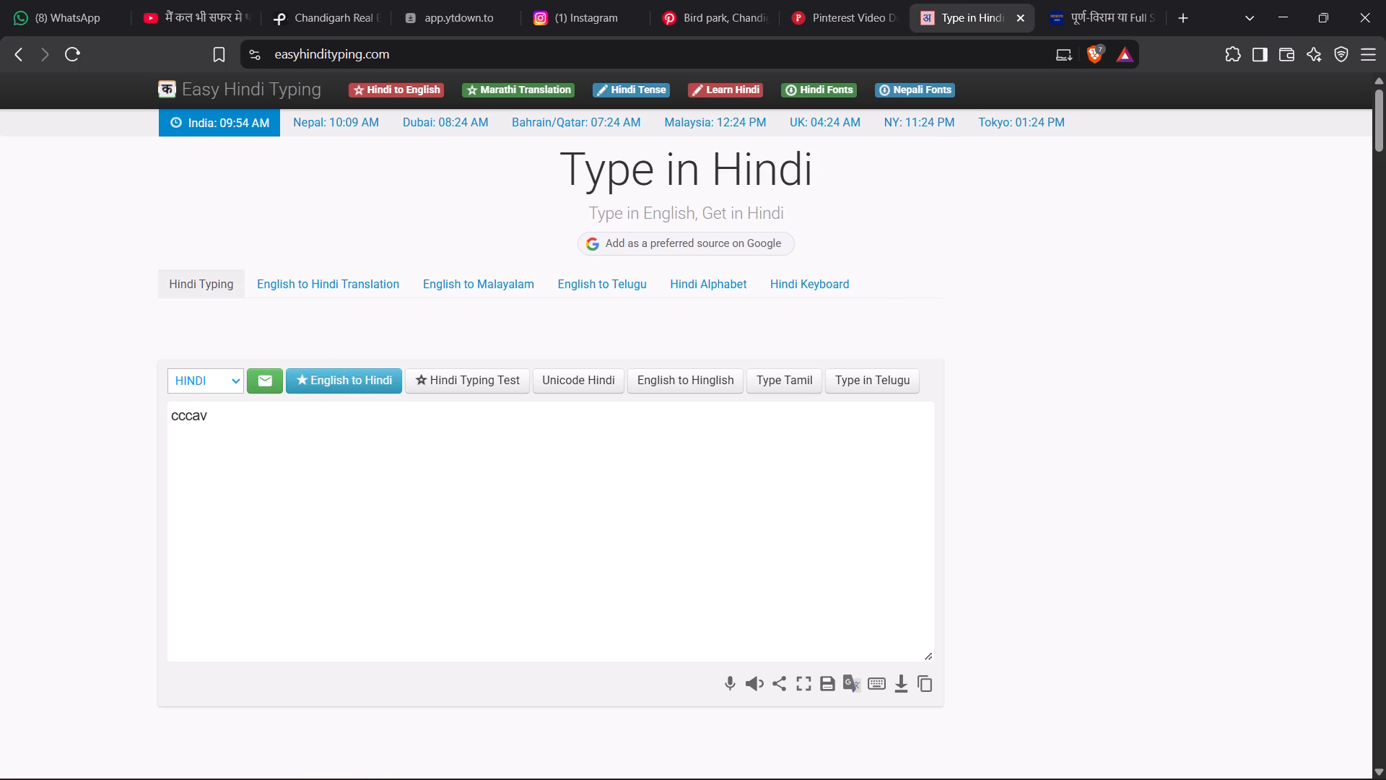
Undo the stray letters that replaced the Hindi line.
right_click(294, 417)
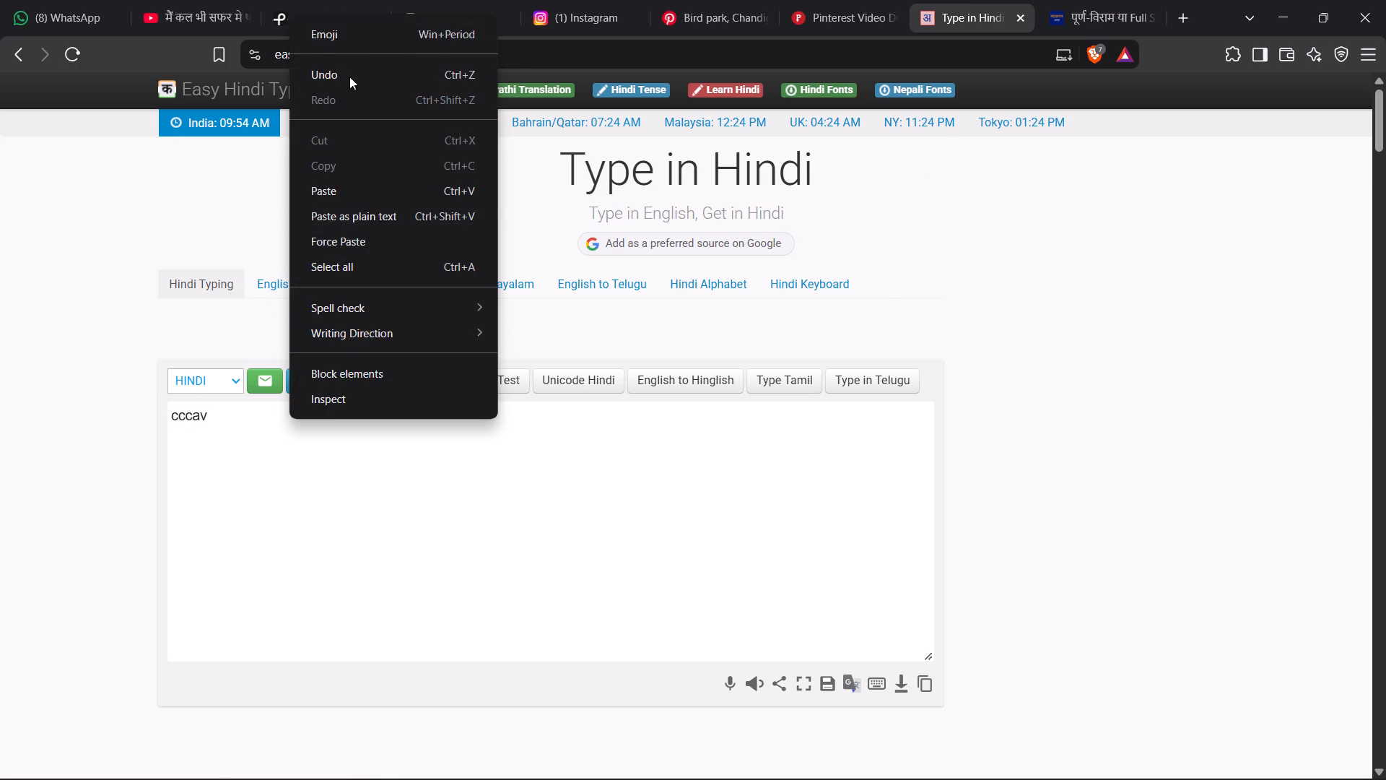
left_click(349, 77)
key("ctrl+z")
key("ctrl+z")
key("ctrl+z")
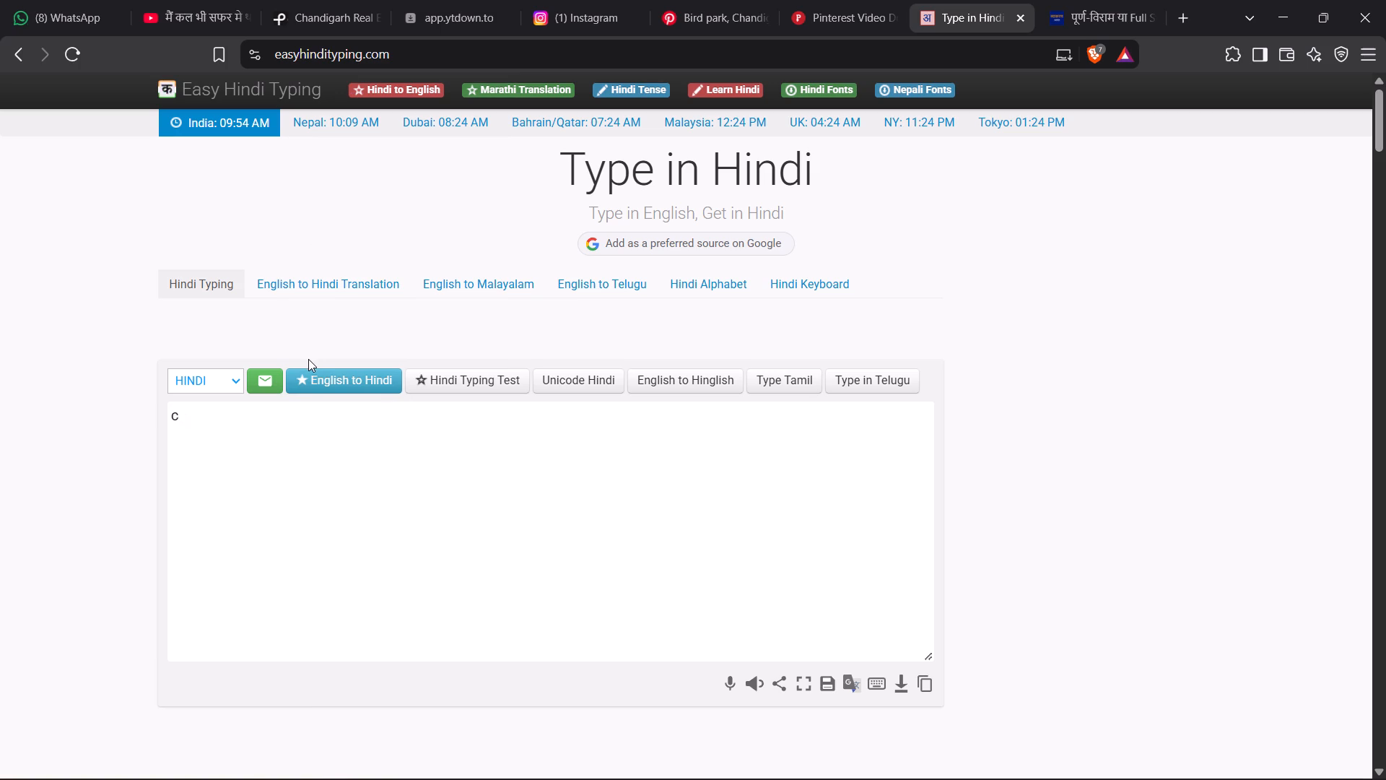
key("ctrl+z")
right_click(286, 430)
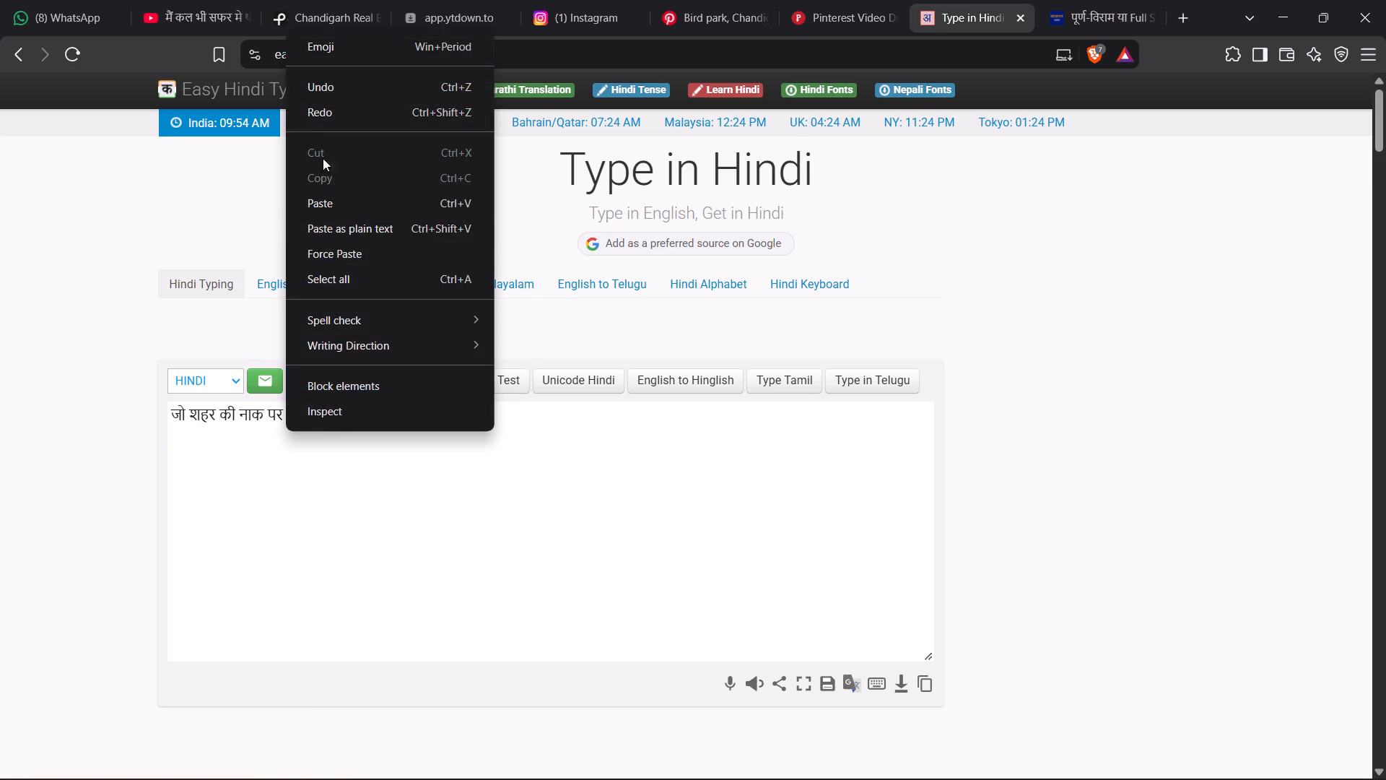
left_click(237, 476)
Copy the full line जो शहर की नाक पर बैठा है.
left_click_drag(352, 410, 144, 415)
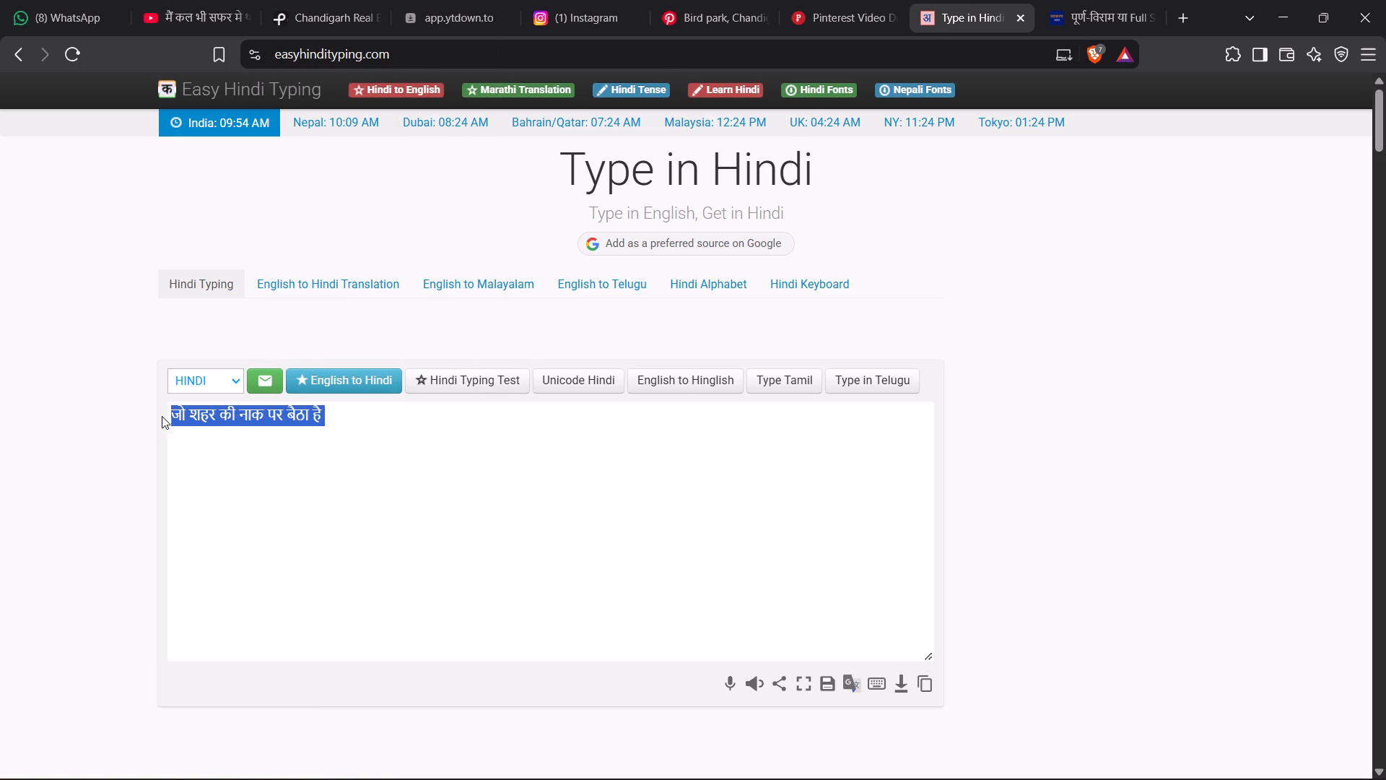
right_click(205, 417)
left_click(280, 95)
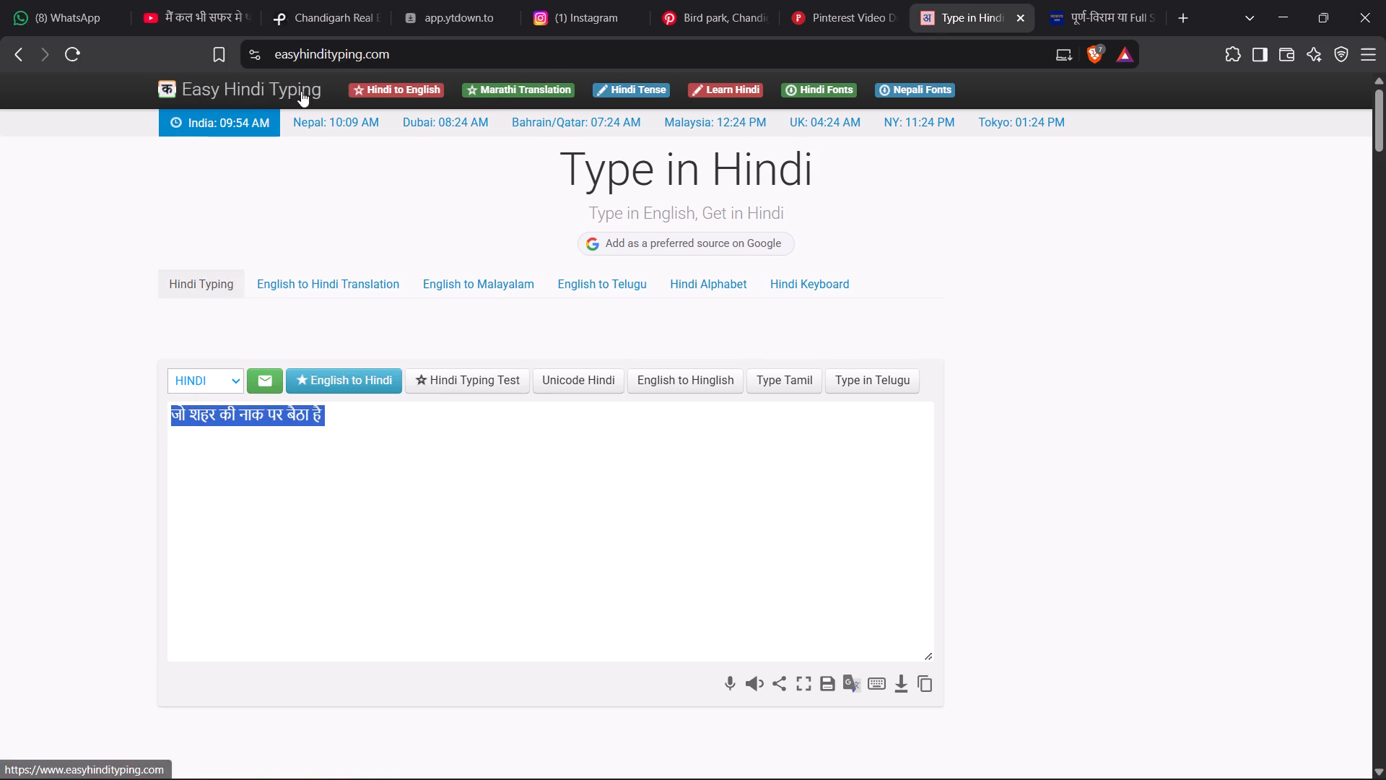
Switch back to CapCut and replace the new default text over the lake clip with जो शहर की नाक पर बैठा है.
left_click(1286, 0)
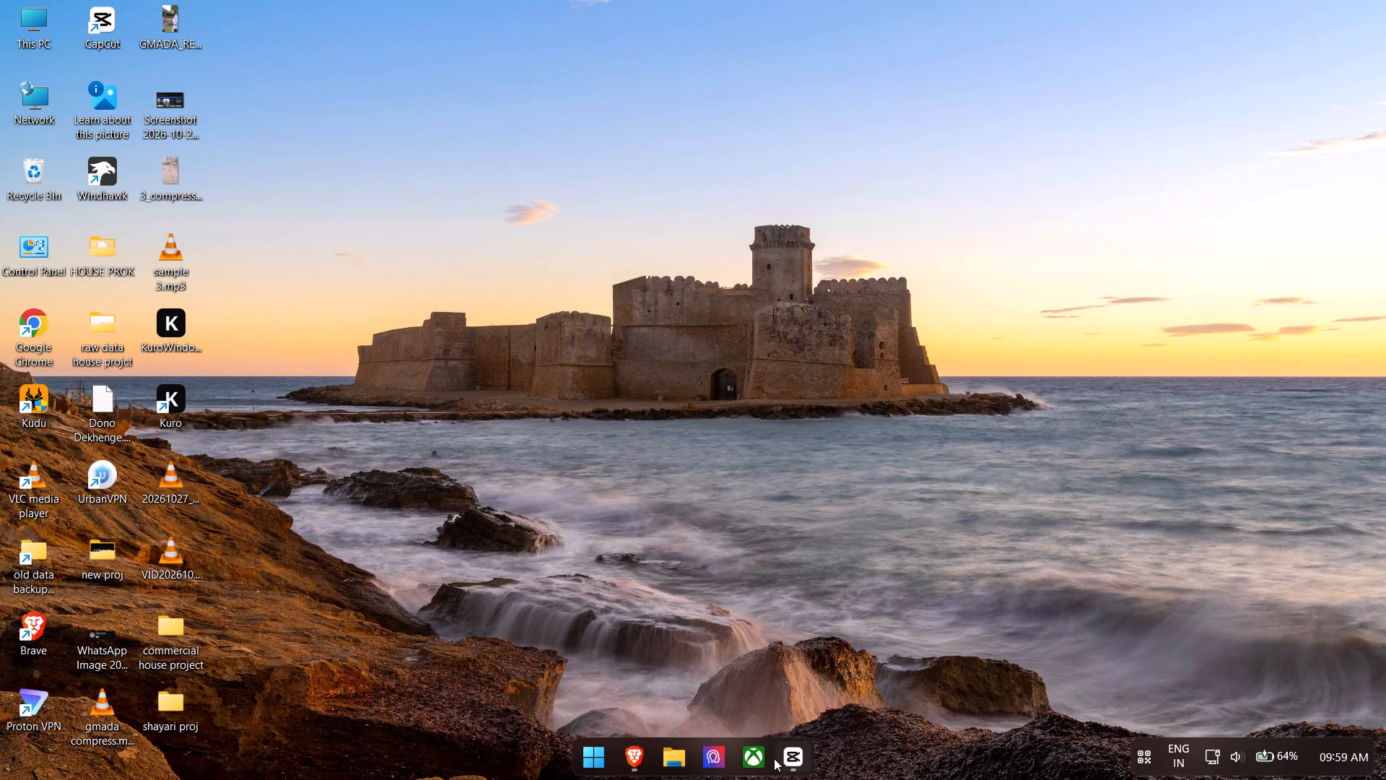
left_click(774, 758)
key("space")
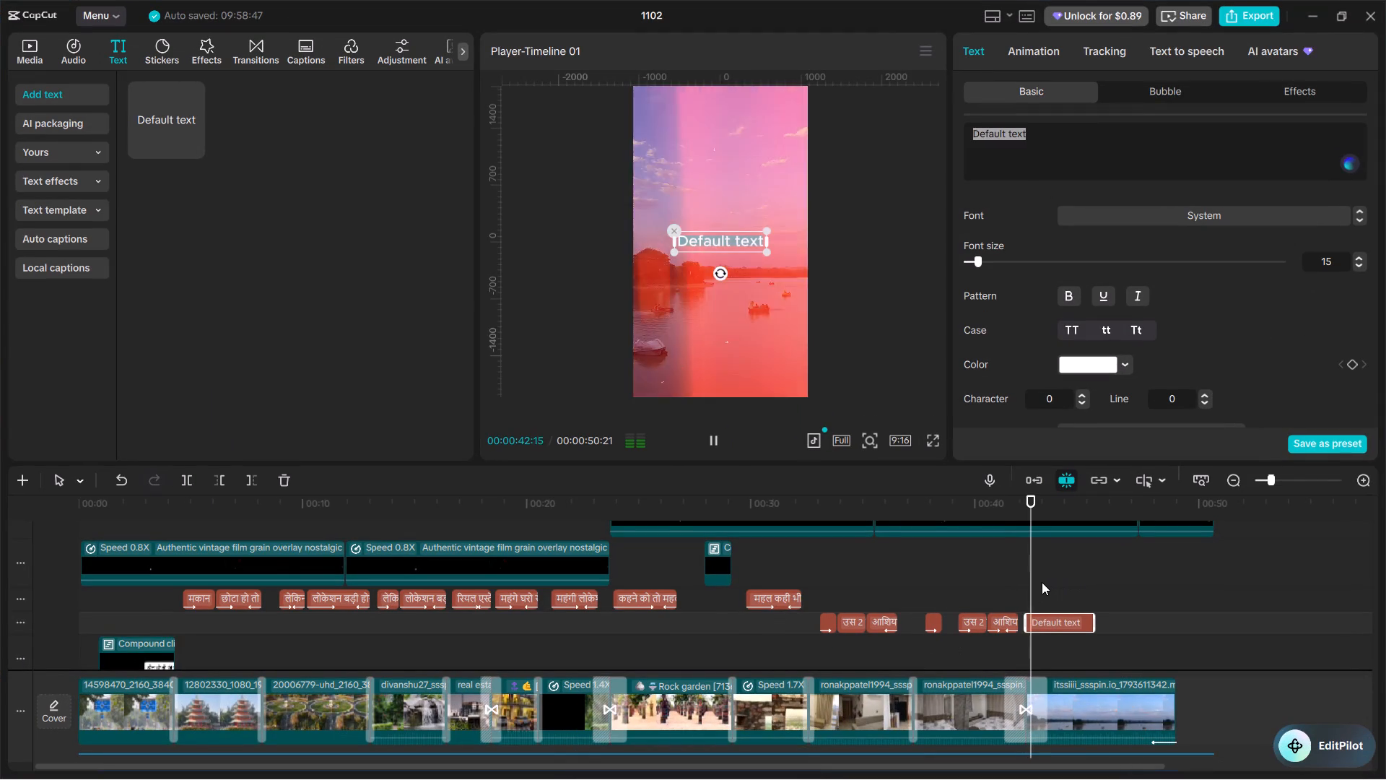
key("space")
key("ctrl+v")
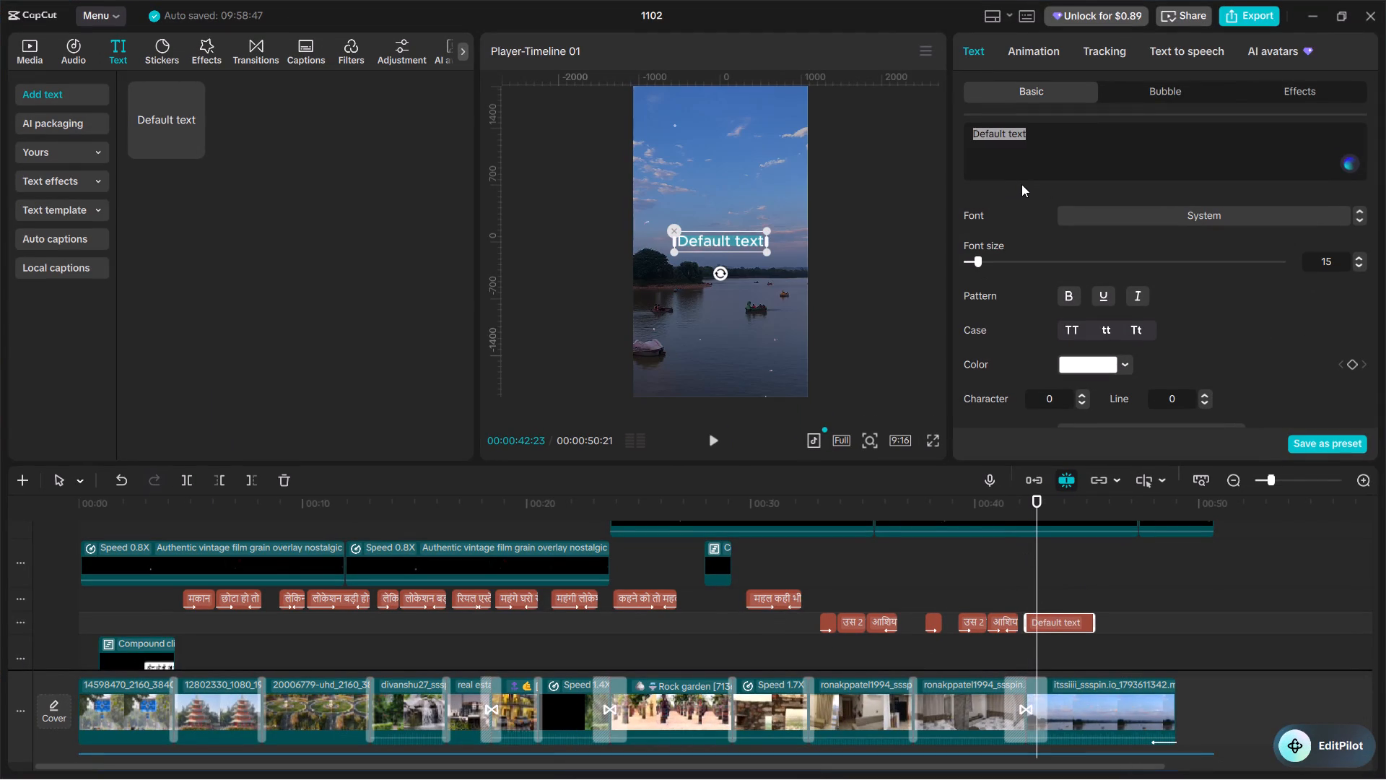
key("ctrl+v")
left_click(1042, 143, "ctrl")
key("ctrl+v")
key("ctrl+a")
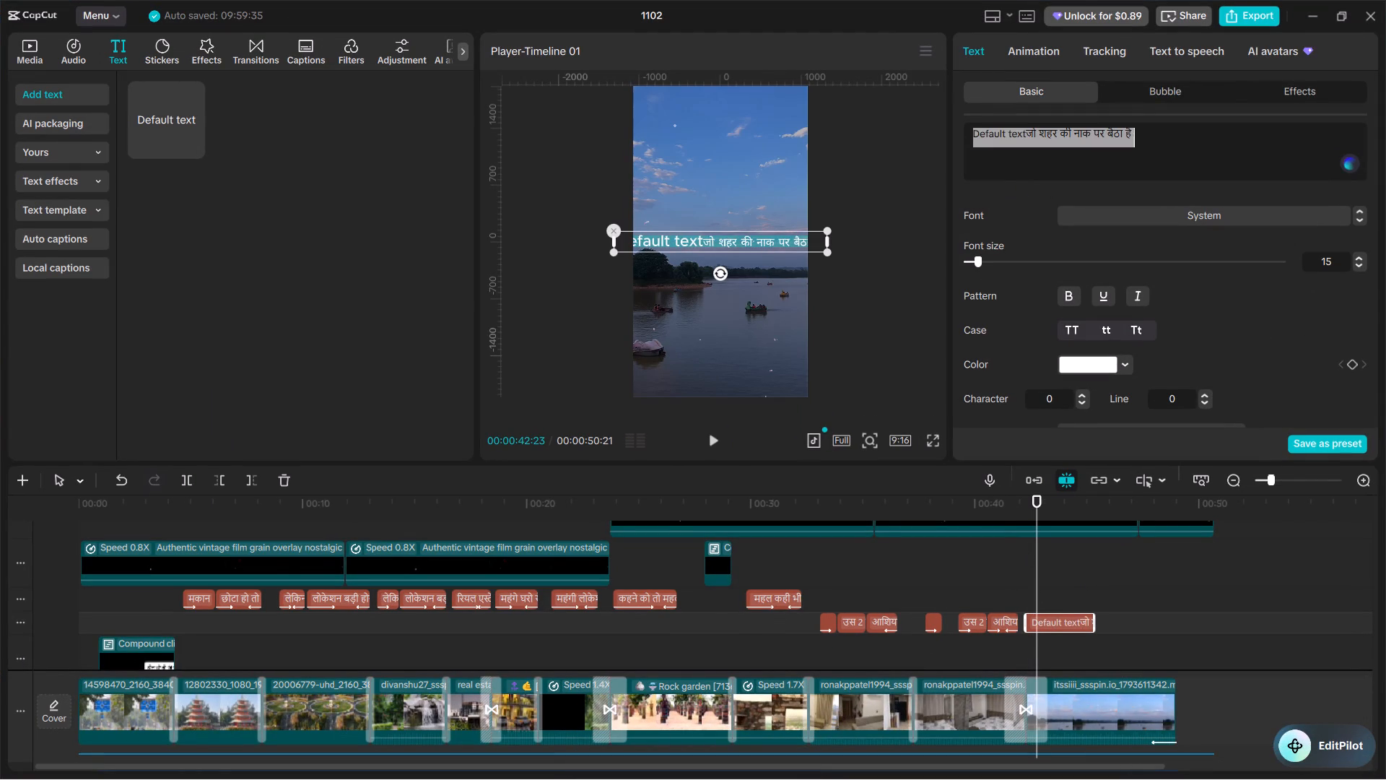
key("ctrl+v")
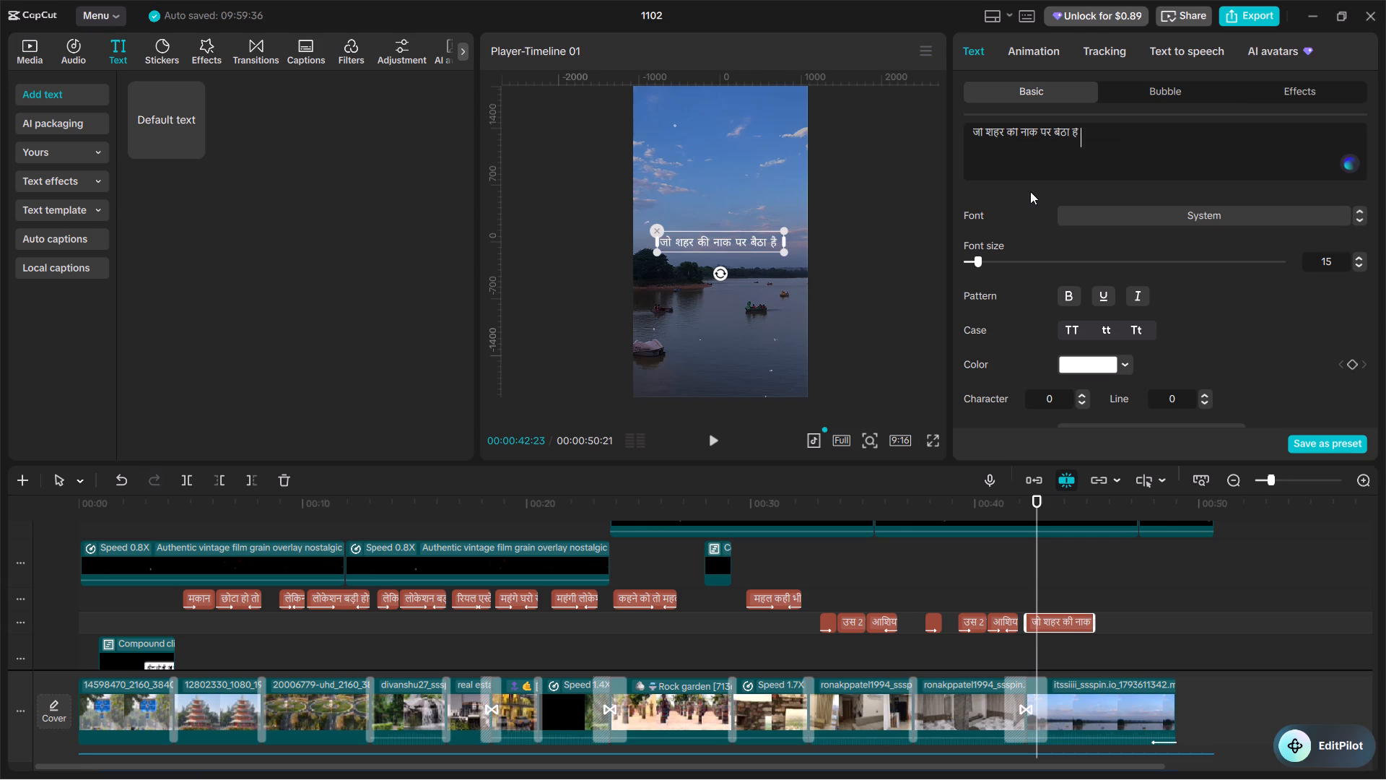
Make the lake title जो शहर की नाक पर बैठा है bold, in the black-on-white preset with the second background style.
left_click(1074, 295)
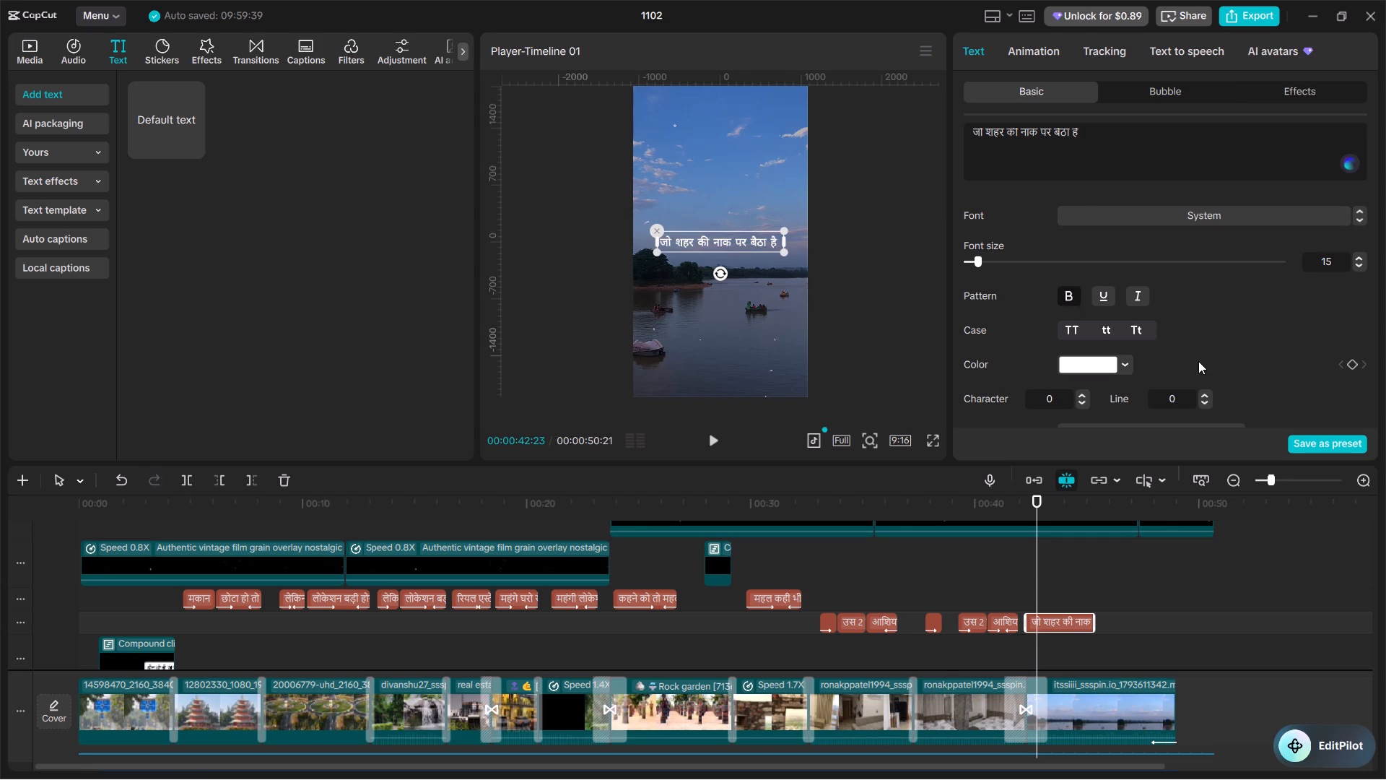
scroll(1198, 362, "down", 3)
left_click(1258, 329)
scroll(1228, 321, "down", 2)
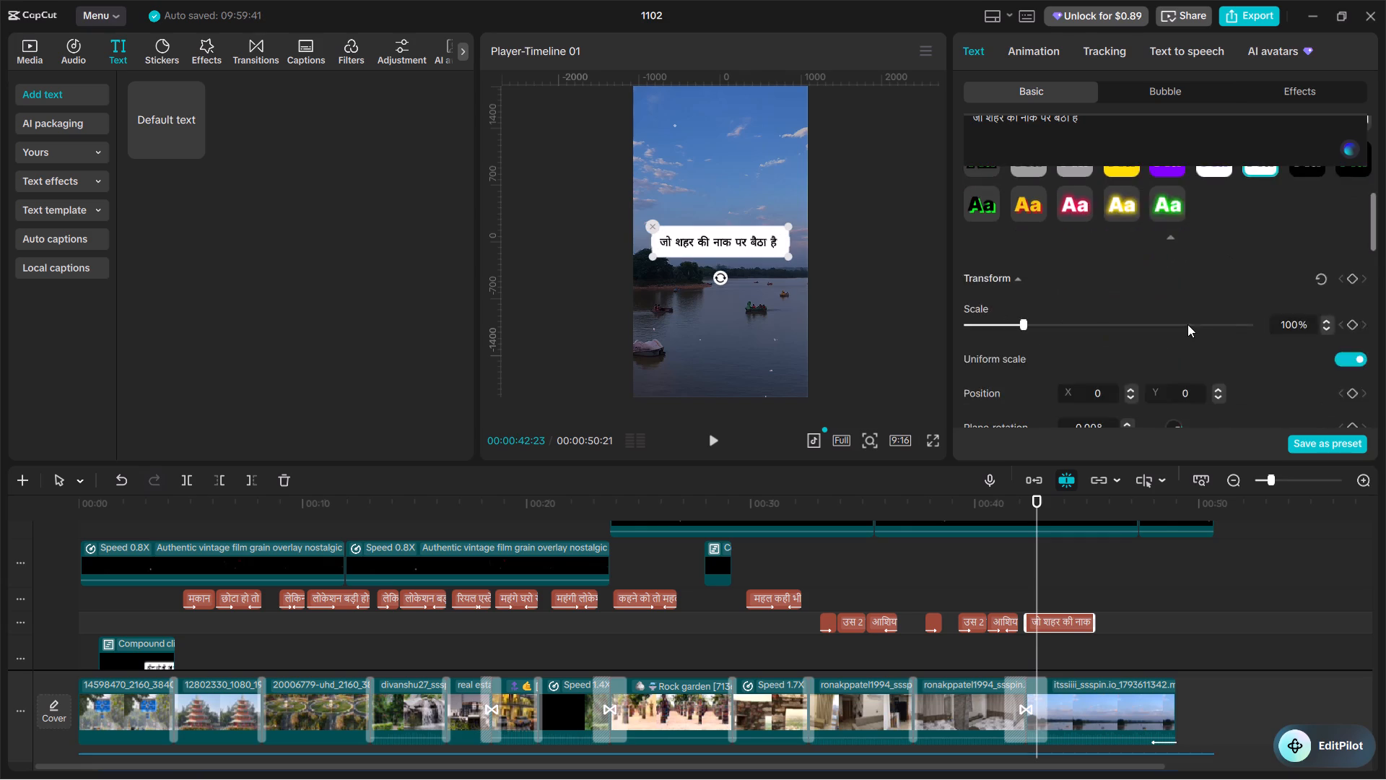
scroll(1187, 324, "down", 1)
scroll(1097, 332, "down", 4)
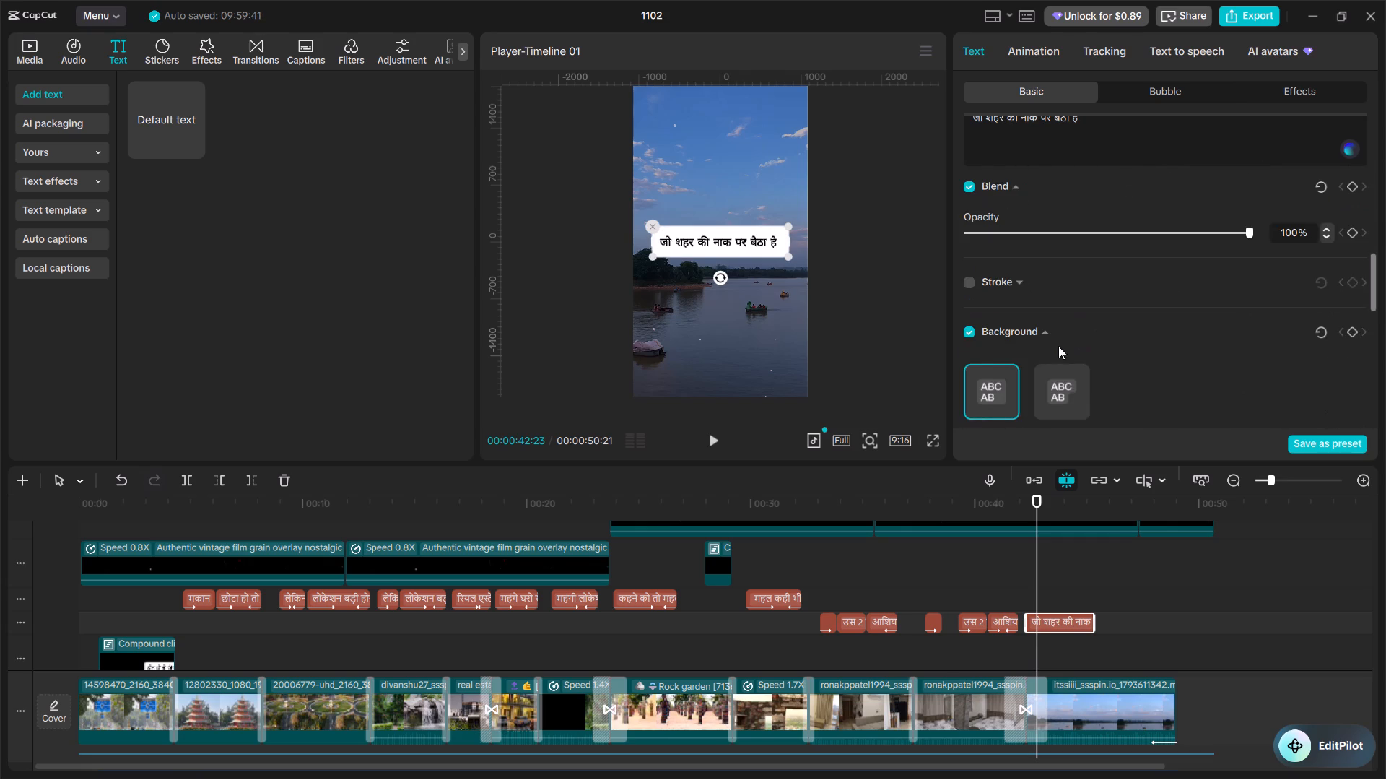
left_click(1062, 311)
Enlarge the lake title to about 125% scale in the preview.
scroll(1173, 311, "up", 6)
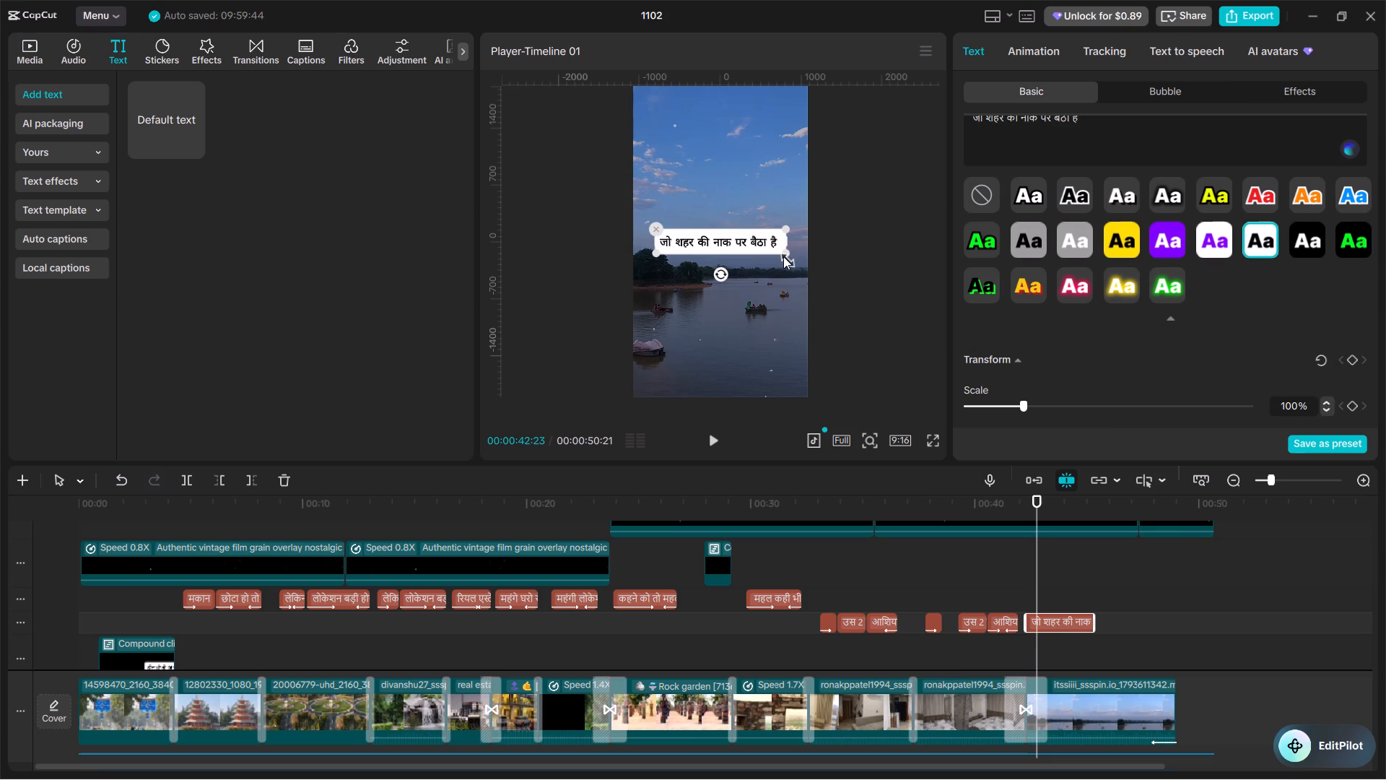
left_click_drag(783, 254, 793, 264)
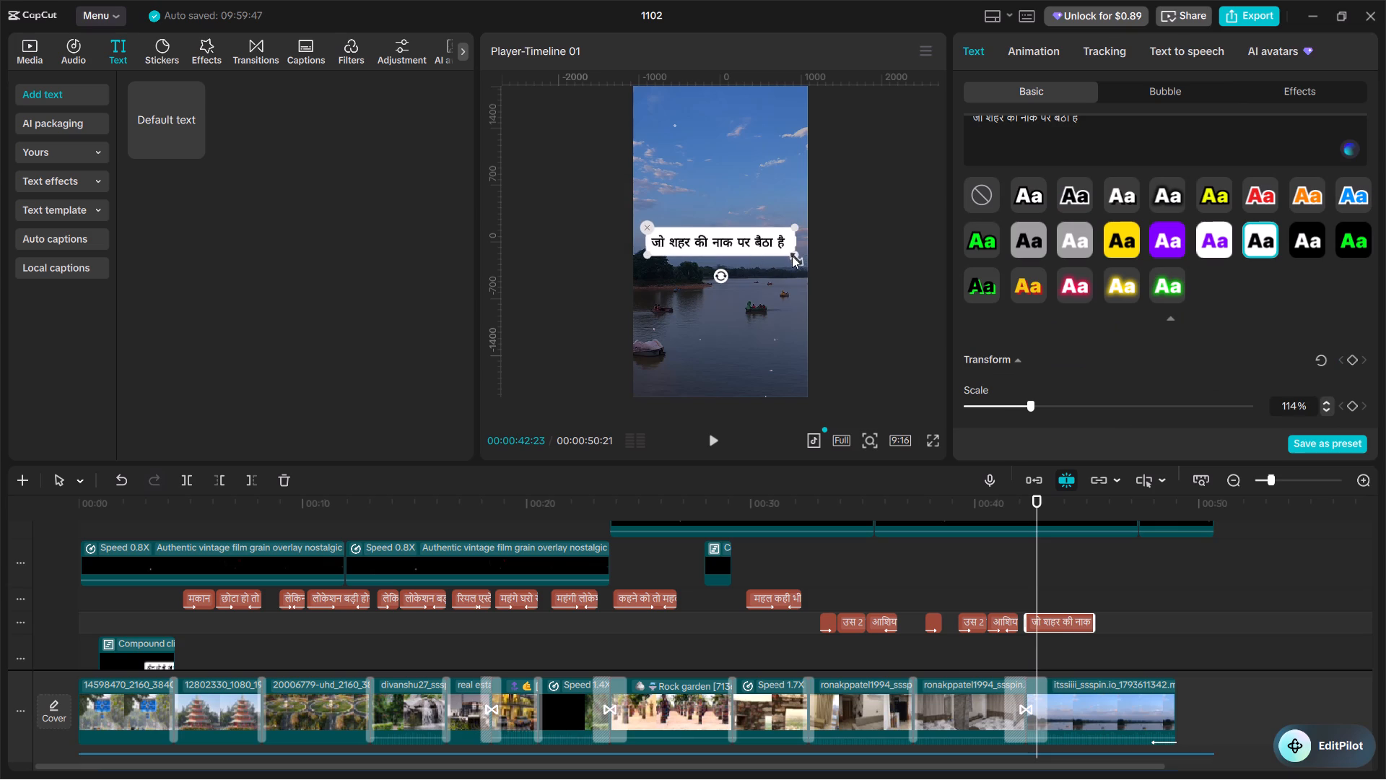
left_click_drag(792, 256, 798, 265)
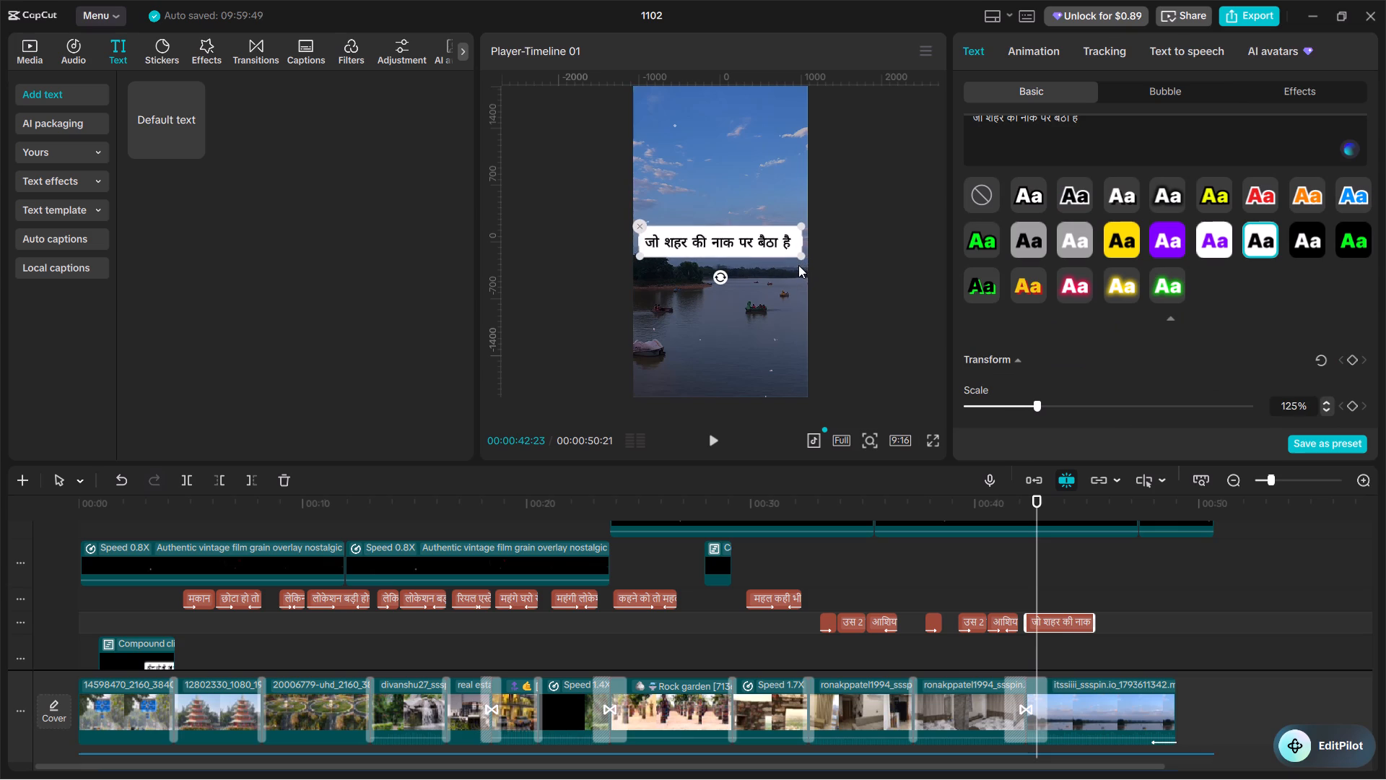
Play back the start of the lake clip to check the new title's look and timing.
left_click(1024, 576)
key("space")
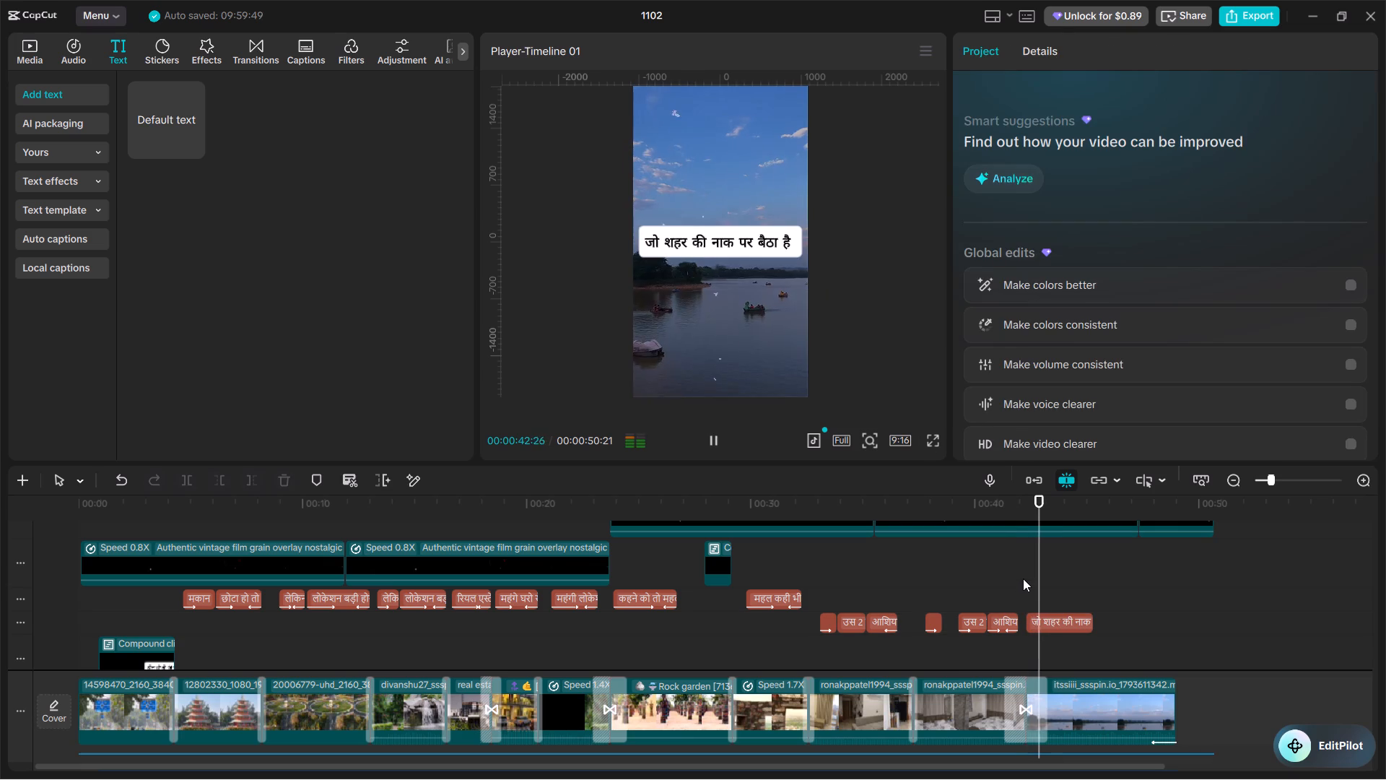
left_click(1021, 587)
left_click_drag(1021, 587, 1027, 597)
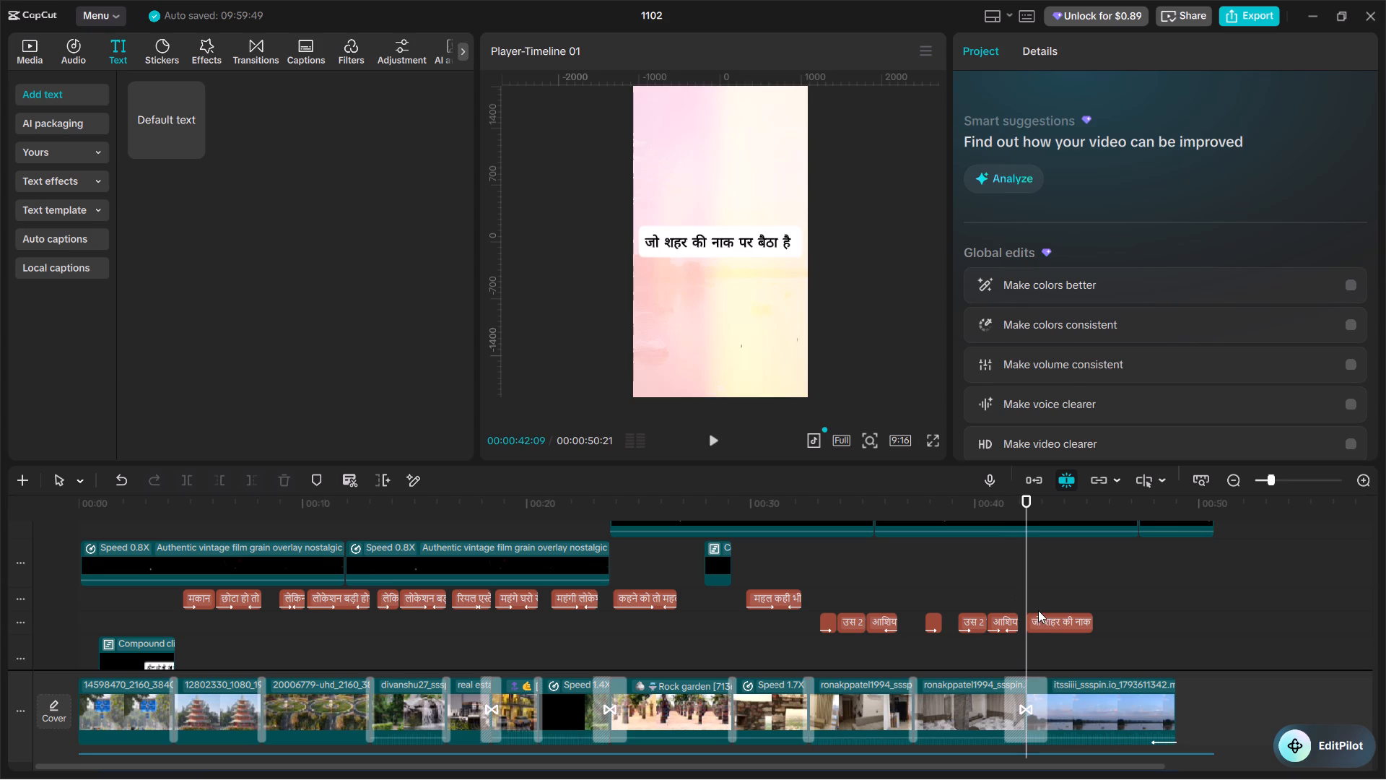
key("space")
left_click(1044, 621)
key("space")
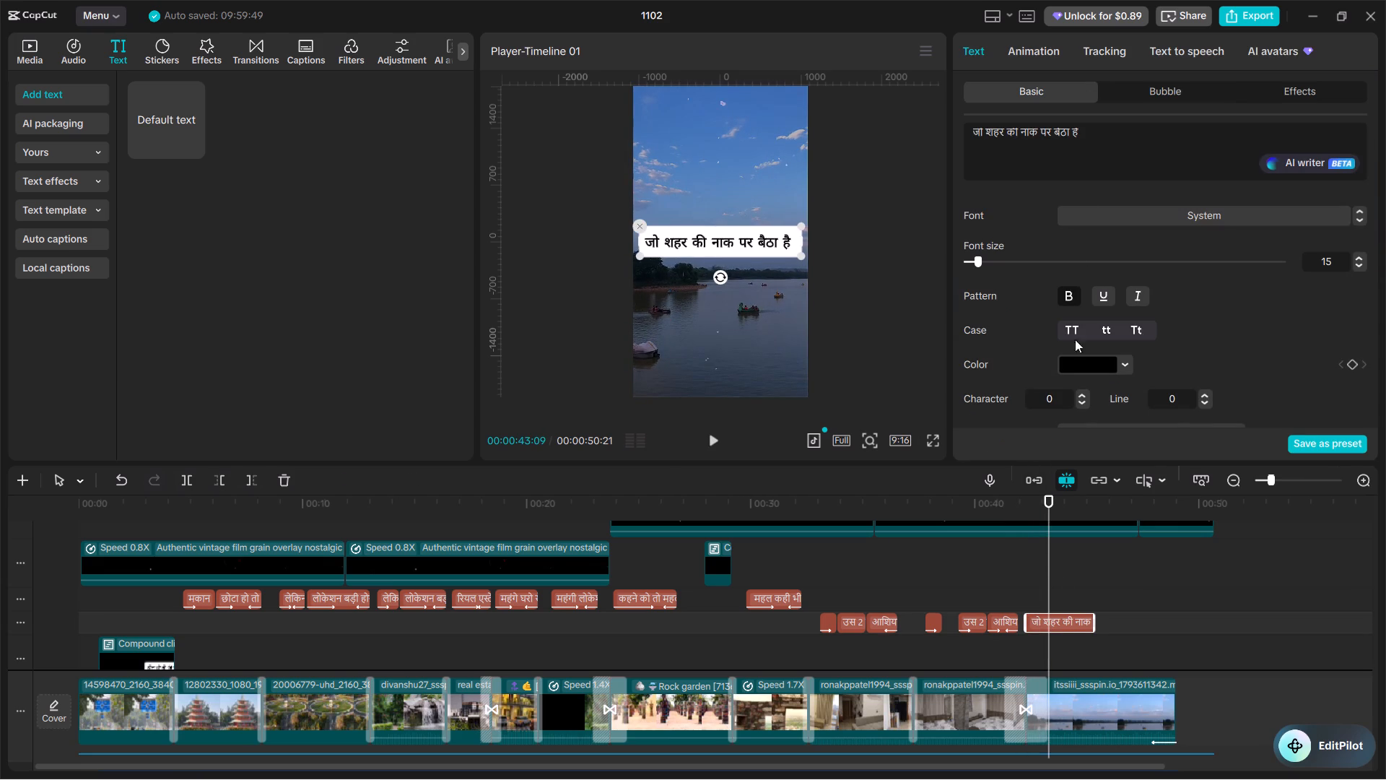
key("space")
key("space")
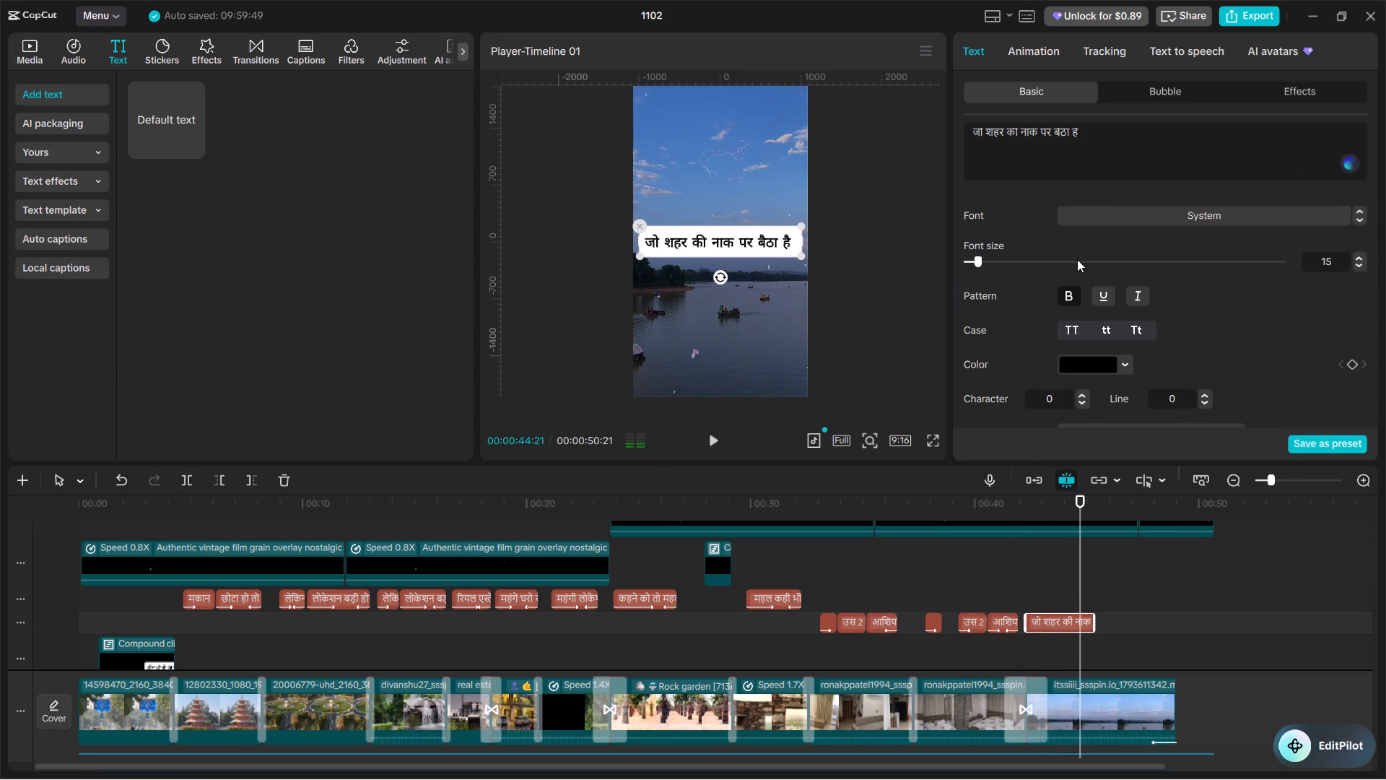
Apply the Typewriter entrance animation with a duration of 1.1 s to the lake title and preview it.
left_click(1031, 49)
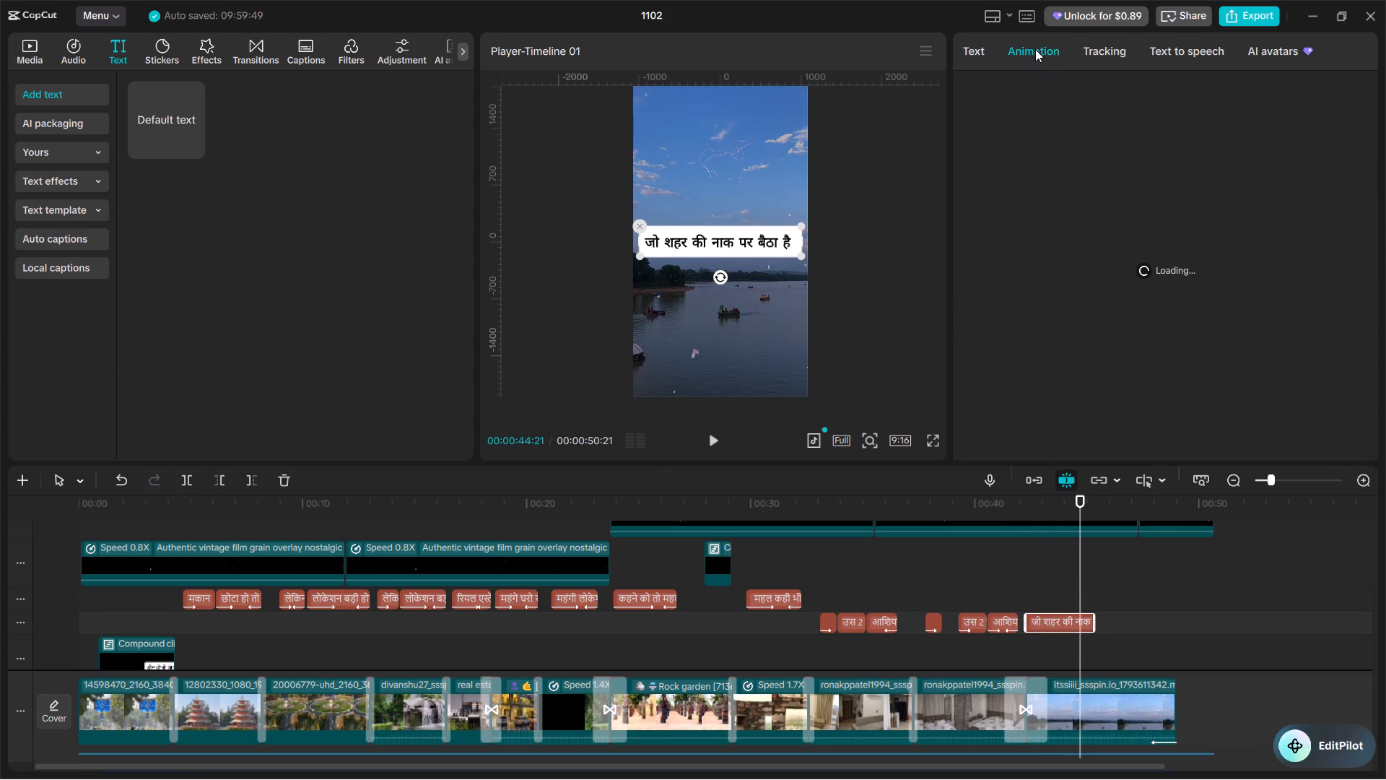
left_click(1074, 129)
left_click(1004, 180)
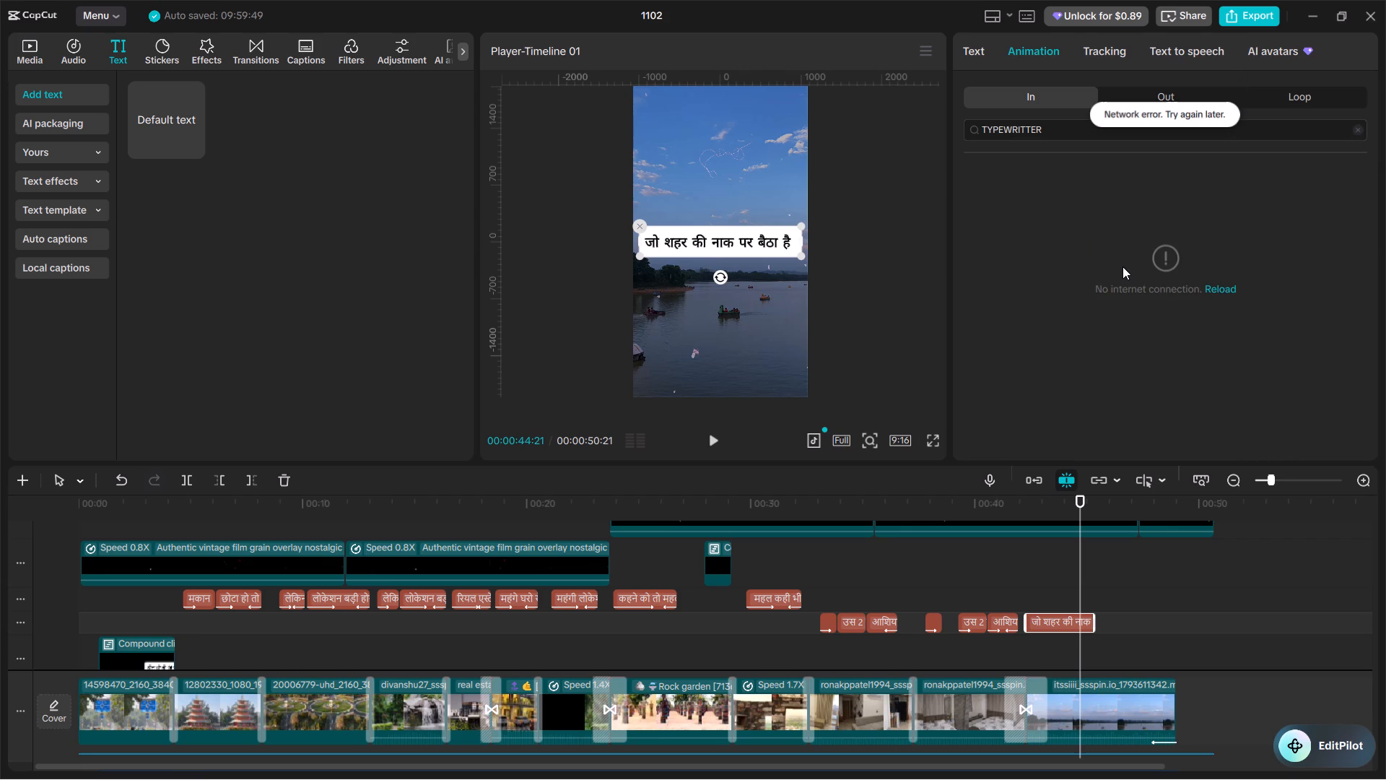
left_click(1224, 285)
left_click(1057, 201)
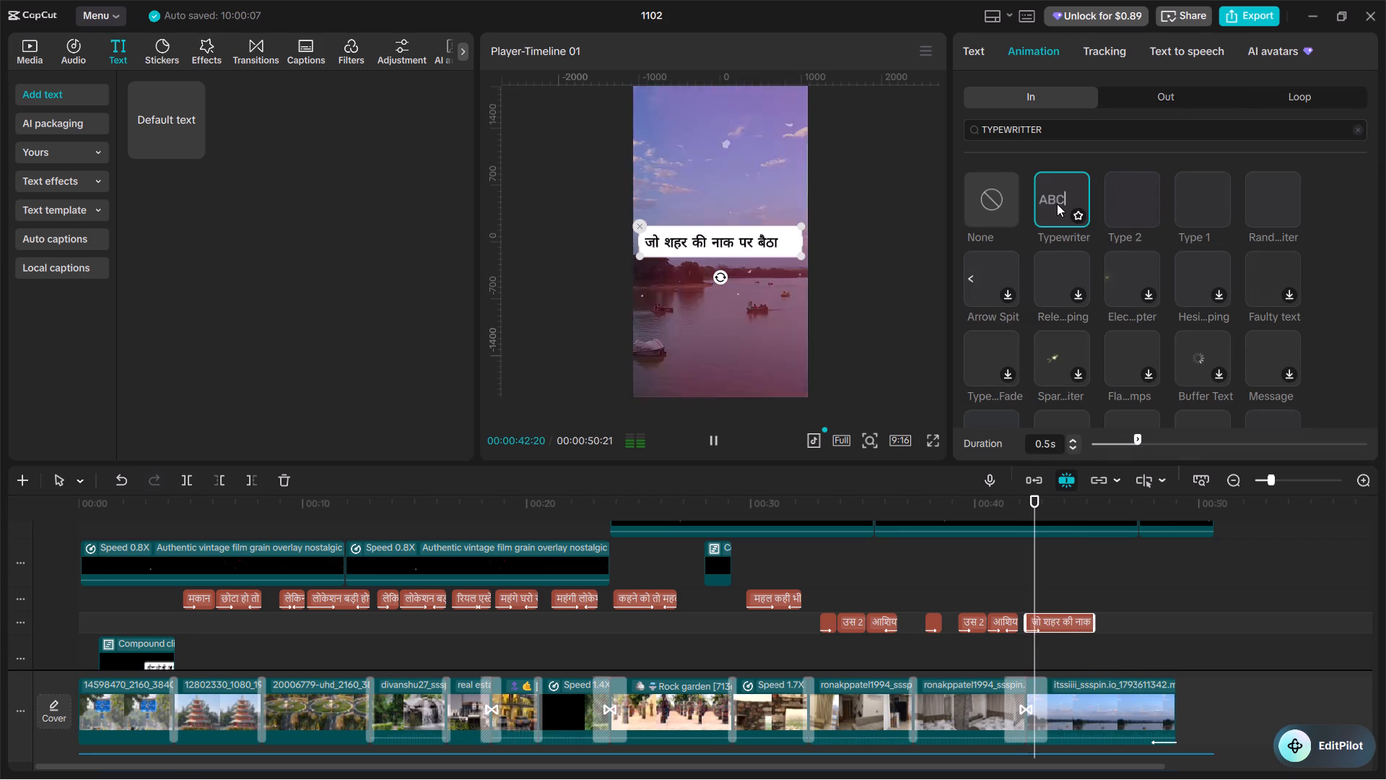
triple_click(1070, 443)
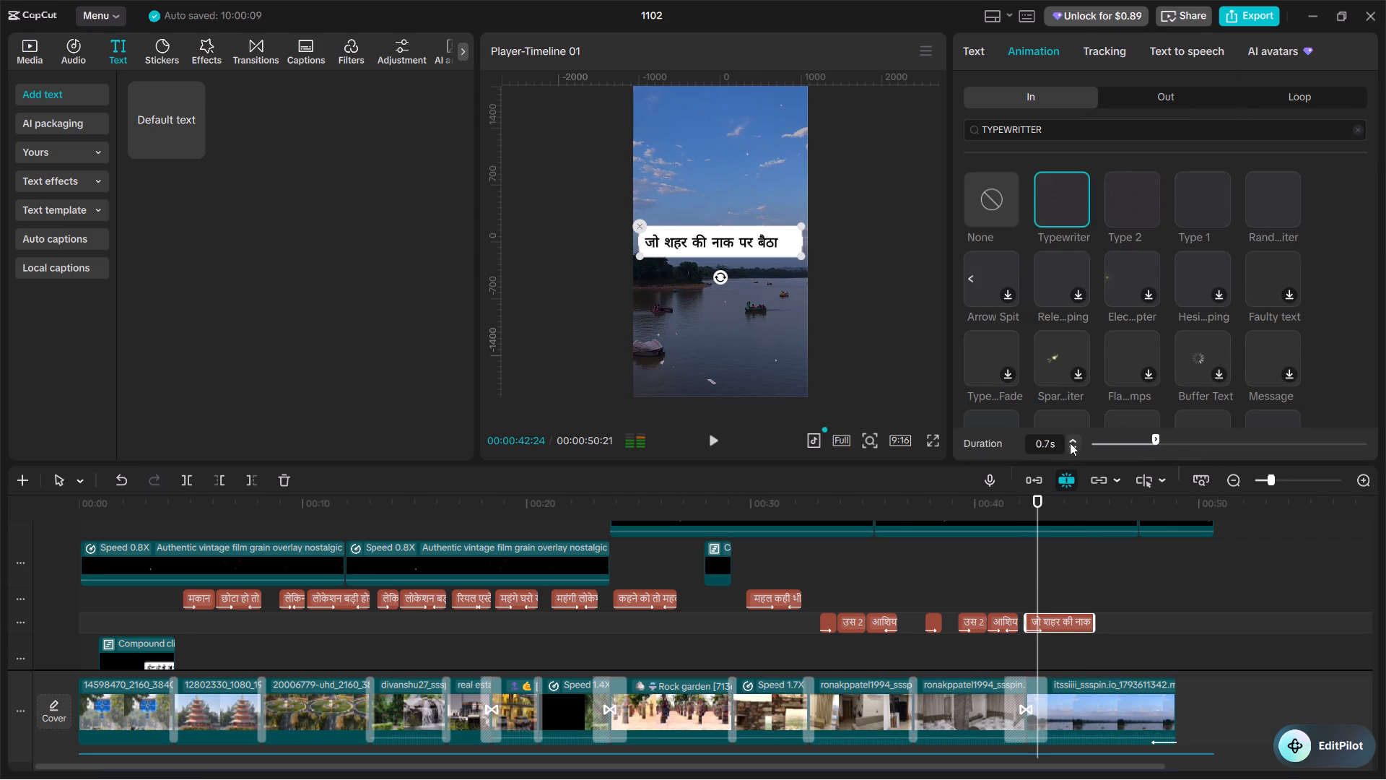
double_click(1070, 443)
left_click(1070, 443)
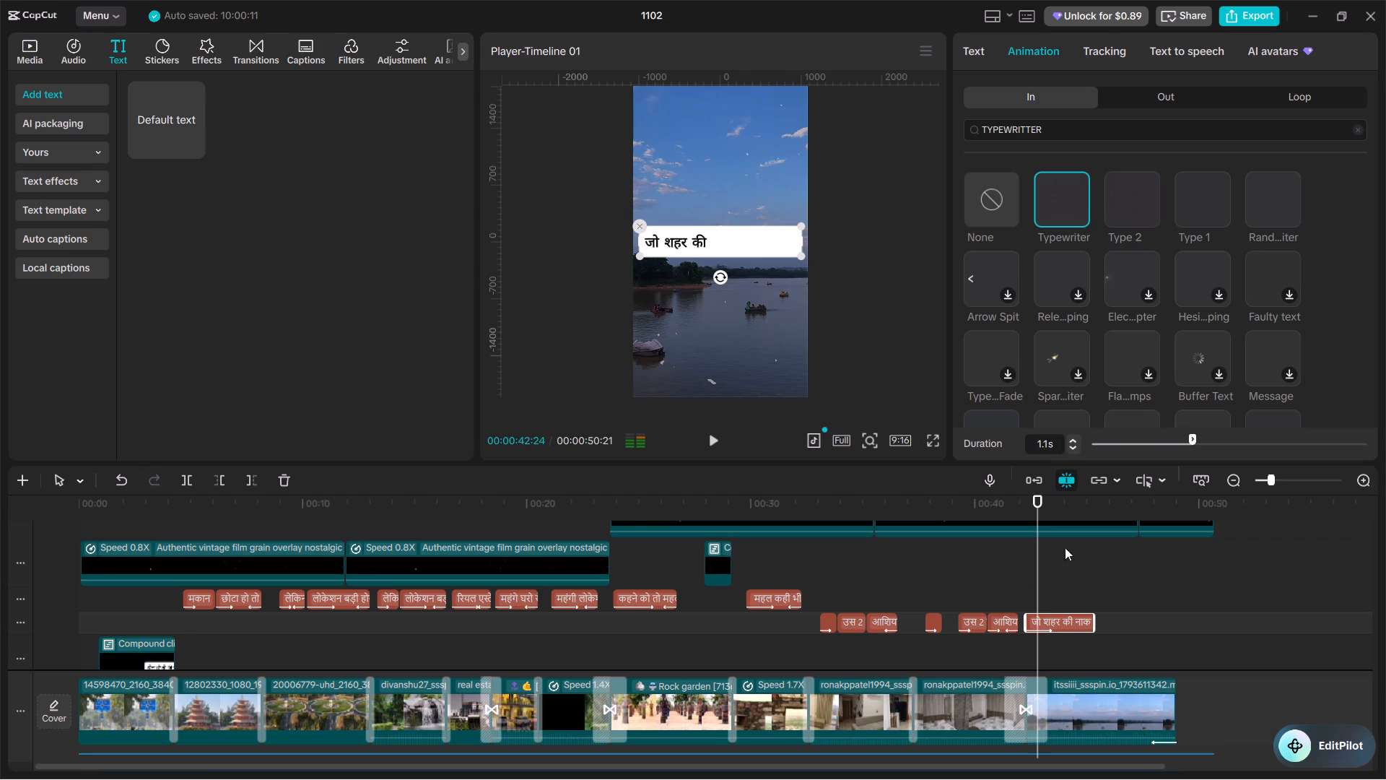
left_click(1024, 587)
key("space")
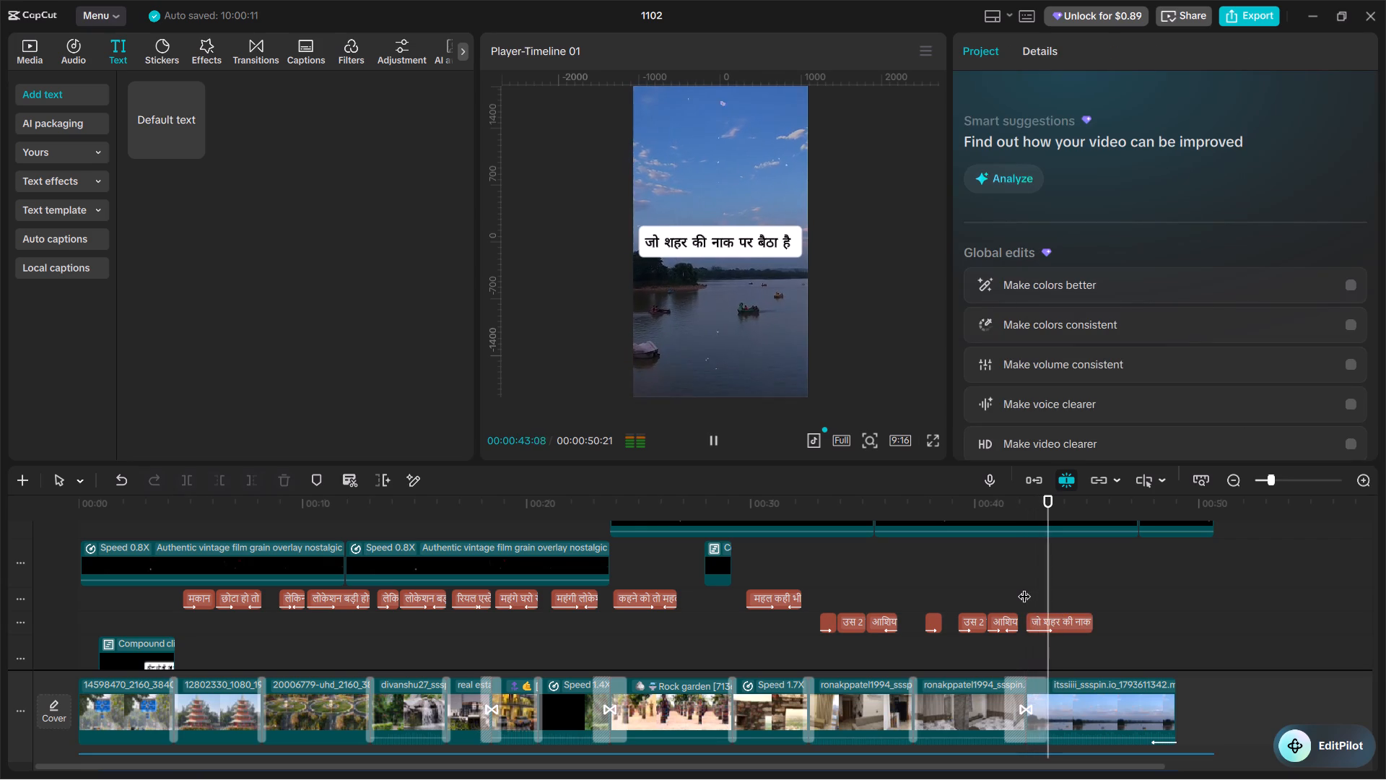
key("space")
Lengthen the lake title's Typewriter entrance animation to 1.7 s.
left_click(1062, 625)
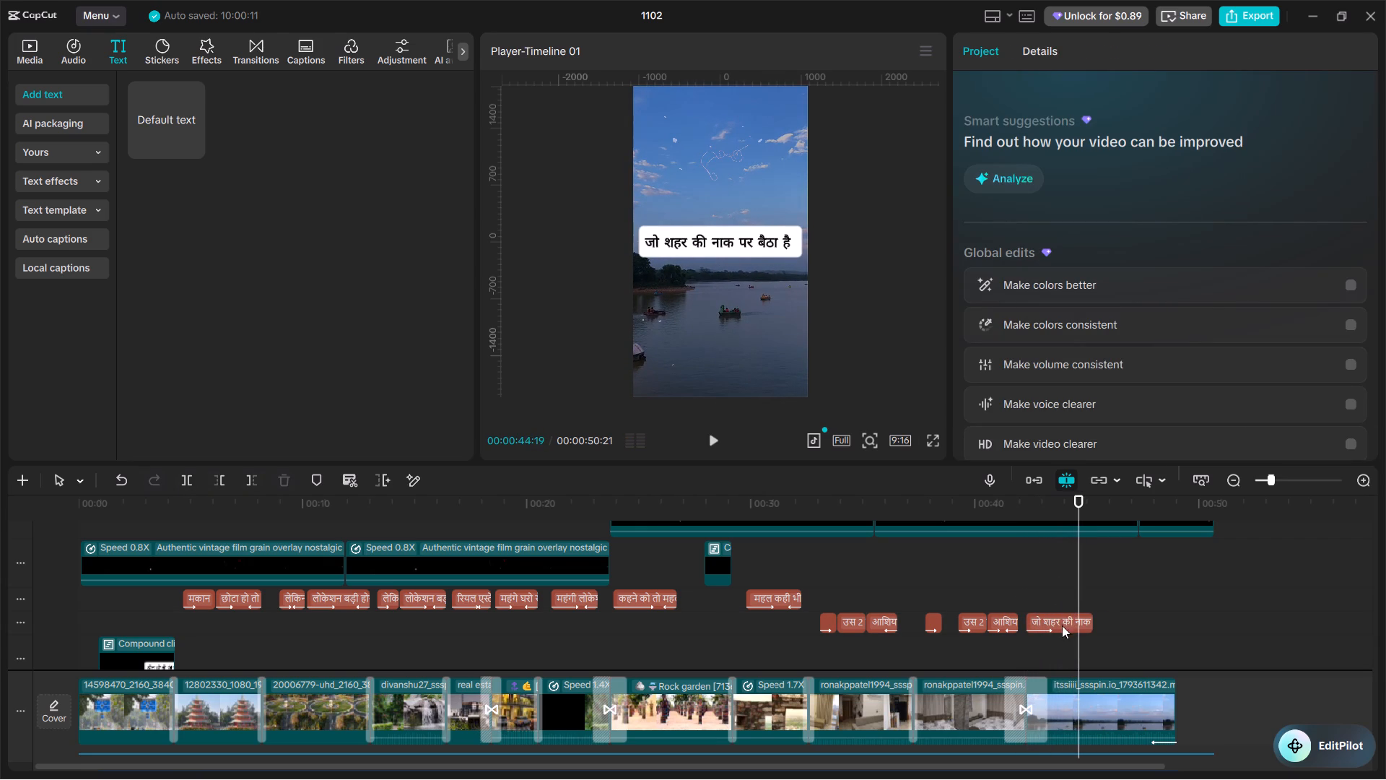
left_click(1038, 58)
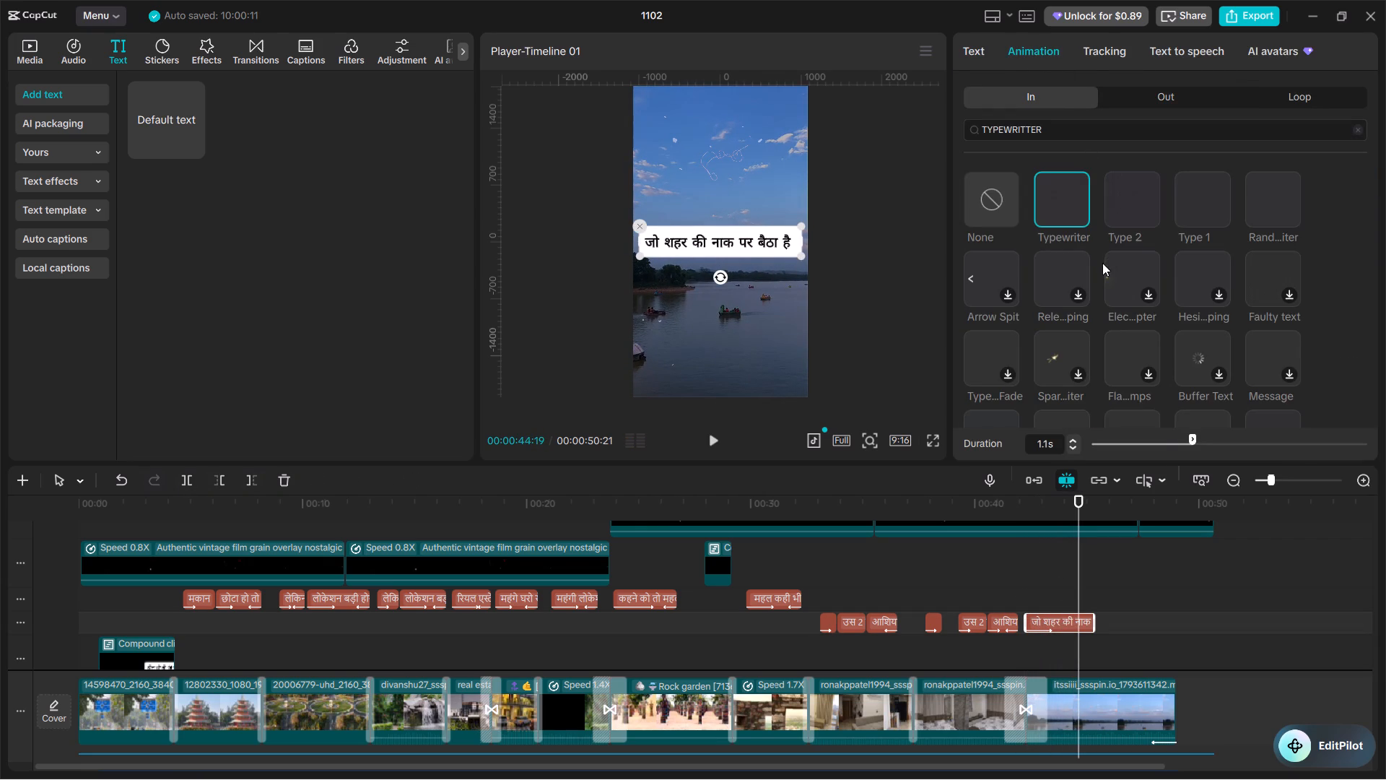
left_click_drag(1191, 439, 1207, 447)
left_click_drag(1207, 447, 1213, 450)
left_click_drag(1214, 441, 1233, 446)
left_click_drag(1234, 441, 1247, 442)
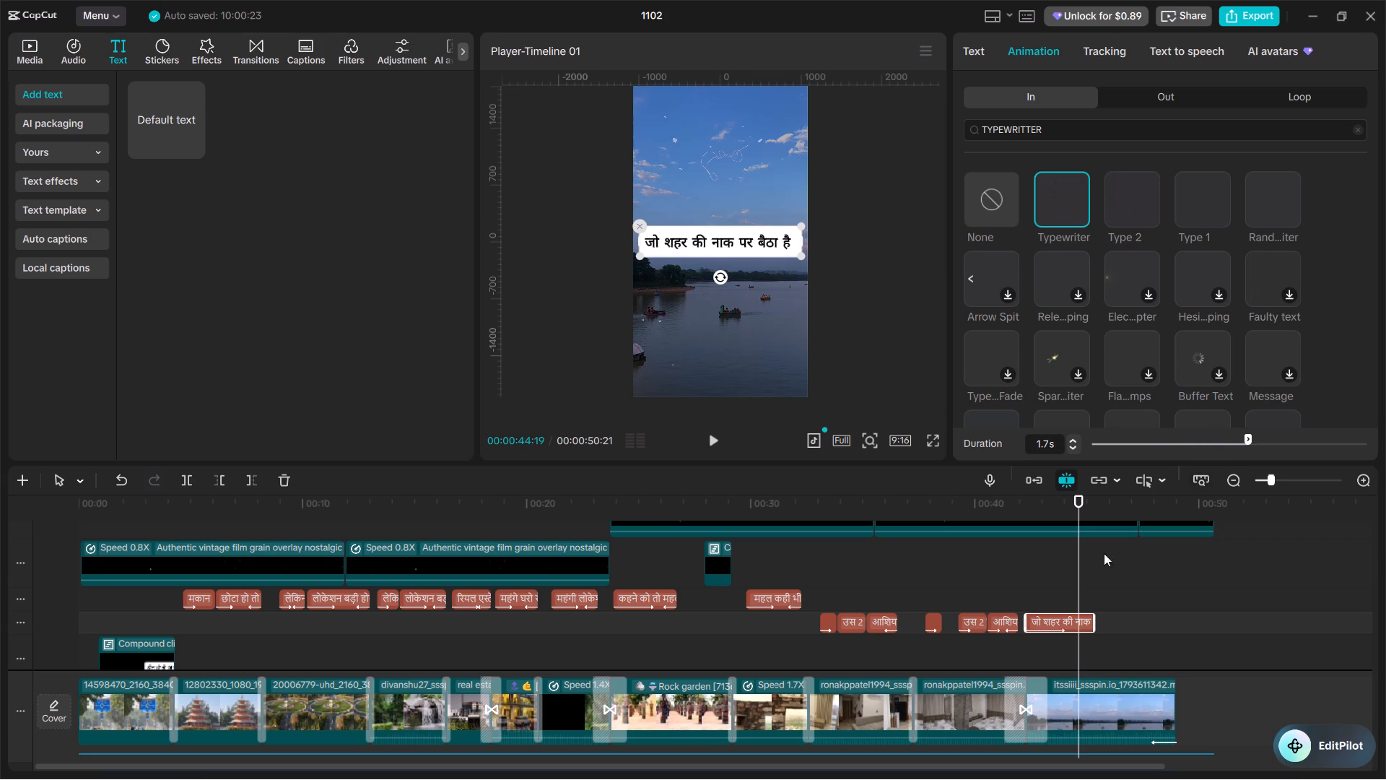
Play back the lake title with the longer animation and examine the audio tracks beneath the clip.
left_click(1024, 581)
key("space")
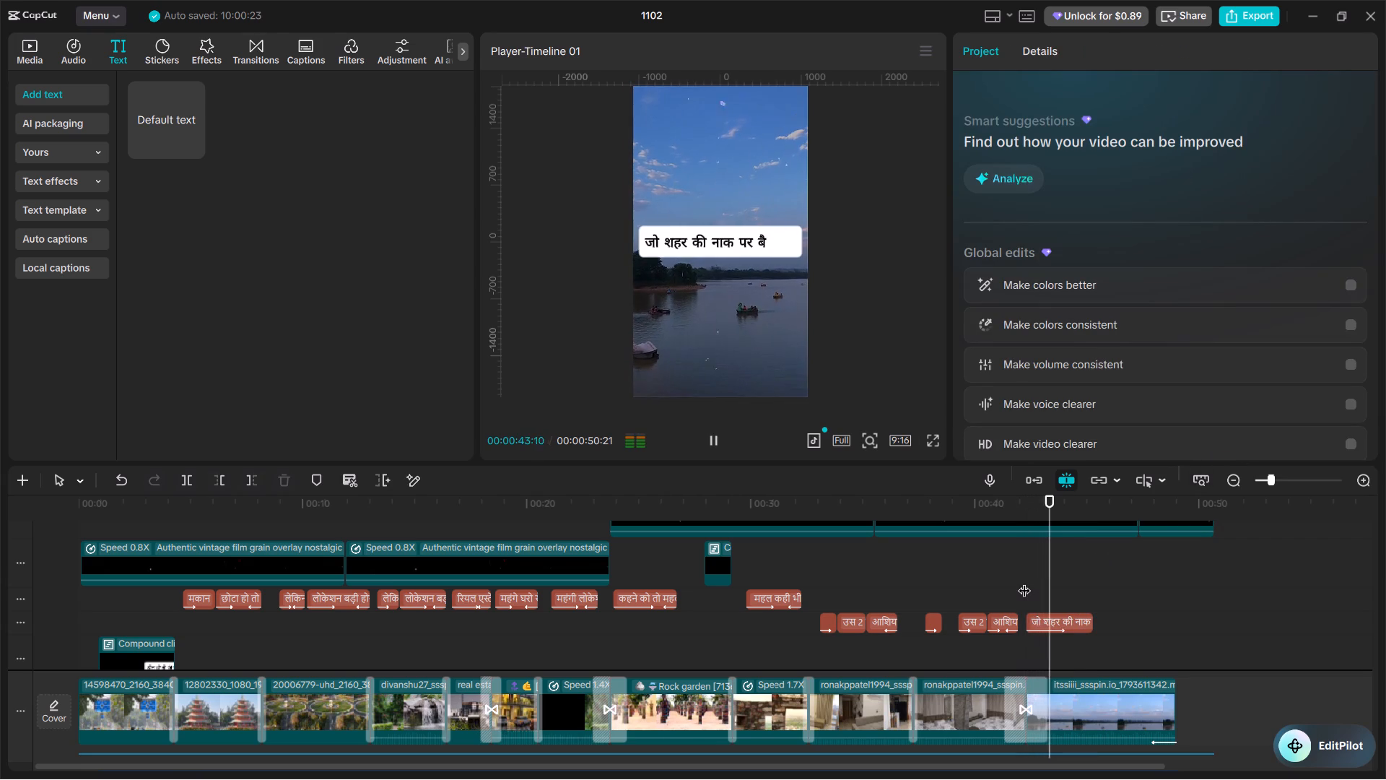
left_click(1102, 591)
key("space")
left_click(1102, 591)
scroll(1112, 589, "down", 10)
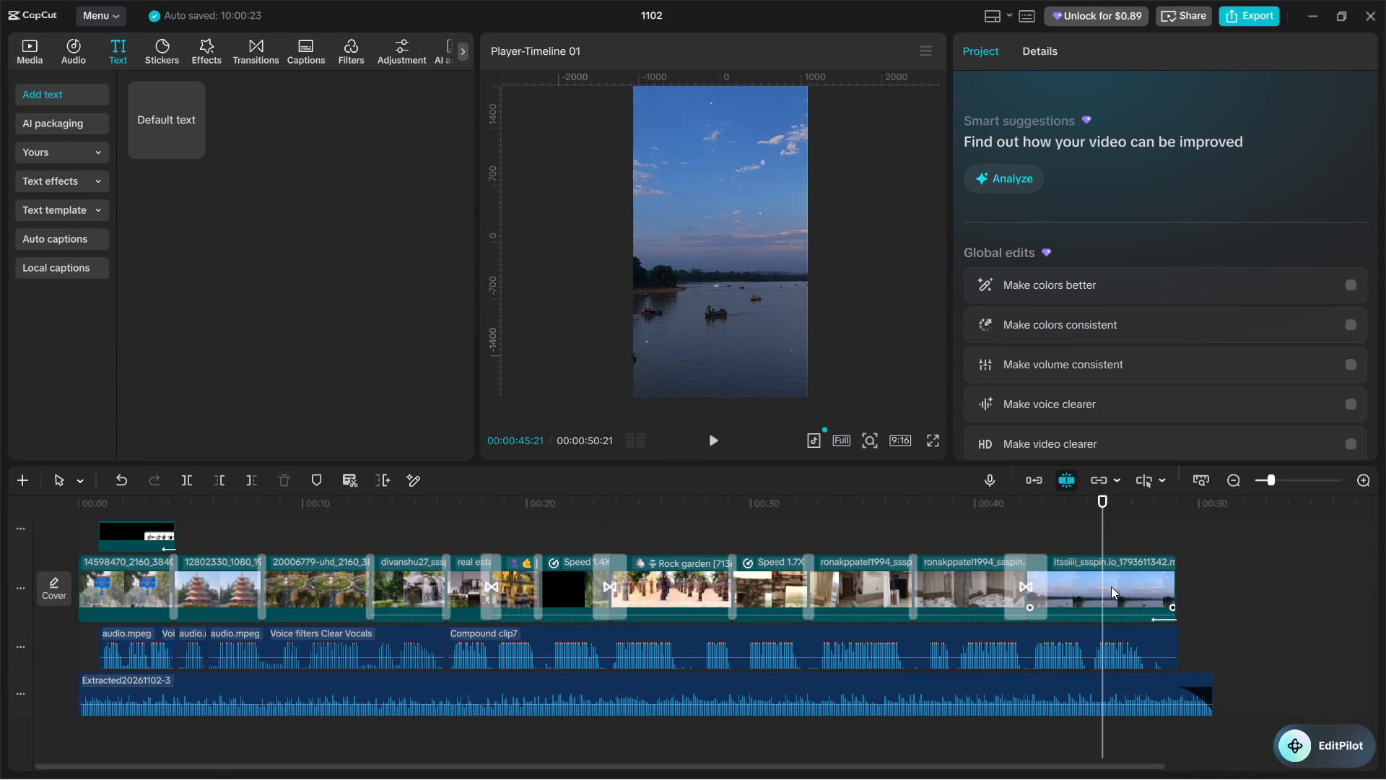
scroll(1111, 586, "down", 2)
Duplicate the lake title at 00:00:45:04, directly after the original, and play back the copy.
double_click(1089, 529)
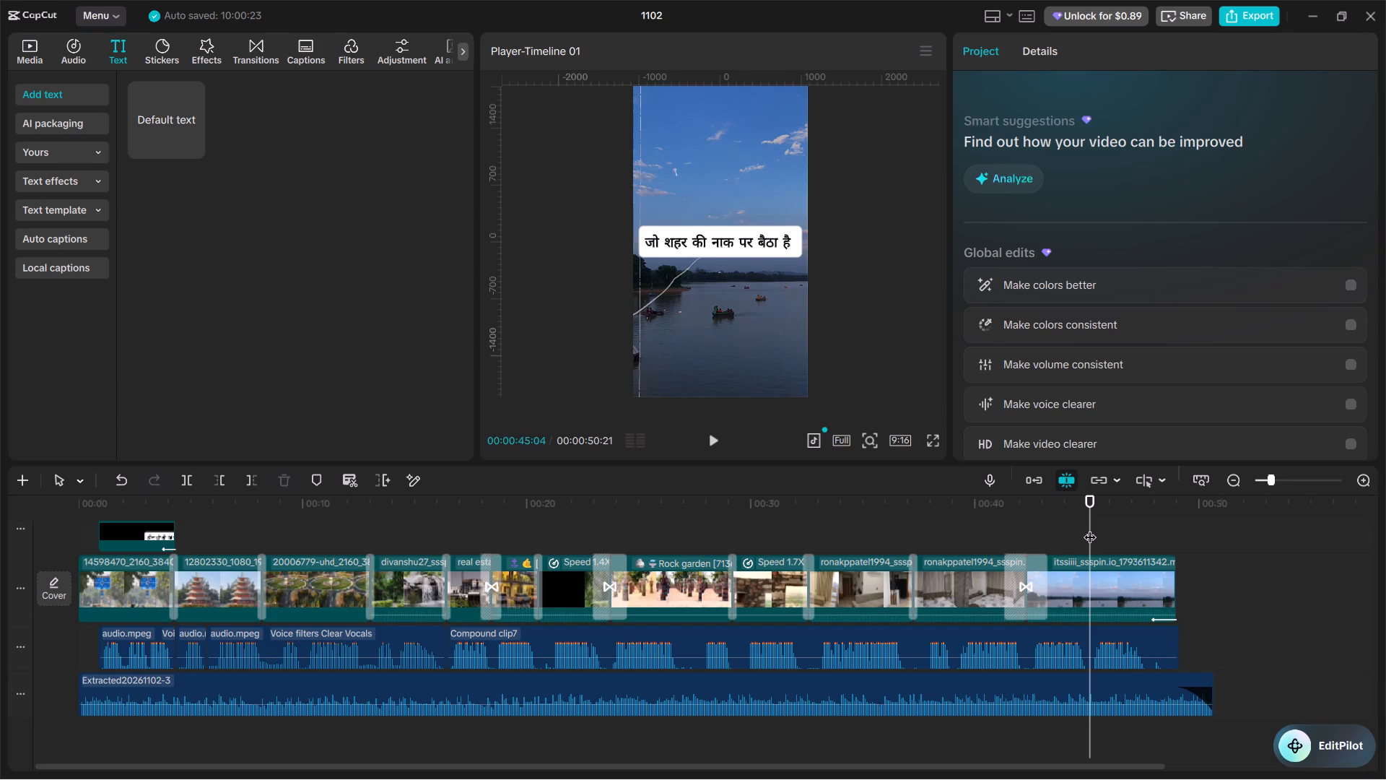
scroll(1093, 529, "up", 7)
left_click(1069, 641)
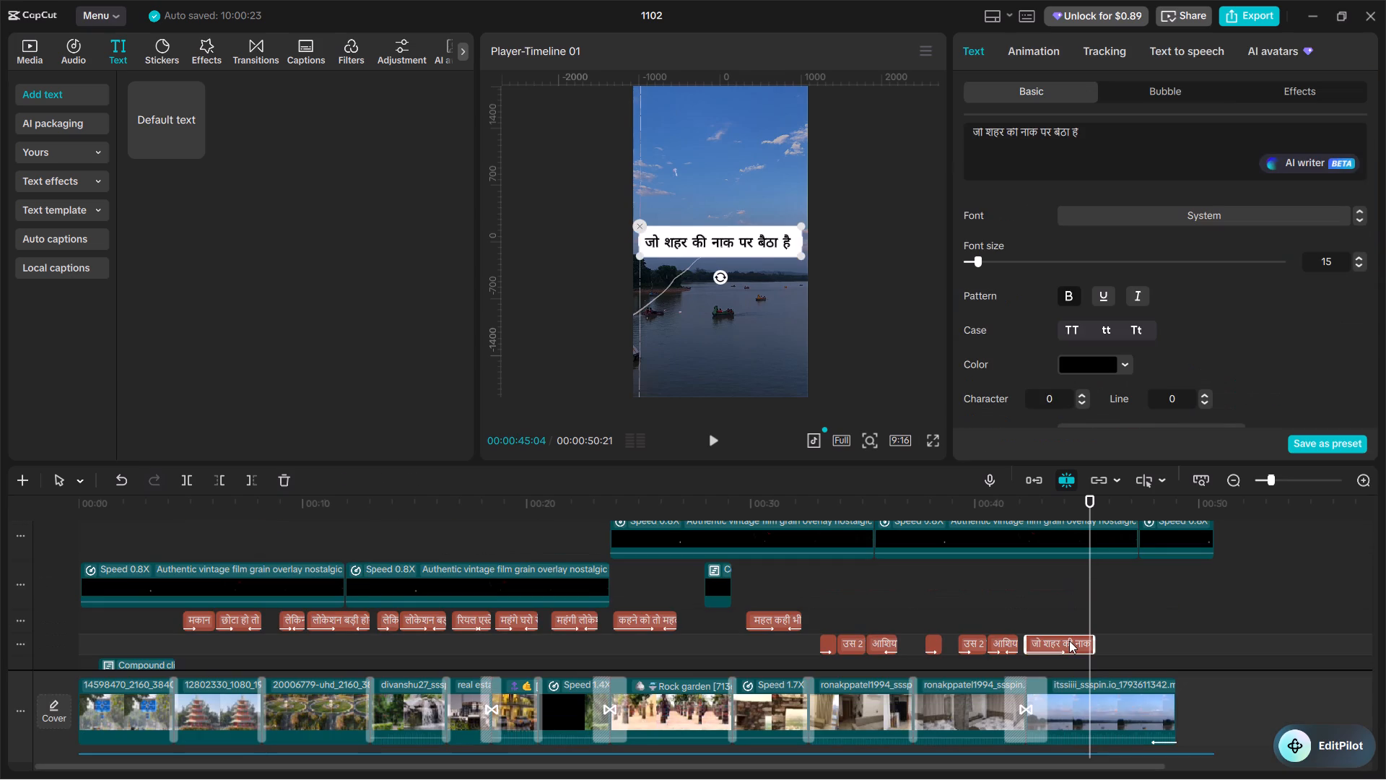
key("ctrl+c")
key("ctrl+v")
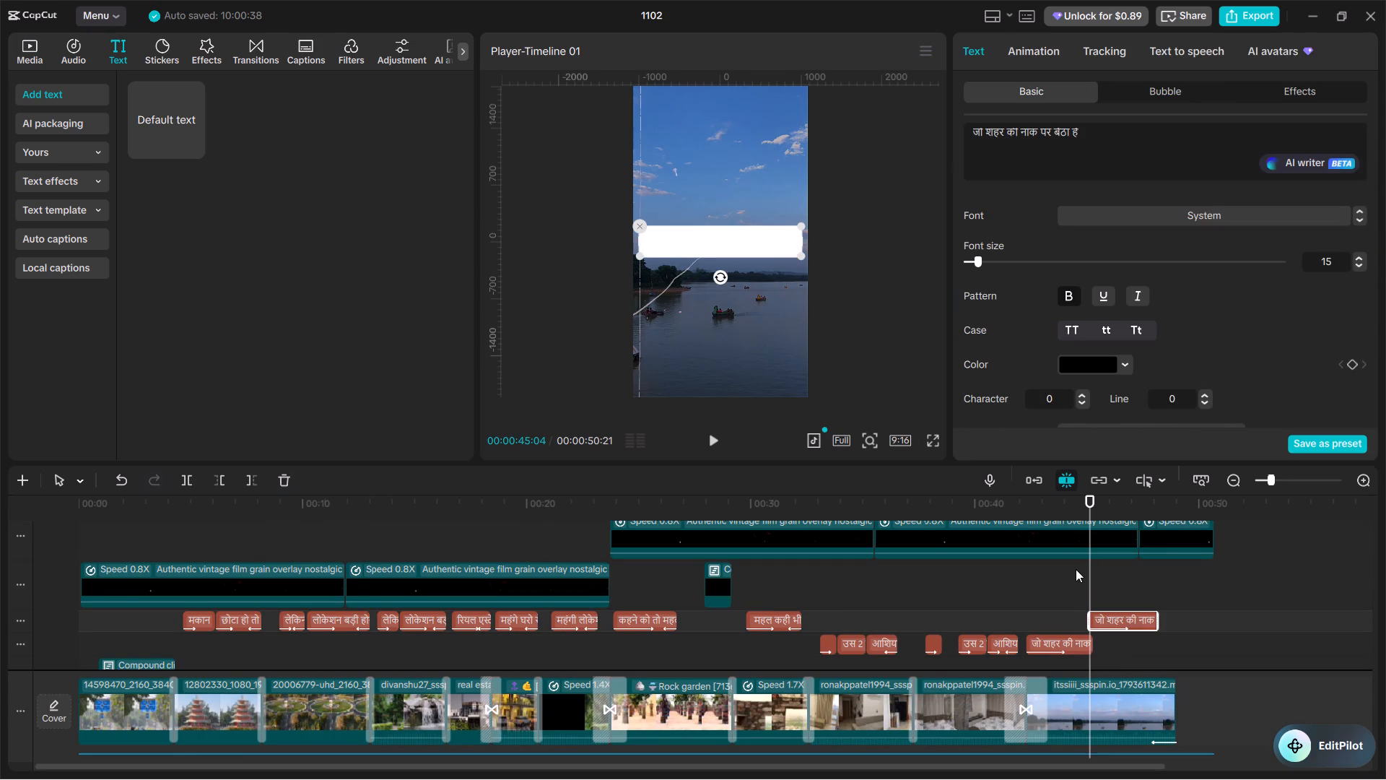
left_click(1076, 569)
key("space")
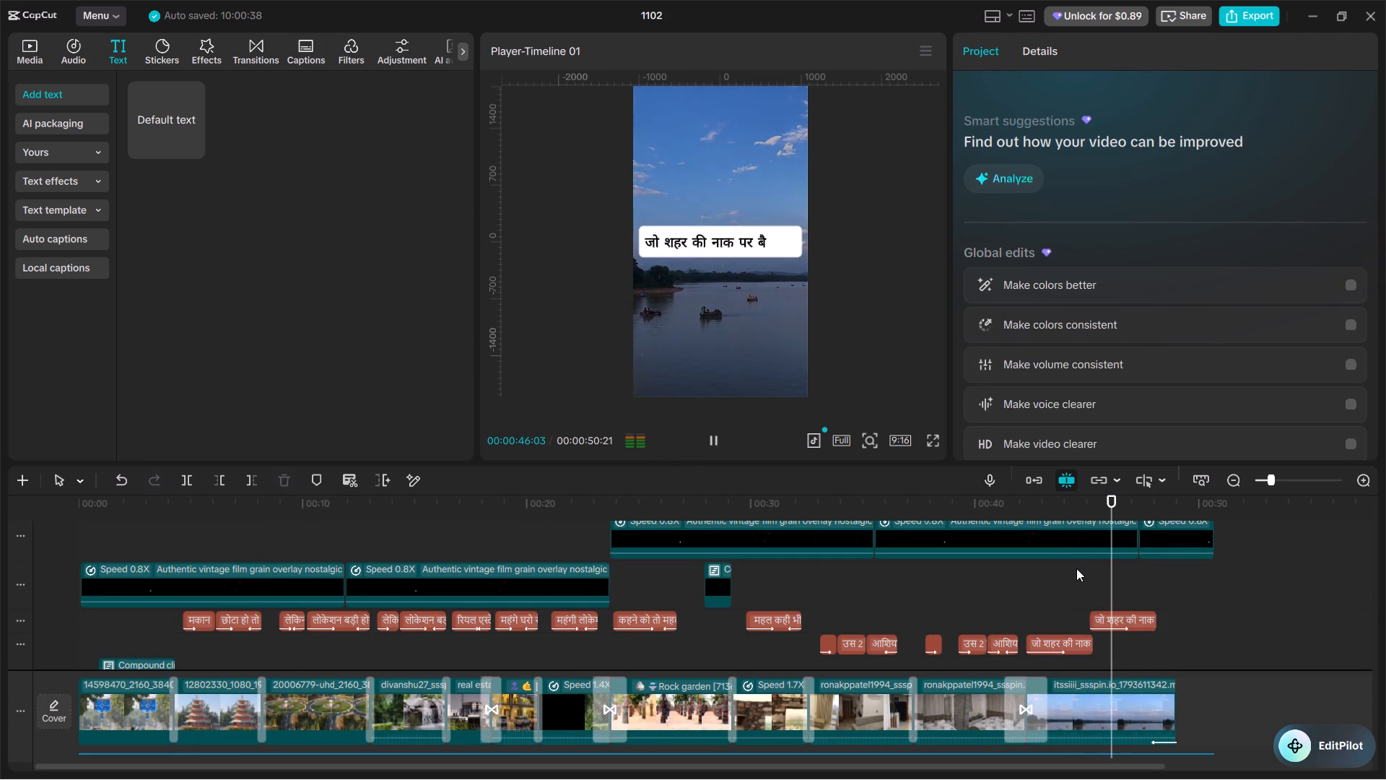
key("space")
Add the Fade Out exit animation to the first lake title and play back the ending.
left_click(1071, 643)
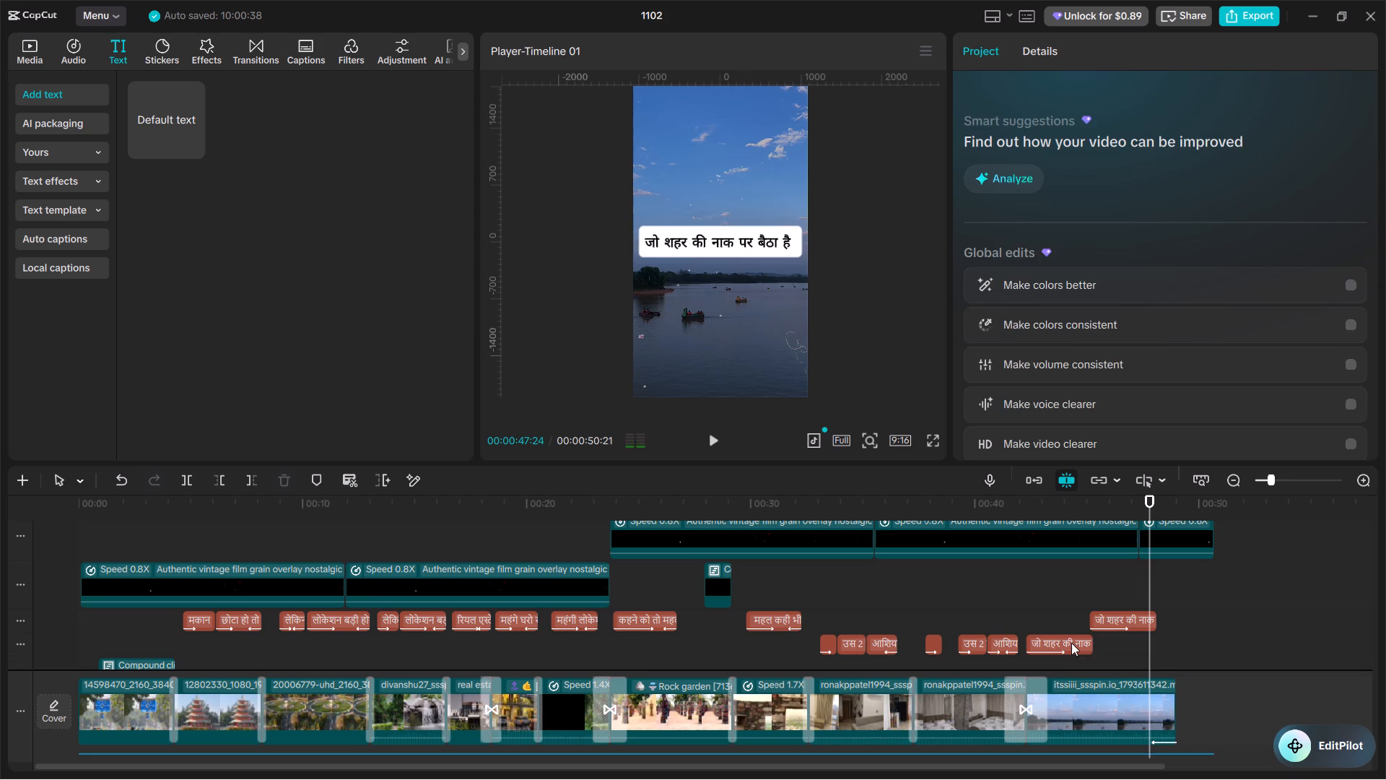
left_click(1024, 46)
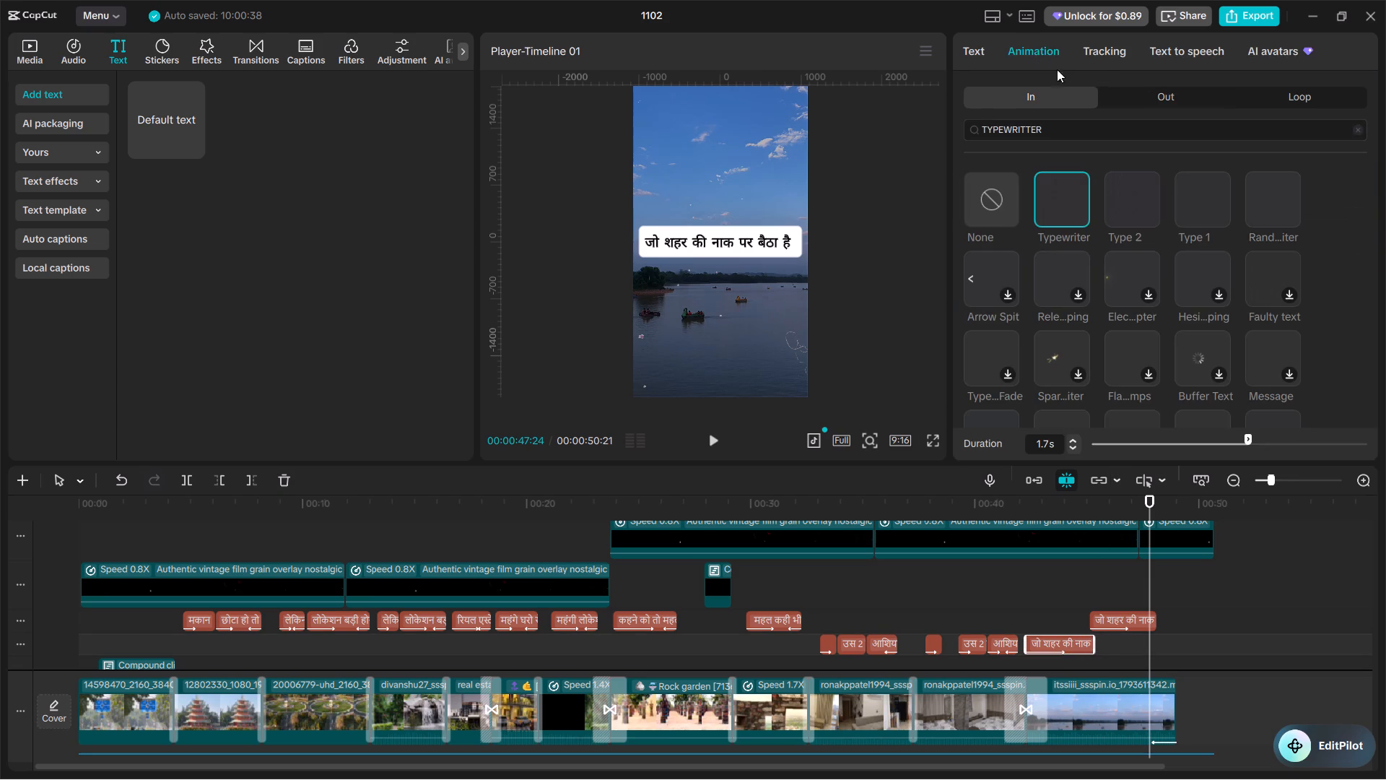
left_click(1112, 115)
left_click(1121, 101)
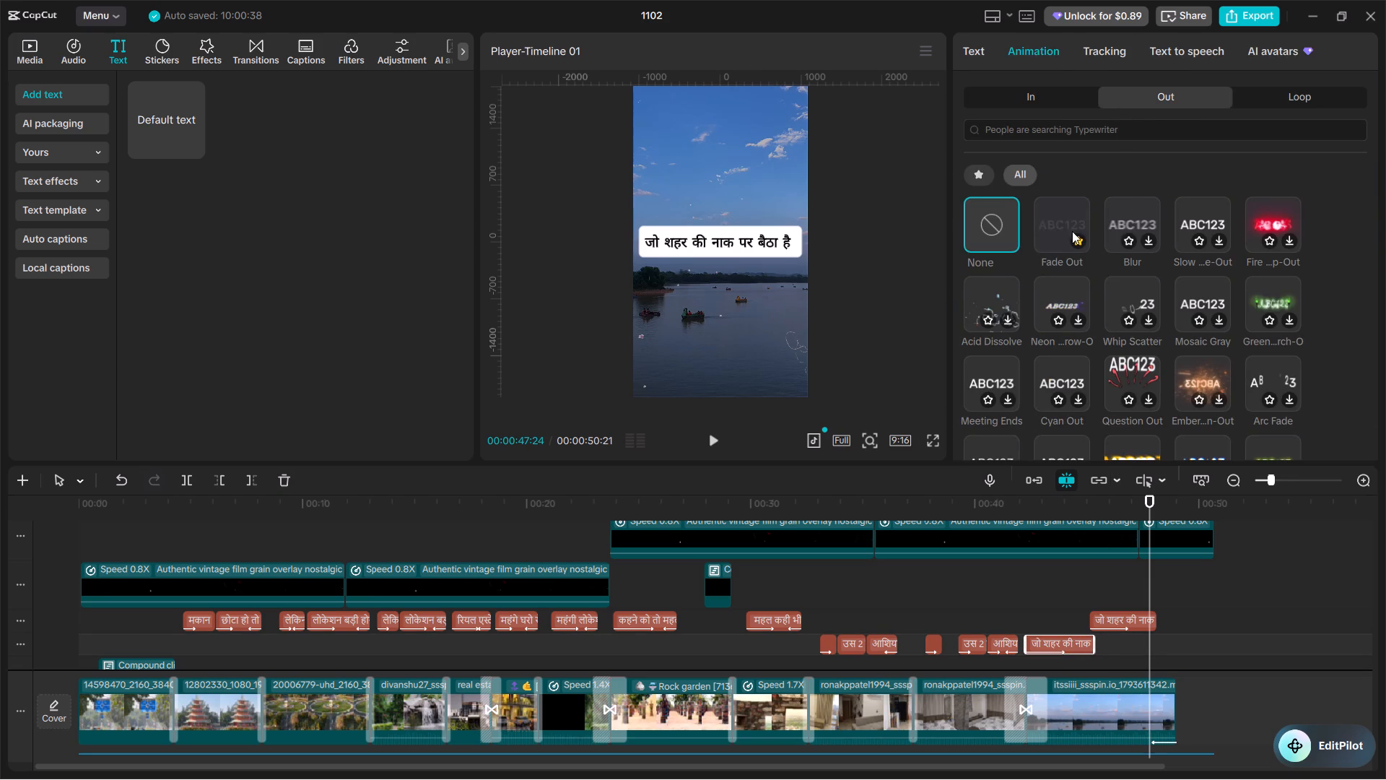
left_click(1066, 226)
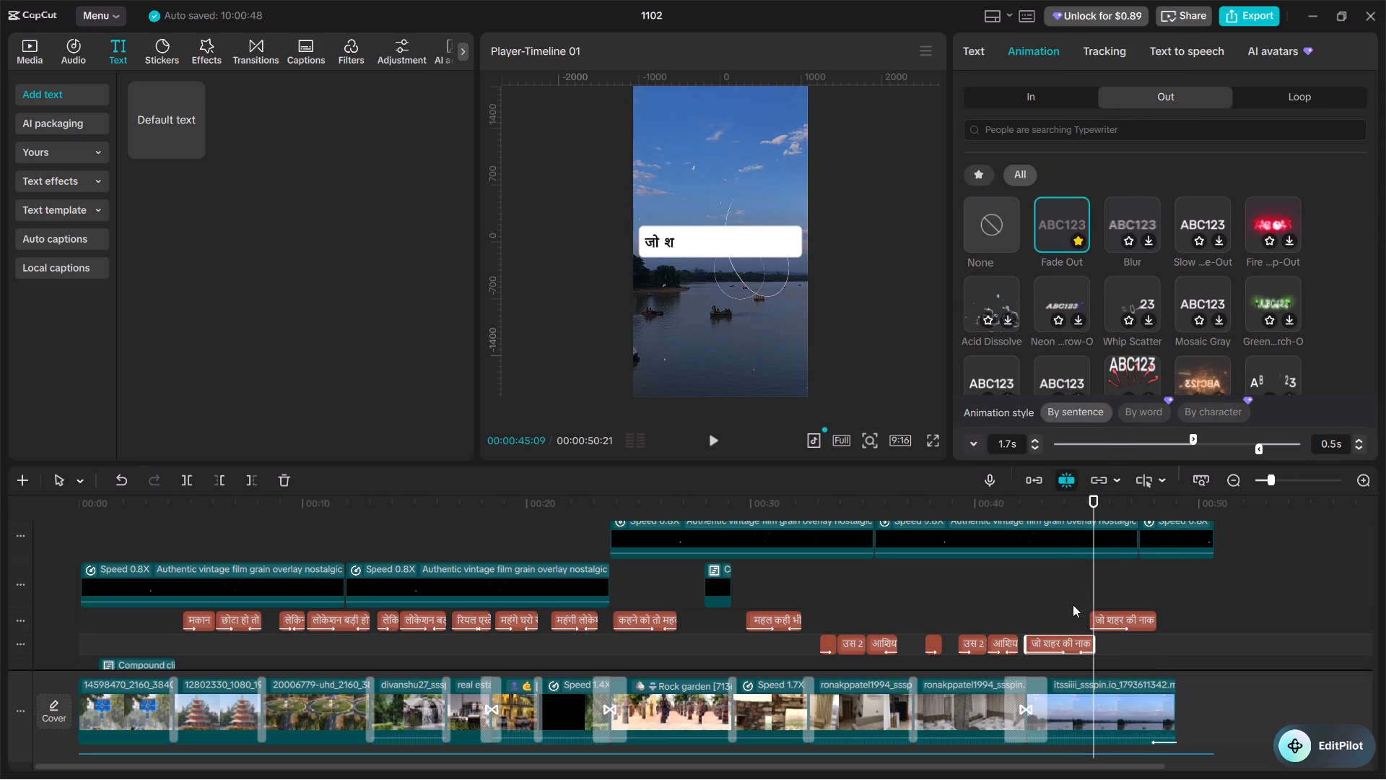
left_click(1014, 604)
key("space")
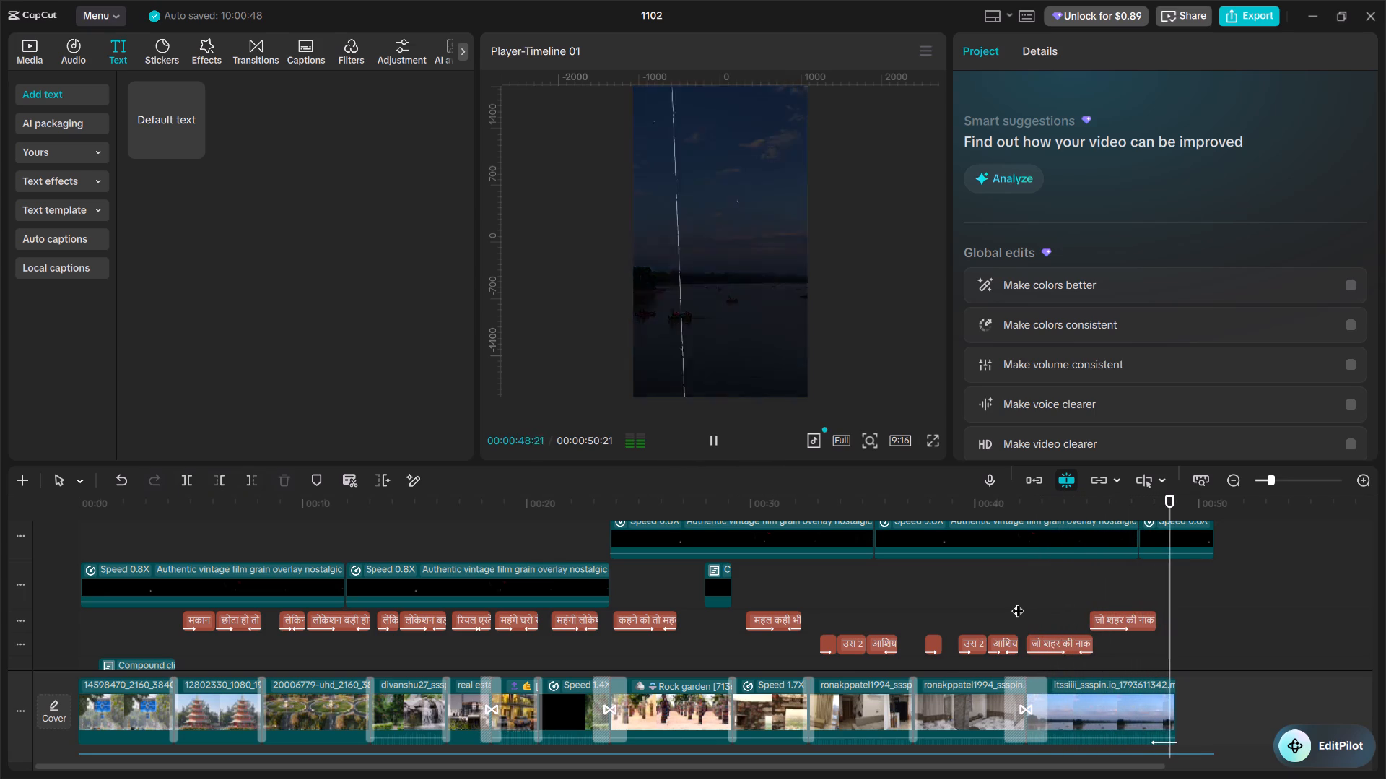
key("space")
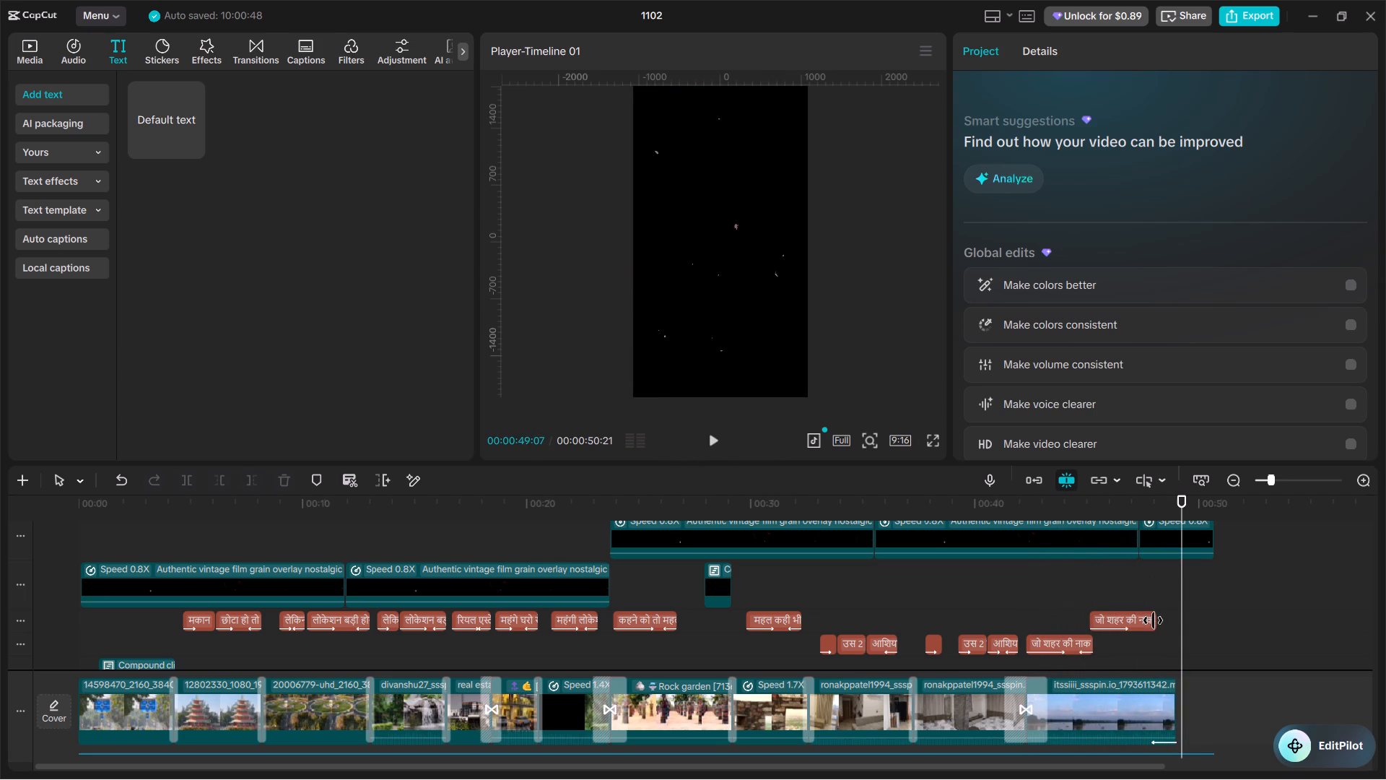
Add the Fade Out exit animation to the second lake title and play back the ending.
left_click(1149, 620)
left_click(1034, 53)
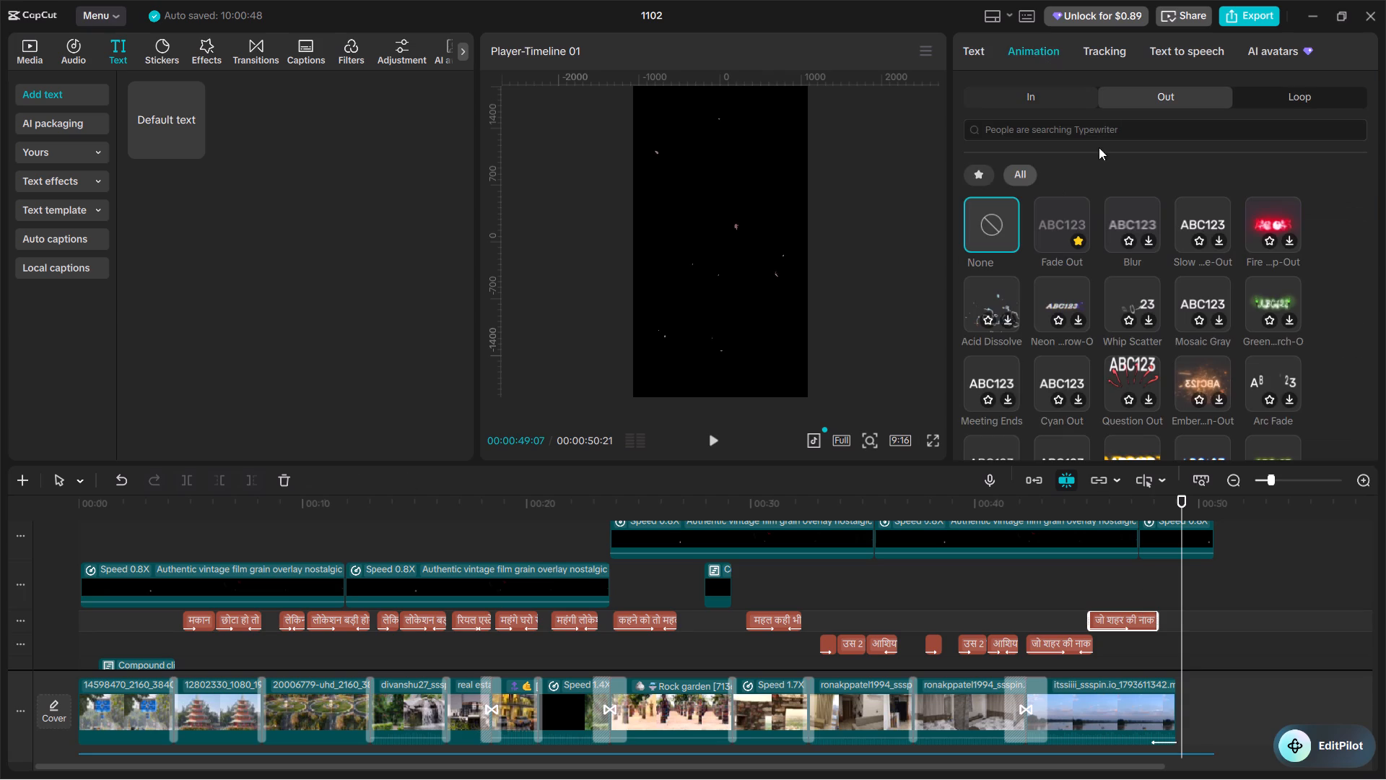
left_click(1056, 229)
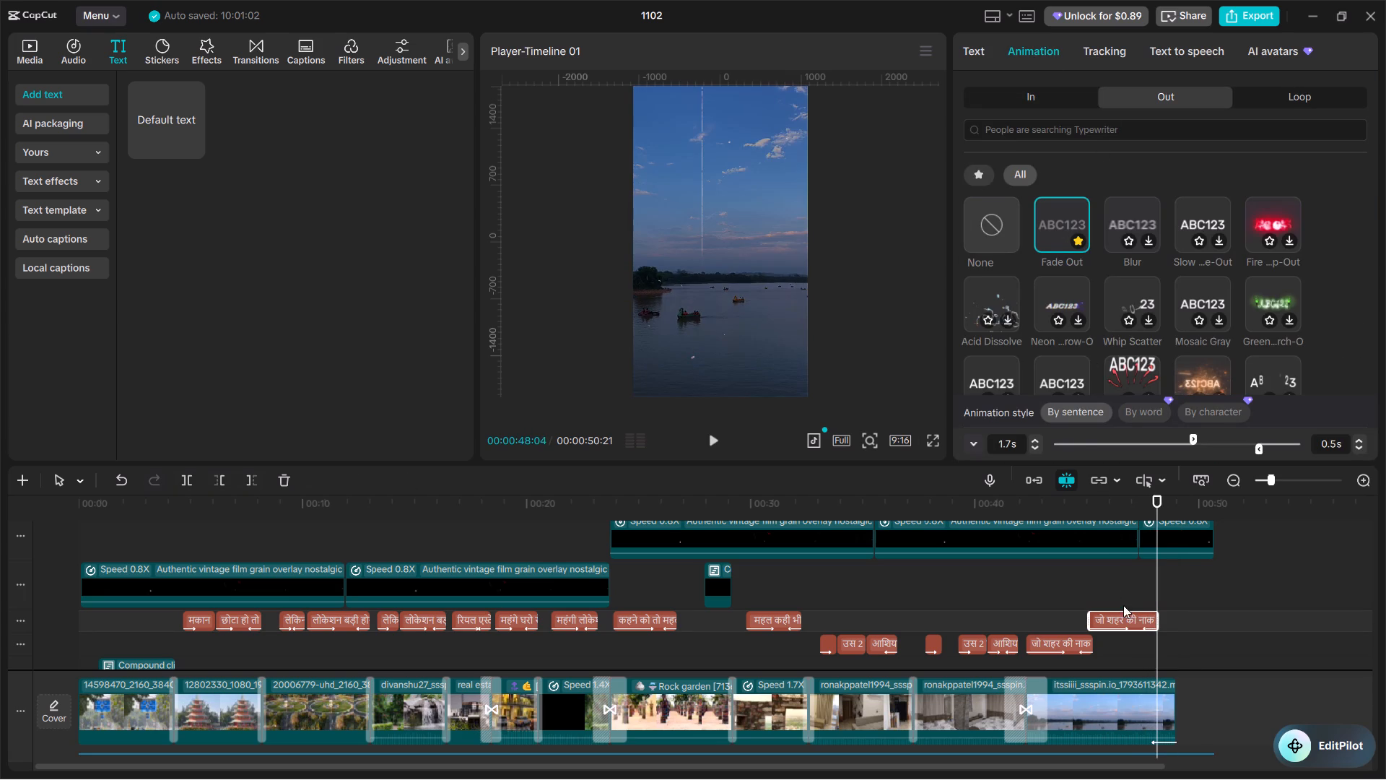
left_click(1130, 589)
key("space")
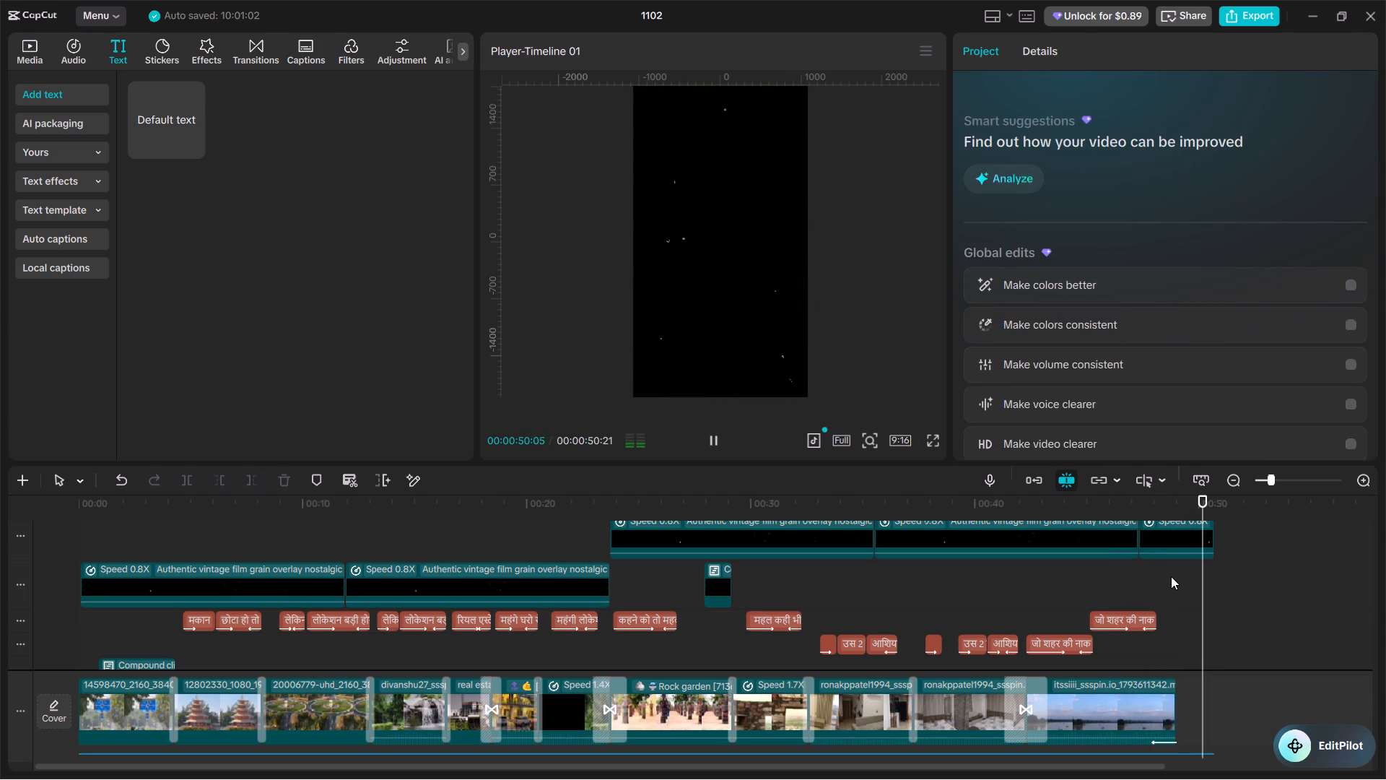
left_click(1170, 616)
Play the video's opening and ungroup its compound clip twice, releasing the मकान and छोटा हो तो भी चलेगा !! titles.
left_click_drag(1170, 616, 422, 623)
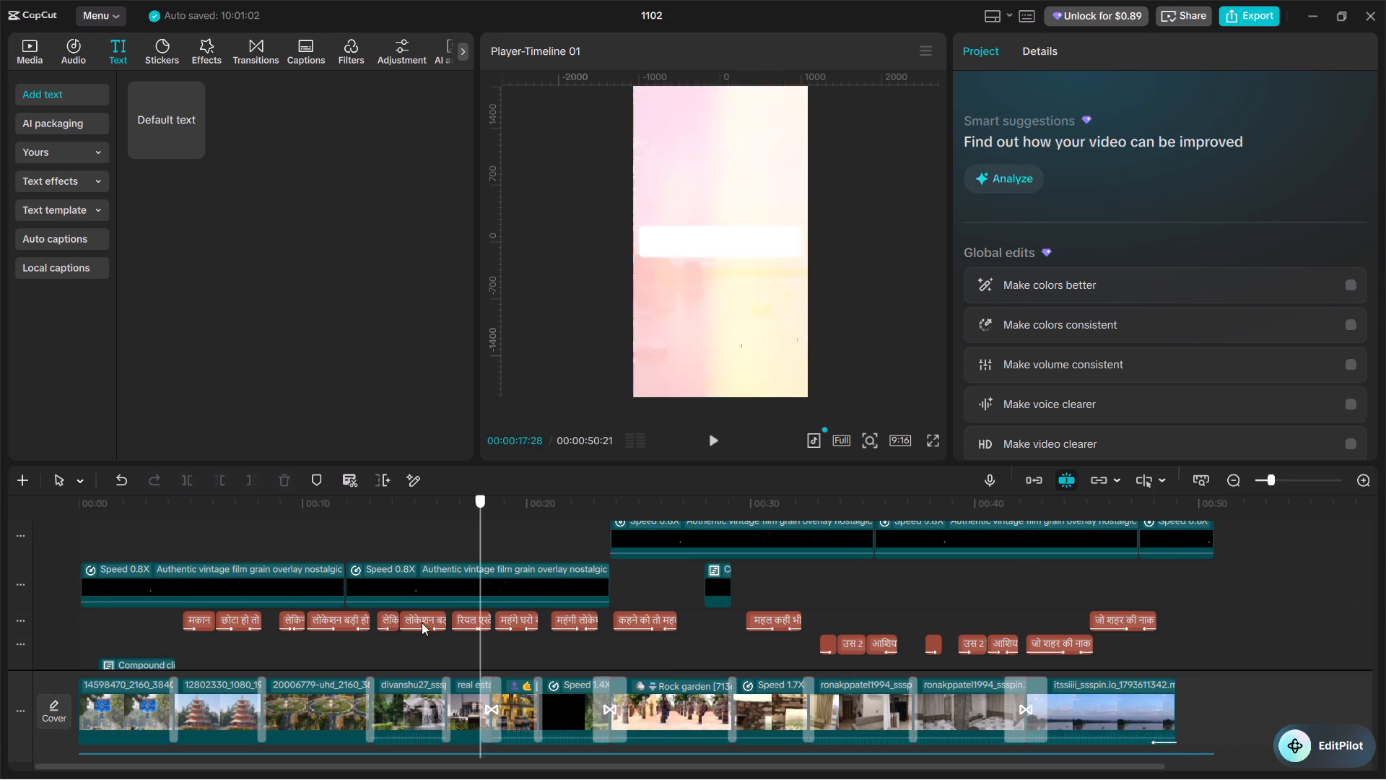
left_click_drag(422, 623, 45, 633)
key("space")
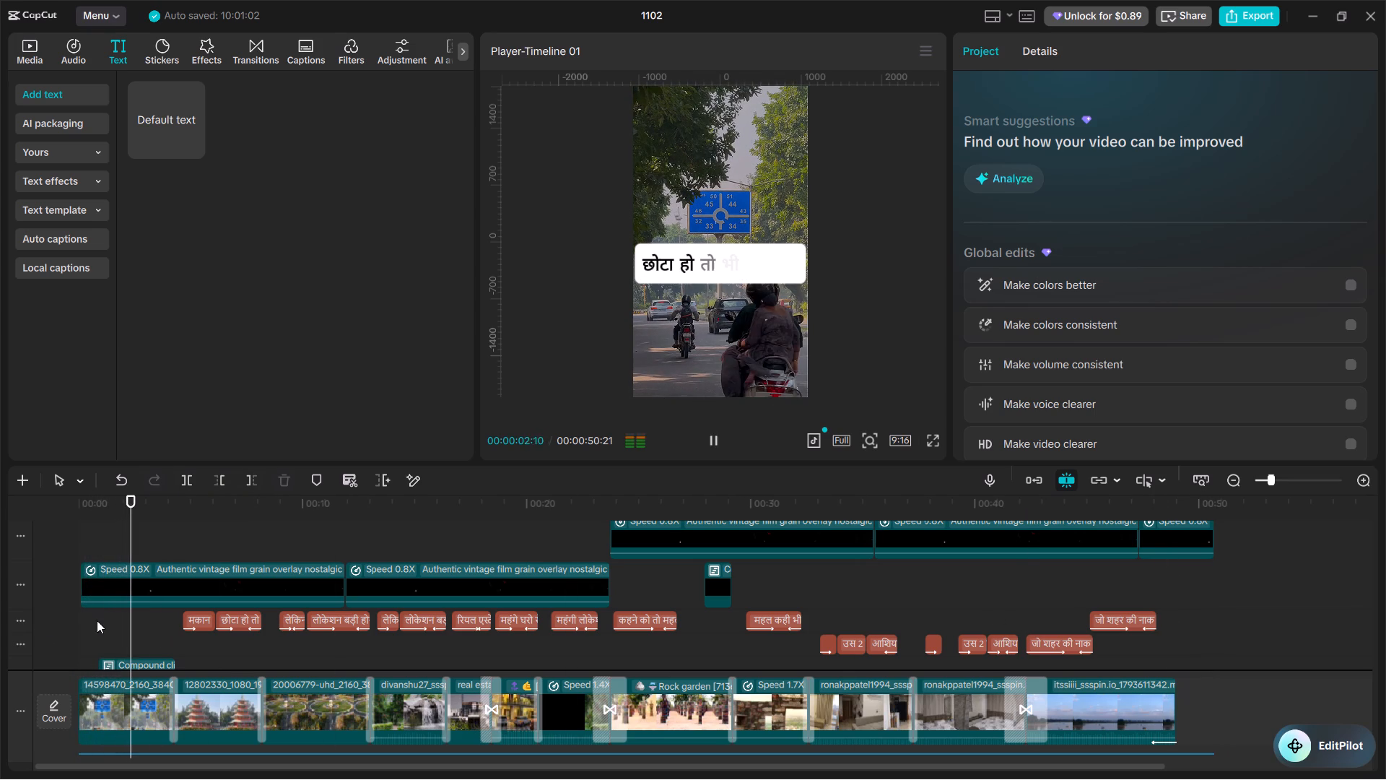
key("space")
scroll(113, 664, "down", 7)
scroll(113, 604, "up", 3)
left_click(110, 593)
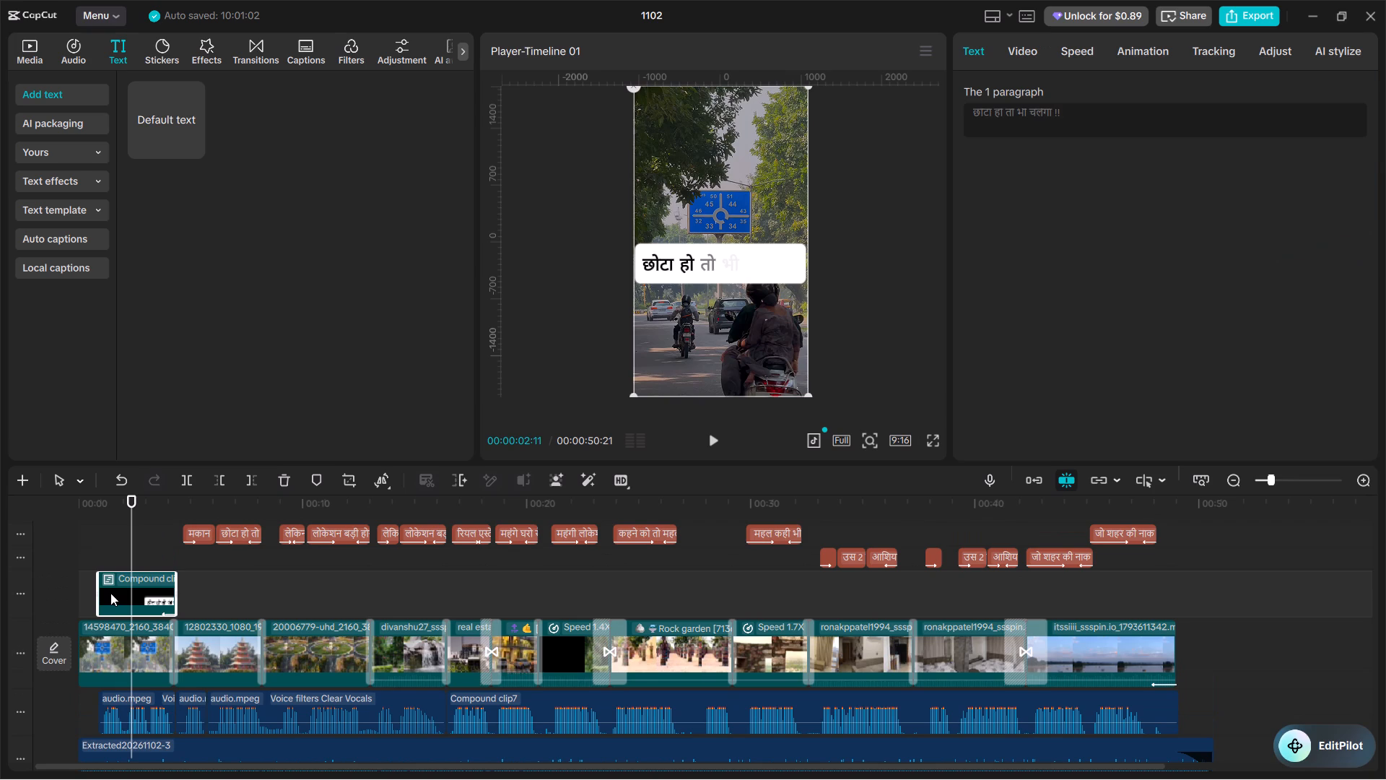
key("alt+shift+g")
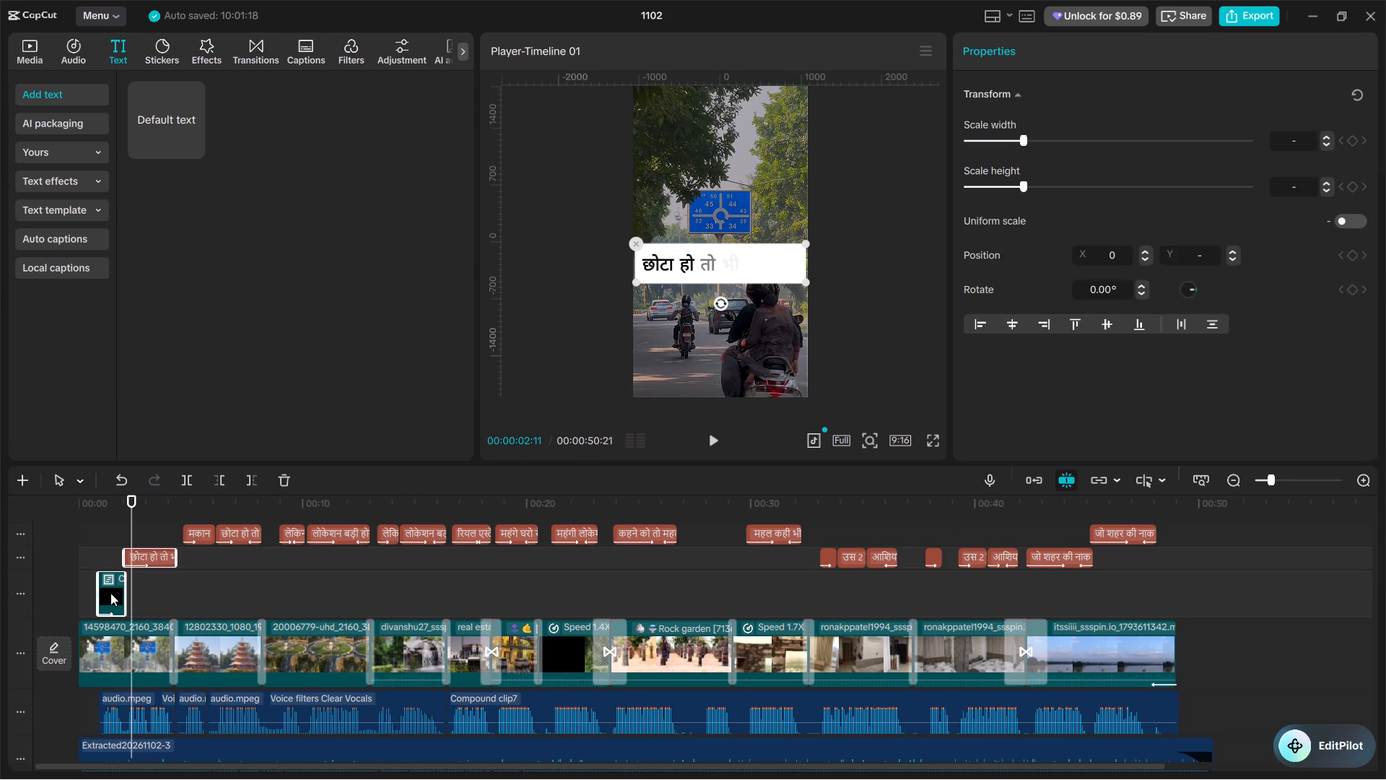
key("alt+shift+g")
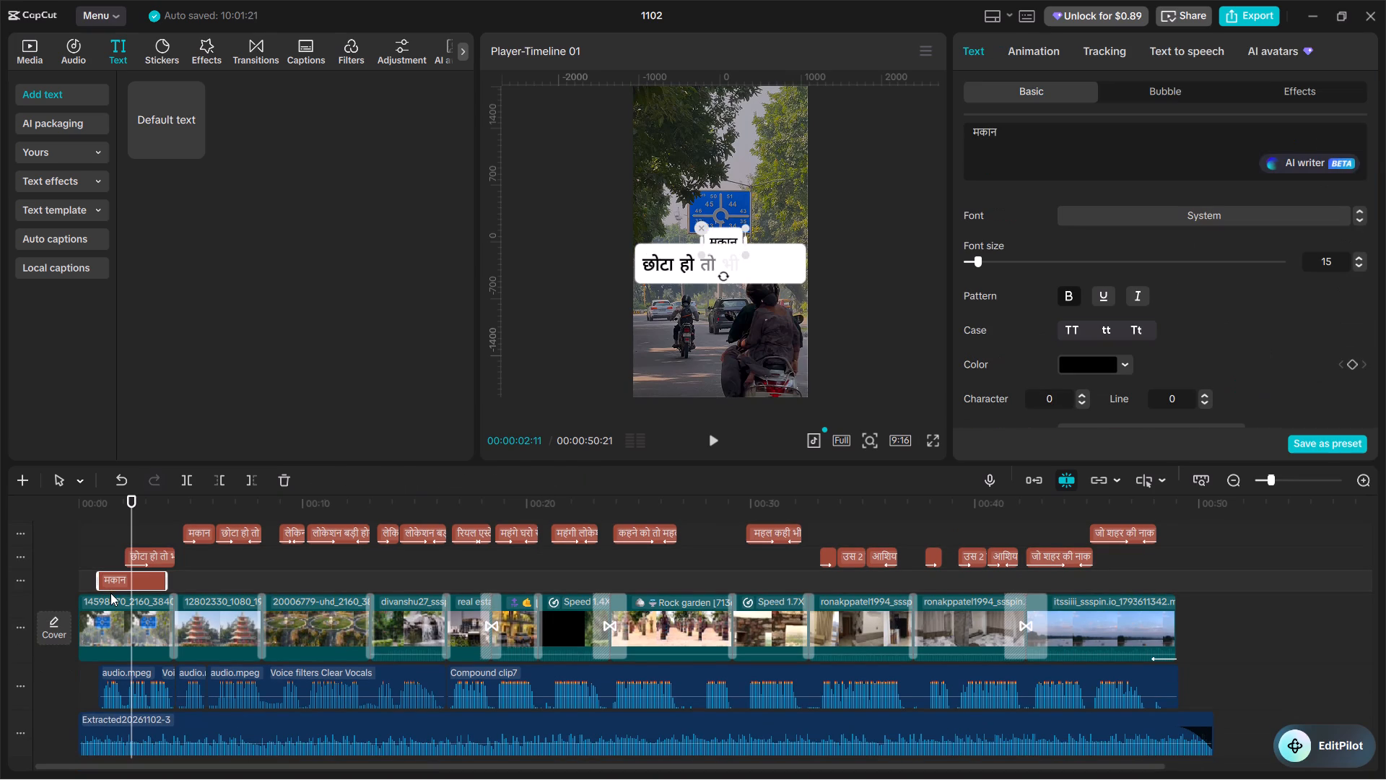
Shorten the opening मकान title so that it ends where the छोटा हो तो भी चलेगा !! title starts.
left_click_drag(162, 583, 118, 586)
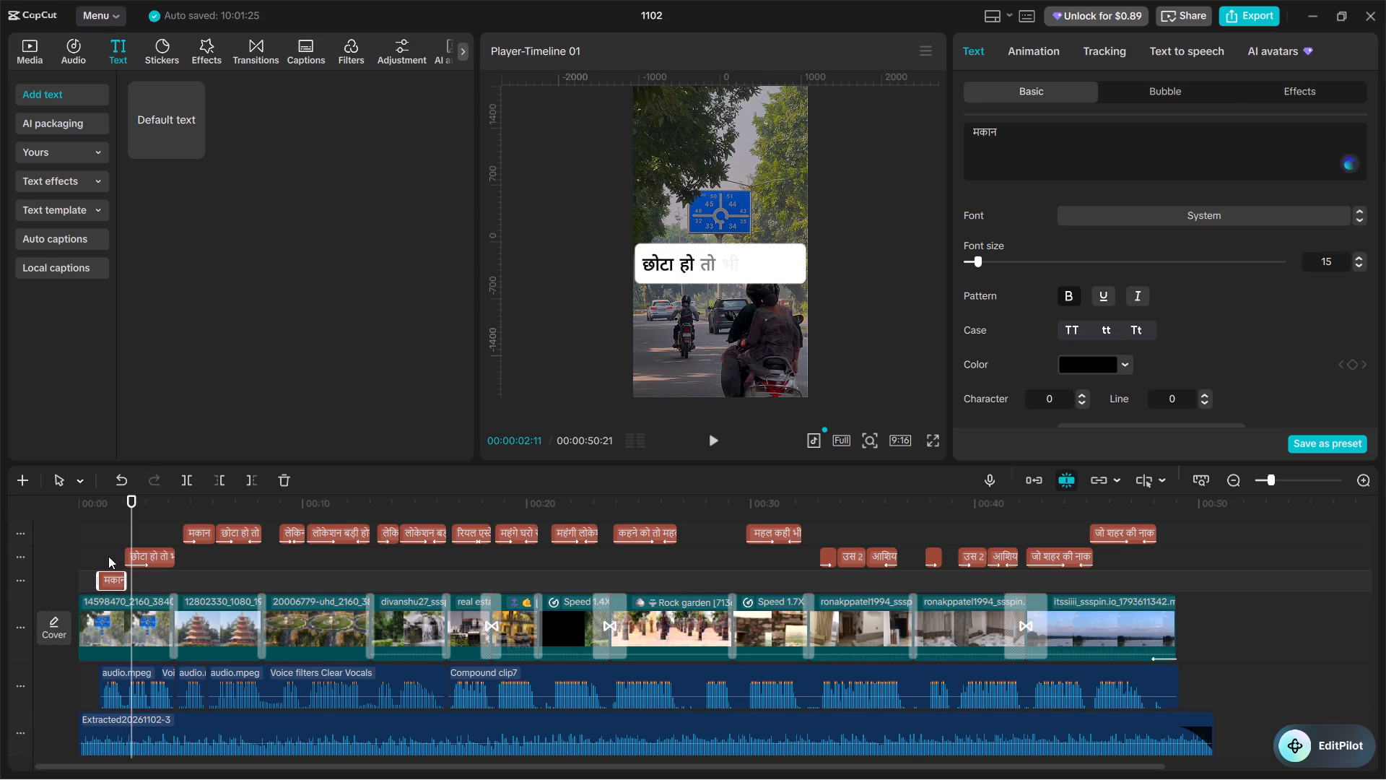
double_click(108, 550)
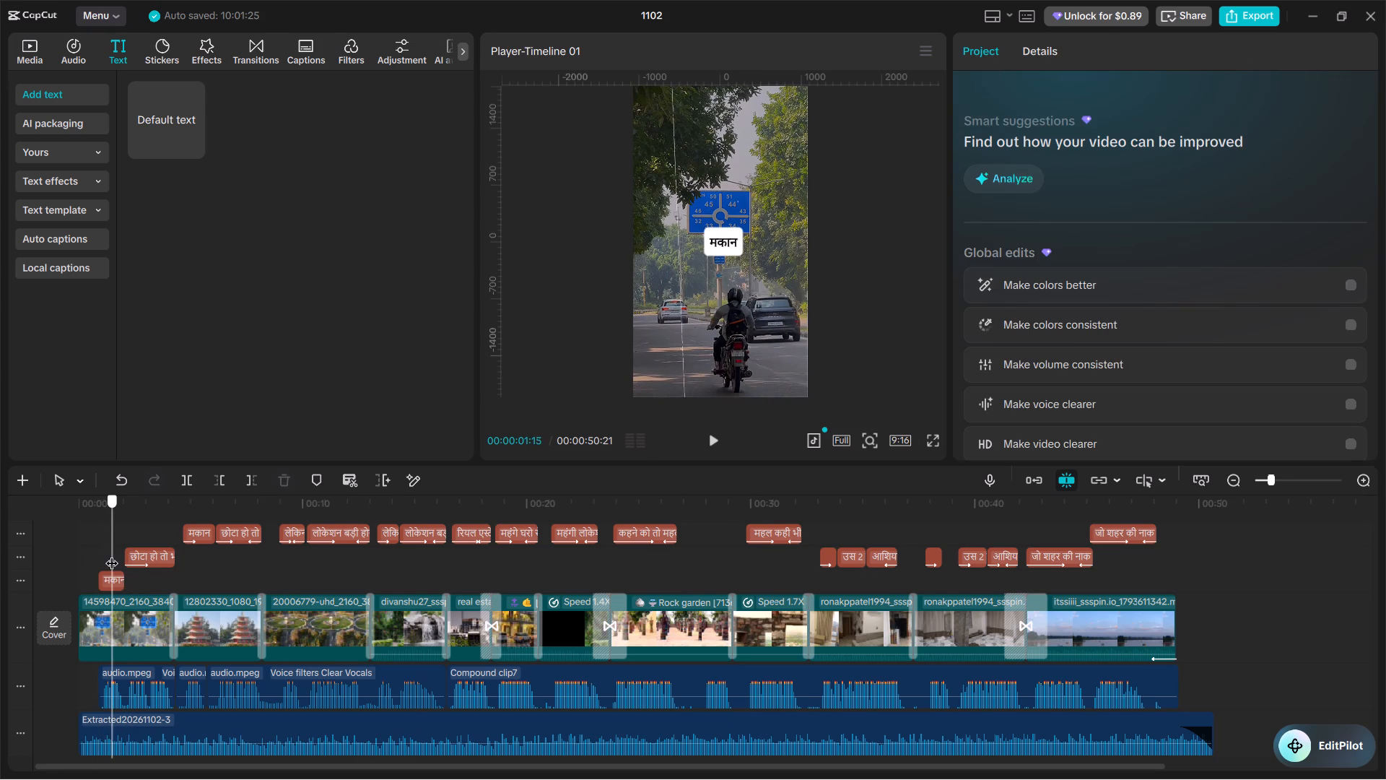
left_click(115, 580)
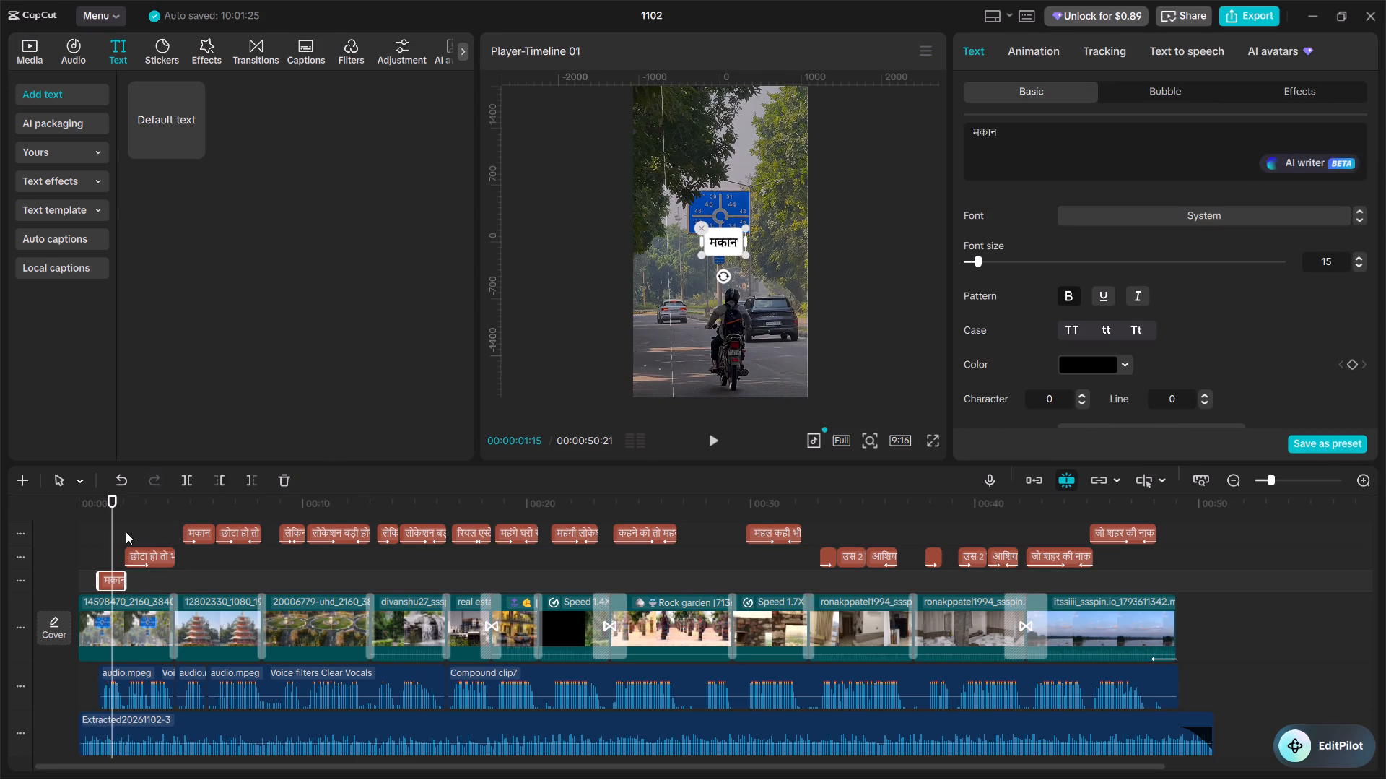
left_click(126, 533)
Scale down the opening छोटा हो तो भी चलेगा !! title slightly and move it lower in the frame.
left_click(141, 558)
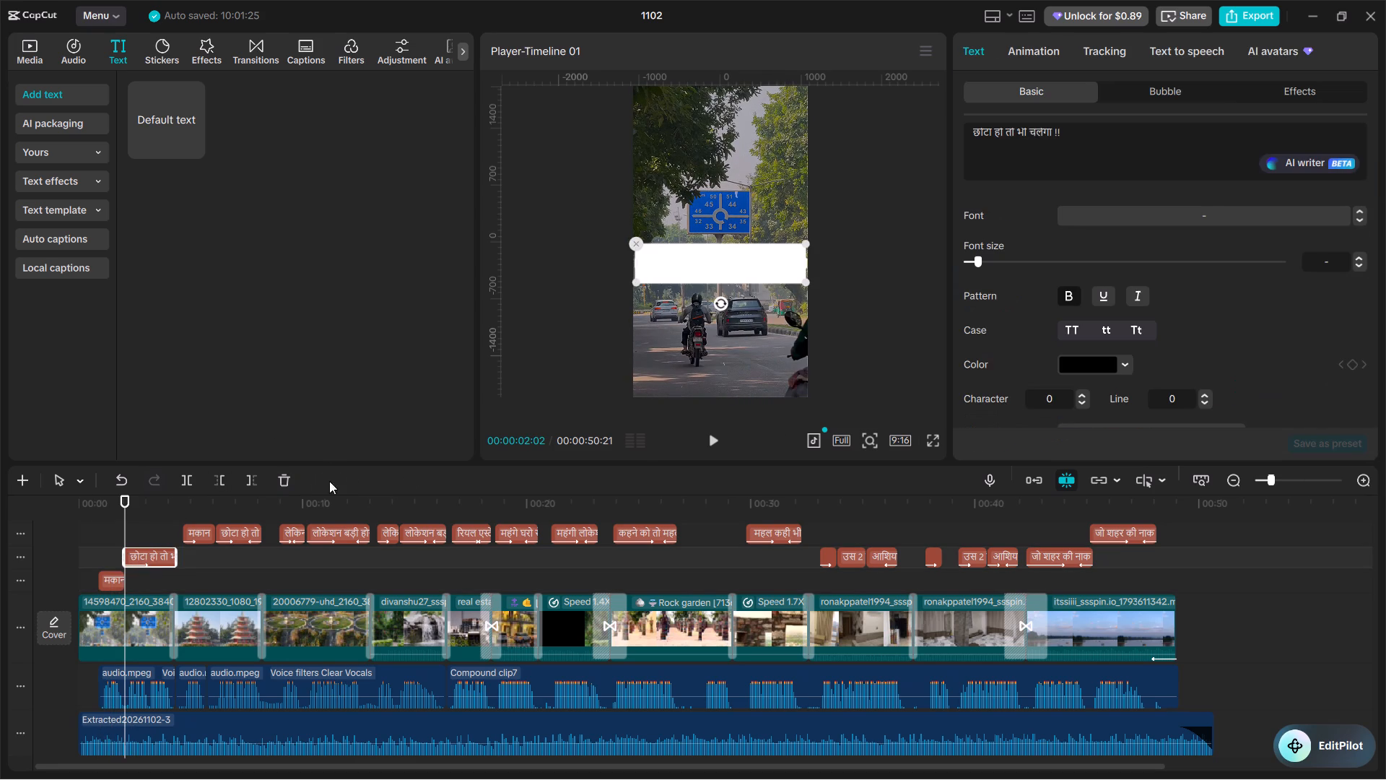
left_click_drag(803, 282, 783, 272)
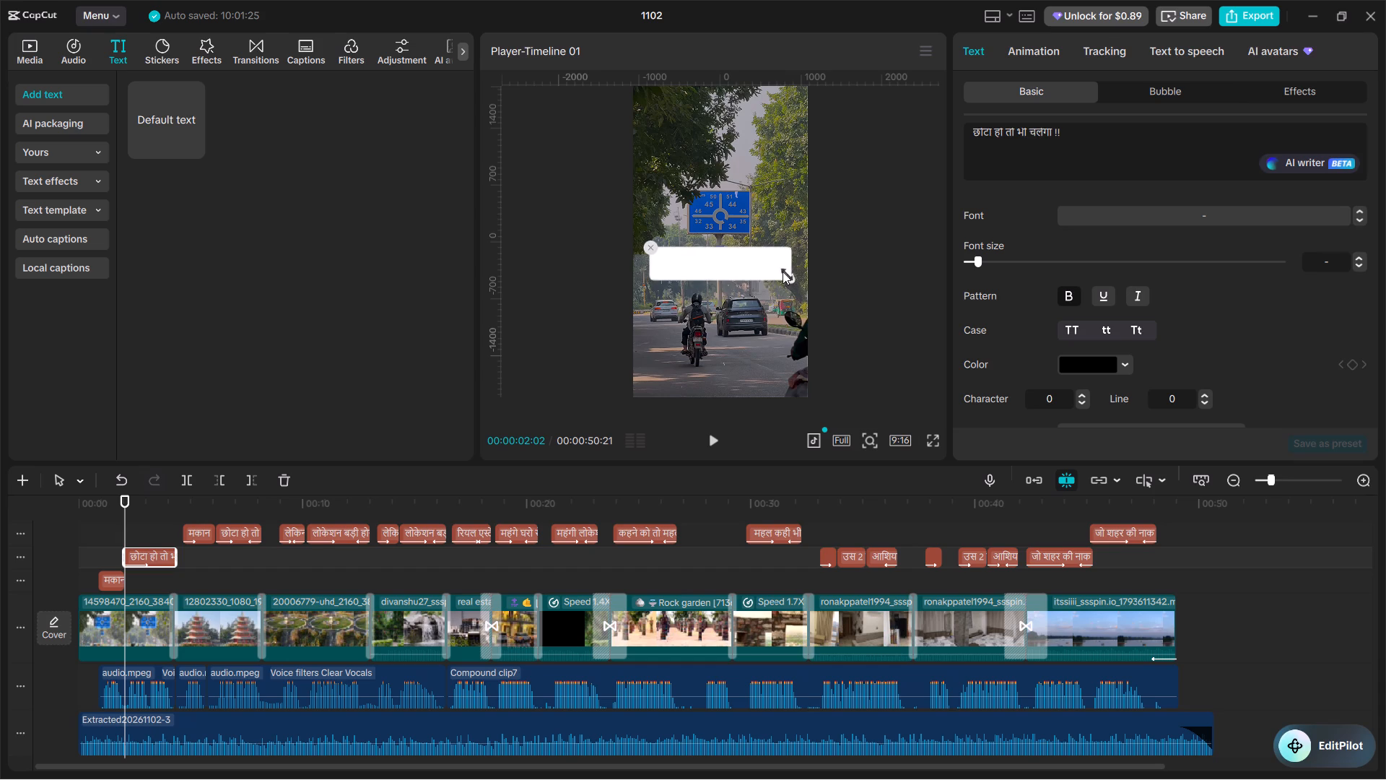
left_click_drag(783, 272, 781, 272)
left_click_drag(736, 265, 736, 282)
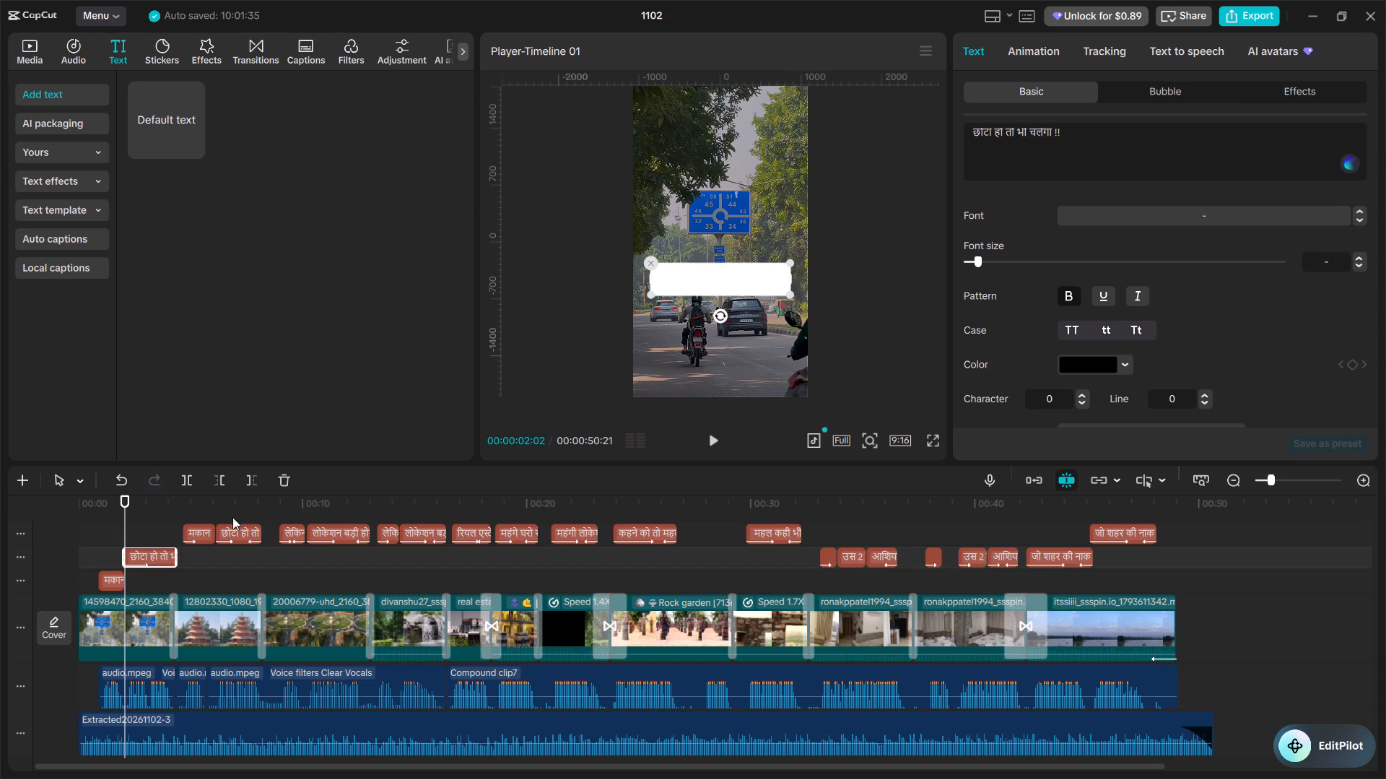
Extend the opening मकान title past the start of the second title, enlarge it, and place it directly above the second title's white box.
left_click(110, 584)
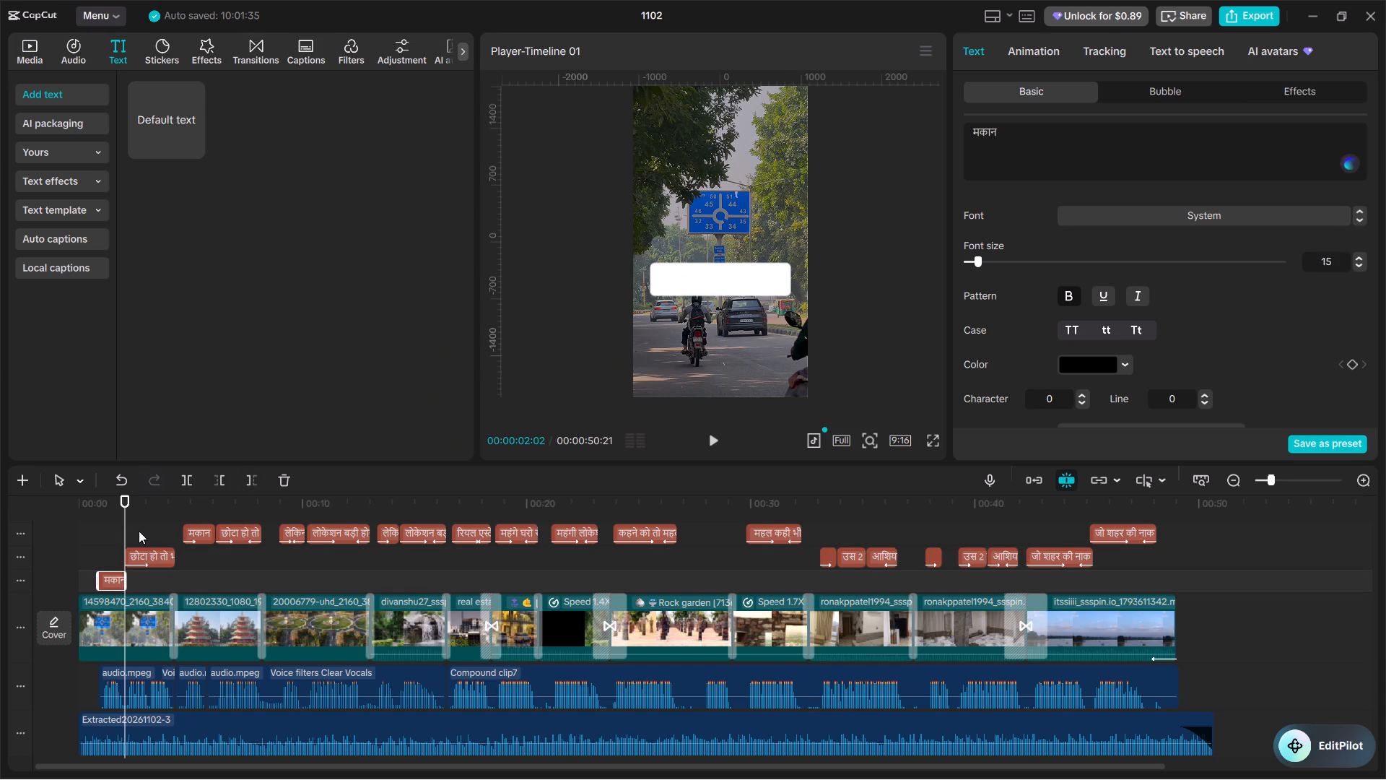
left_click(108, 539)
left_click_drag(110, 525, 114, 526)
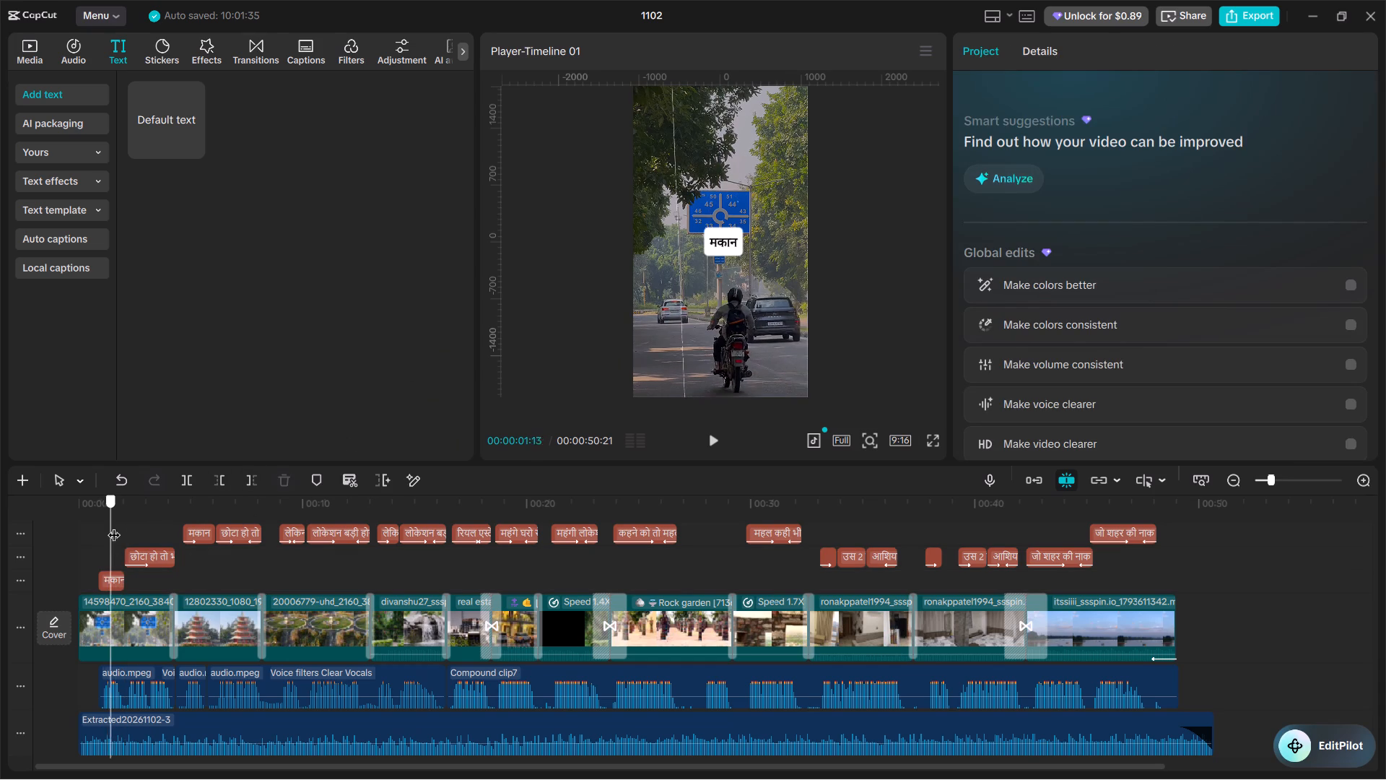
left_click_drag(114, 526, 123, 532)
left_click(110, 582)
left_click_drag(123, 576, 131, 579)
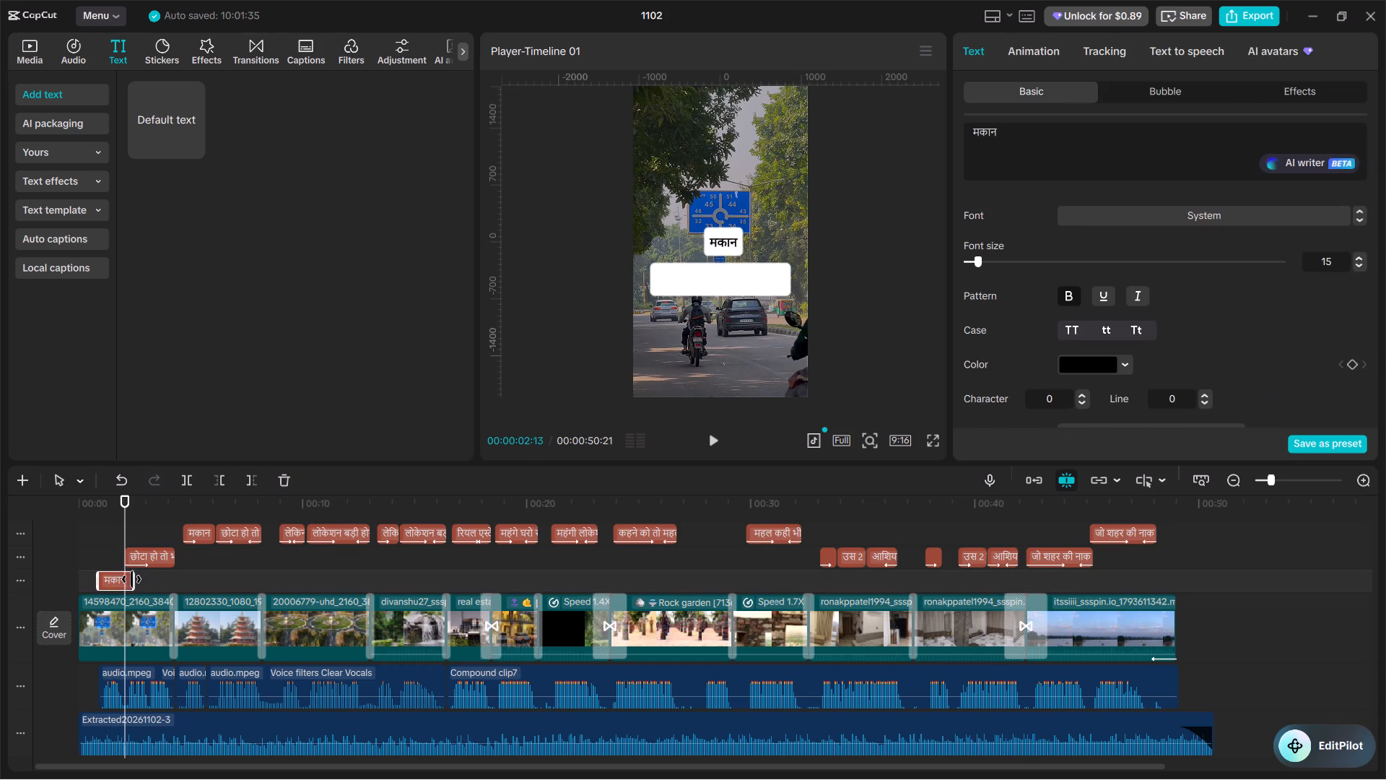
left_click_drag(131, 579, 141, 583)
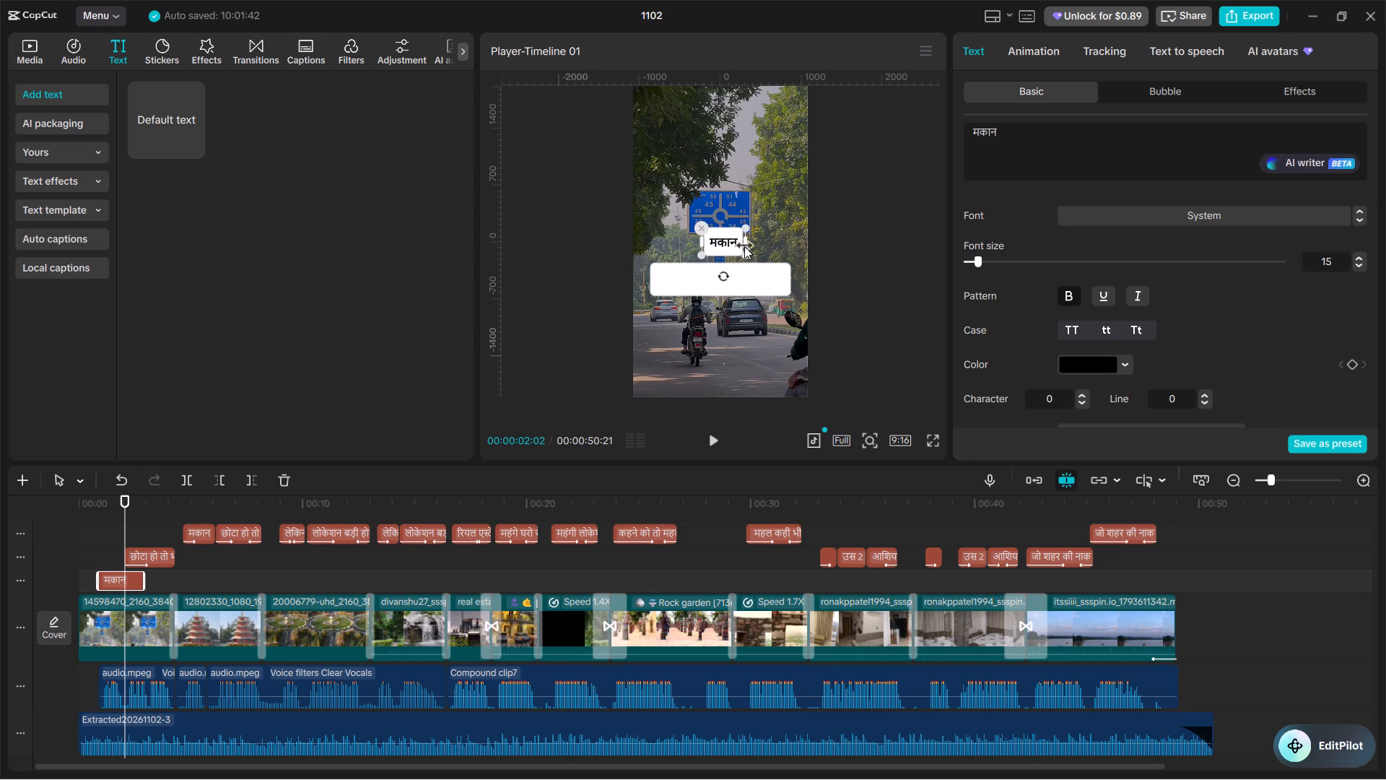
left_click_drag(741, 256, 755, 260)
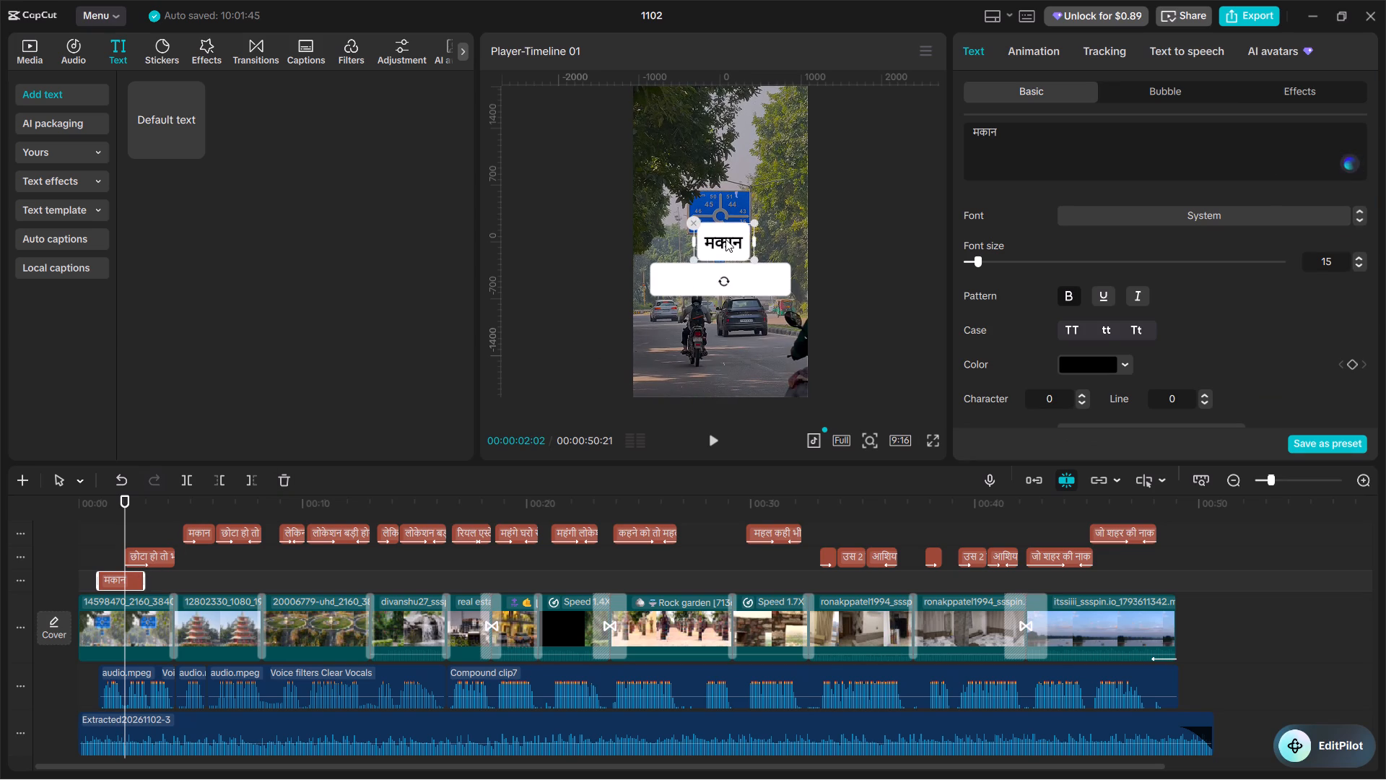
left_click(724, 243)
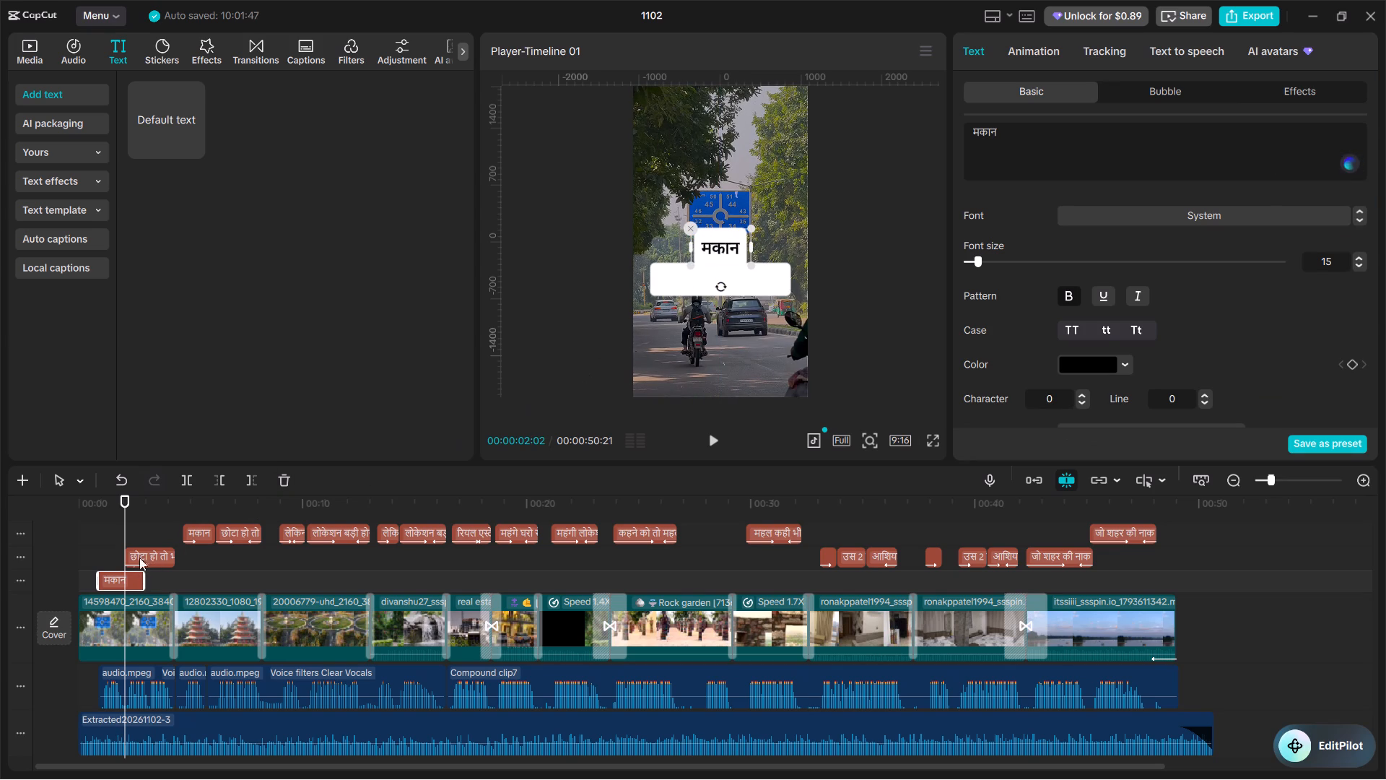
Extend the opening मकान title and trim the छोटा हो तो भी चलेगा !! title so both end at about 00:00:04:01.
left_click_drag(146, 578, 174, 586)
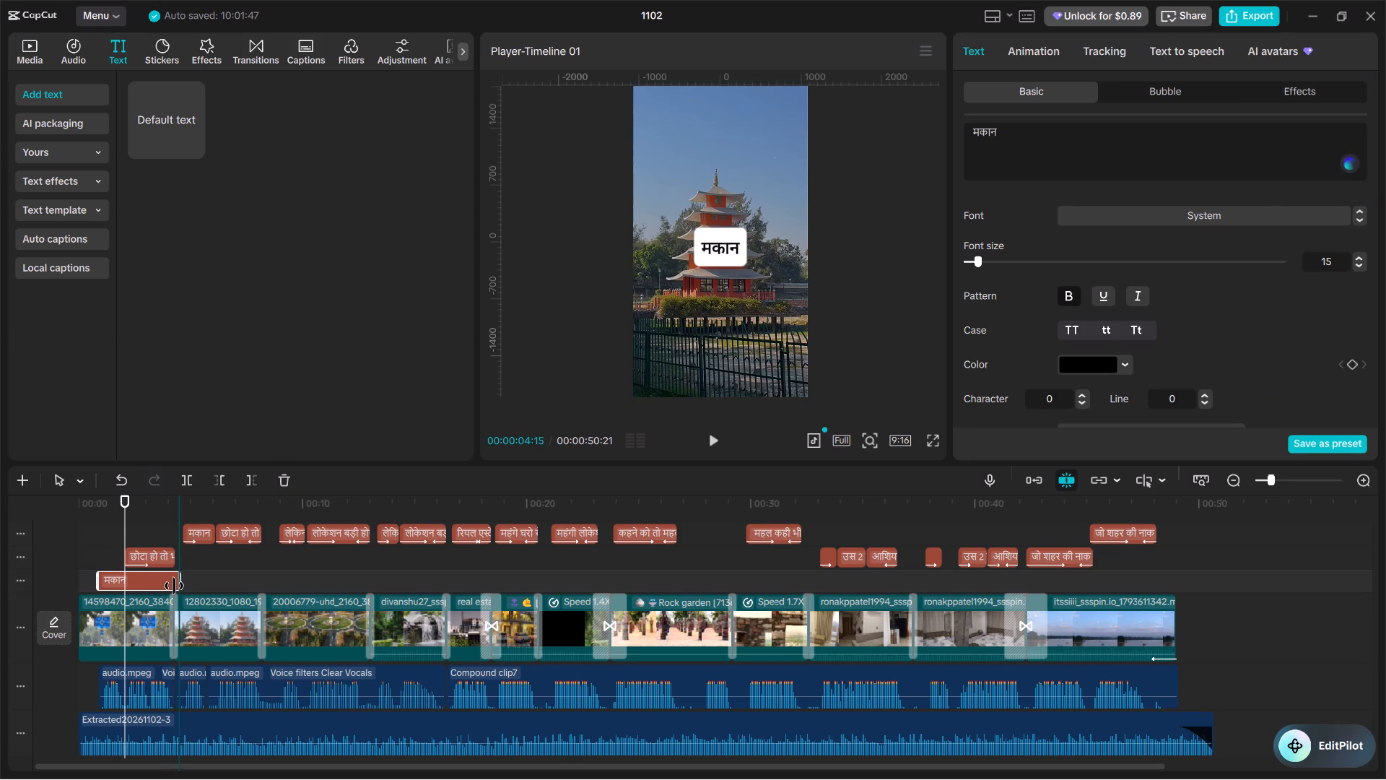
left_click_drag(174, 586, 167, 586)
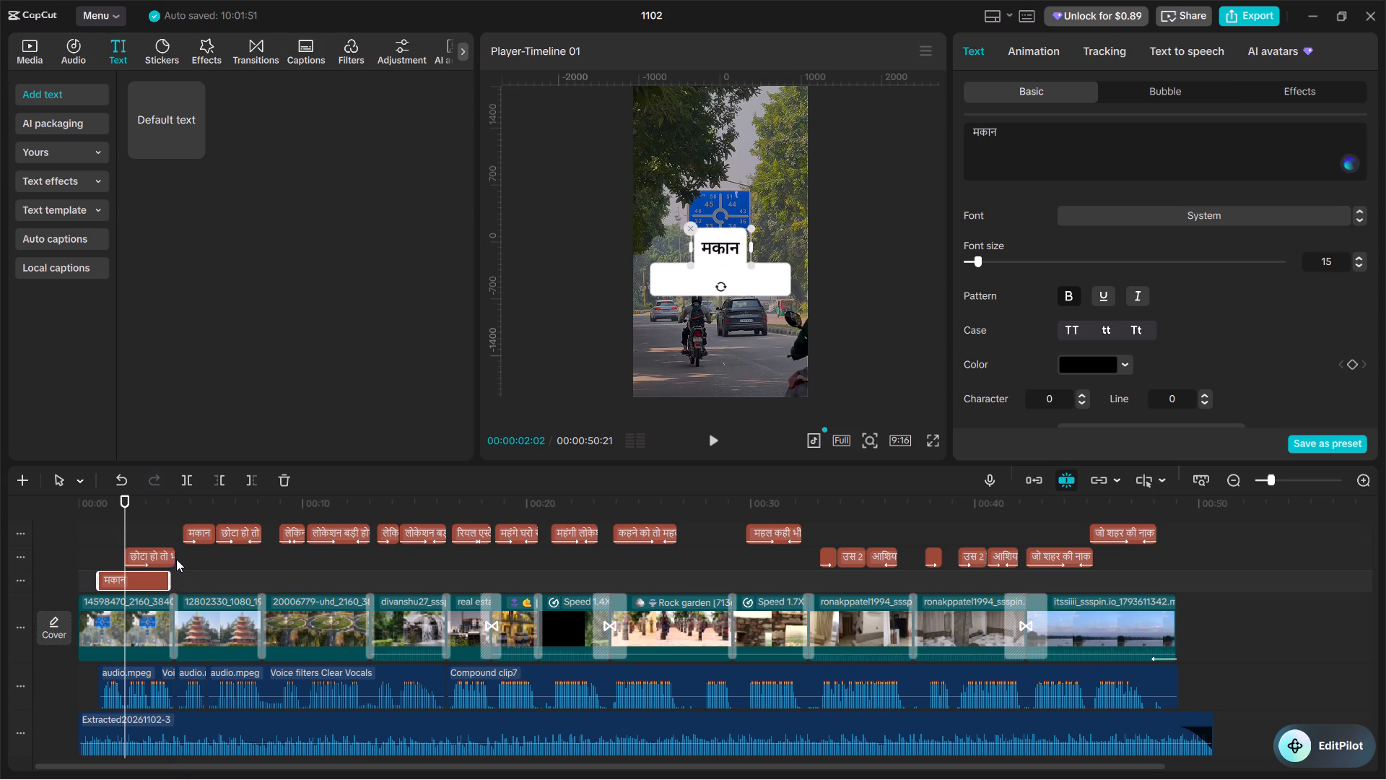
left_click(169, 579)
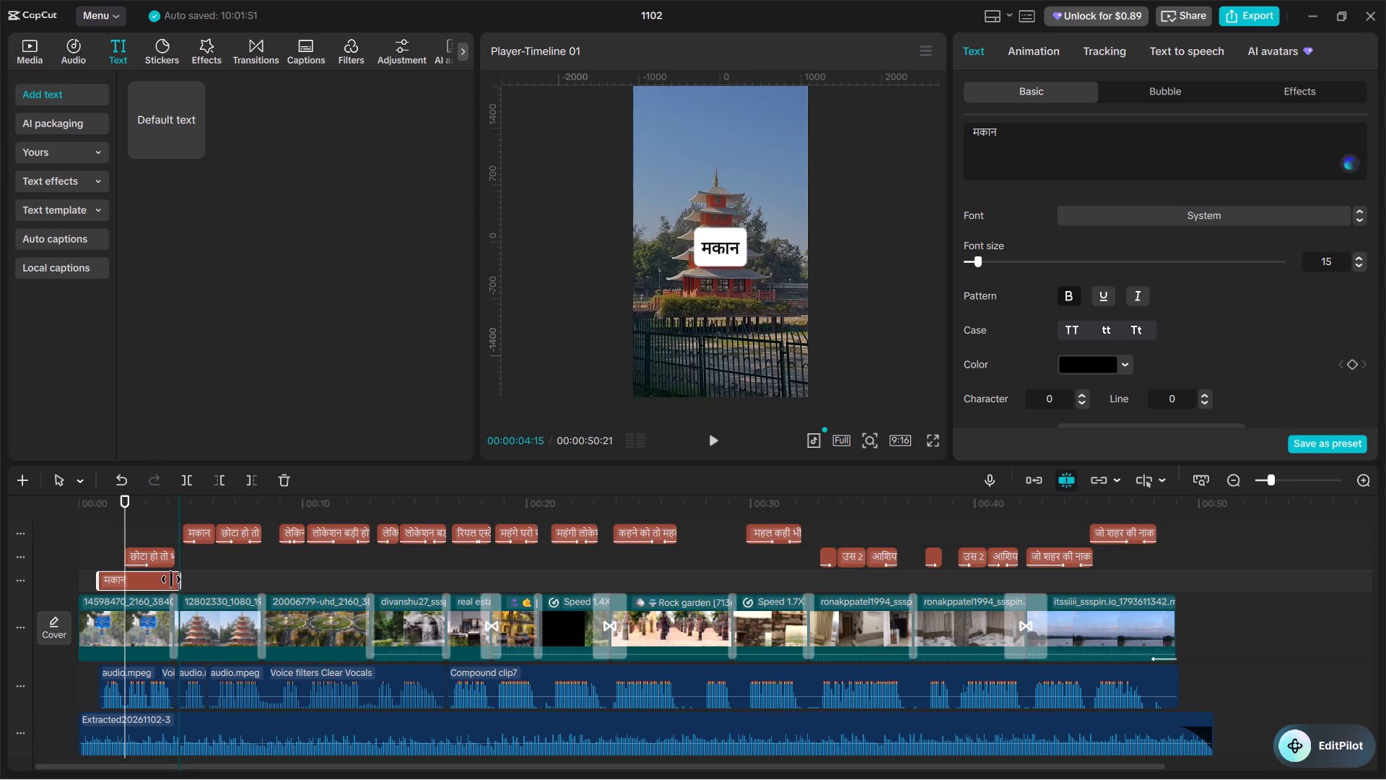
left_click(174, 558)
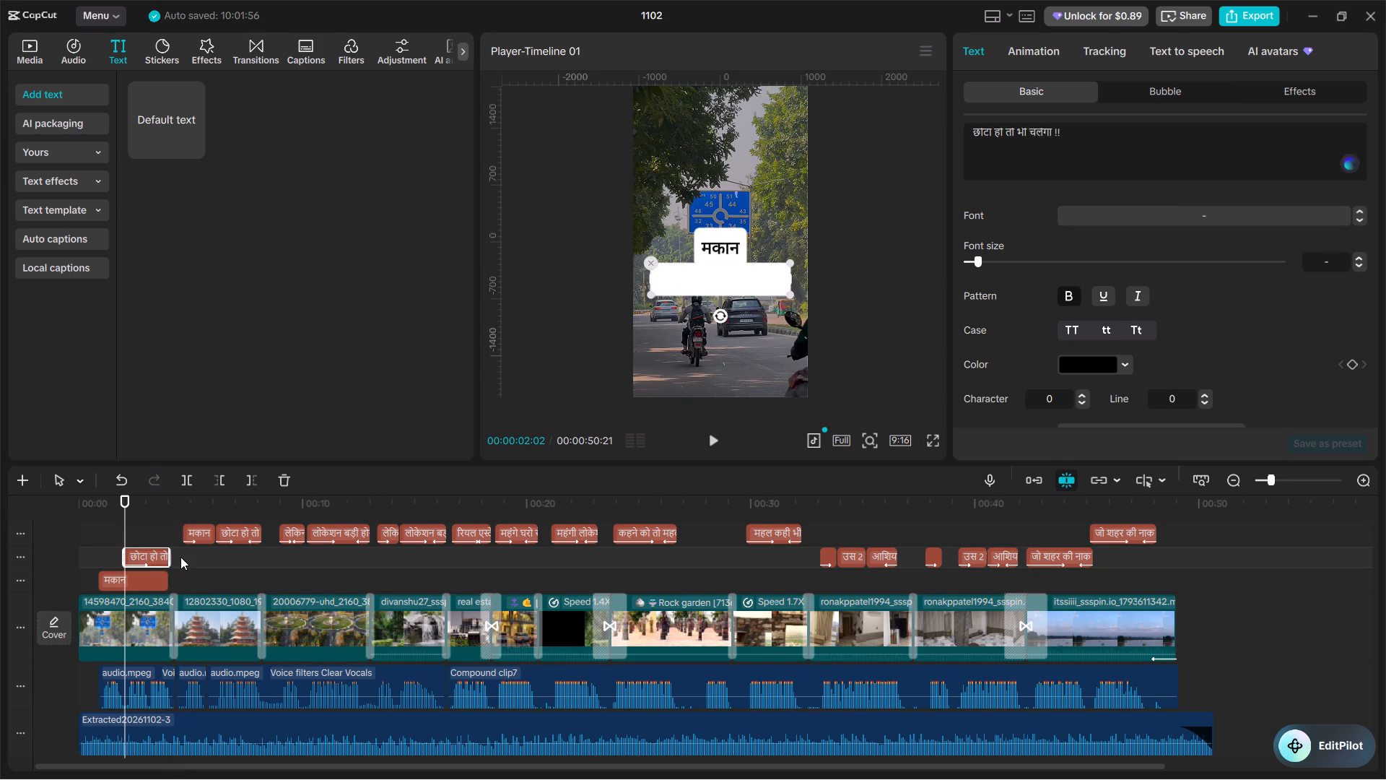
Examine the shared ending of the two opening titles and play them back from their start.
scroll(179, 560, "up", 13, "ctrl")
left_click(227, 517)
left_click(231, 532)
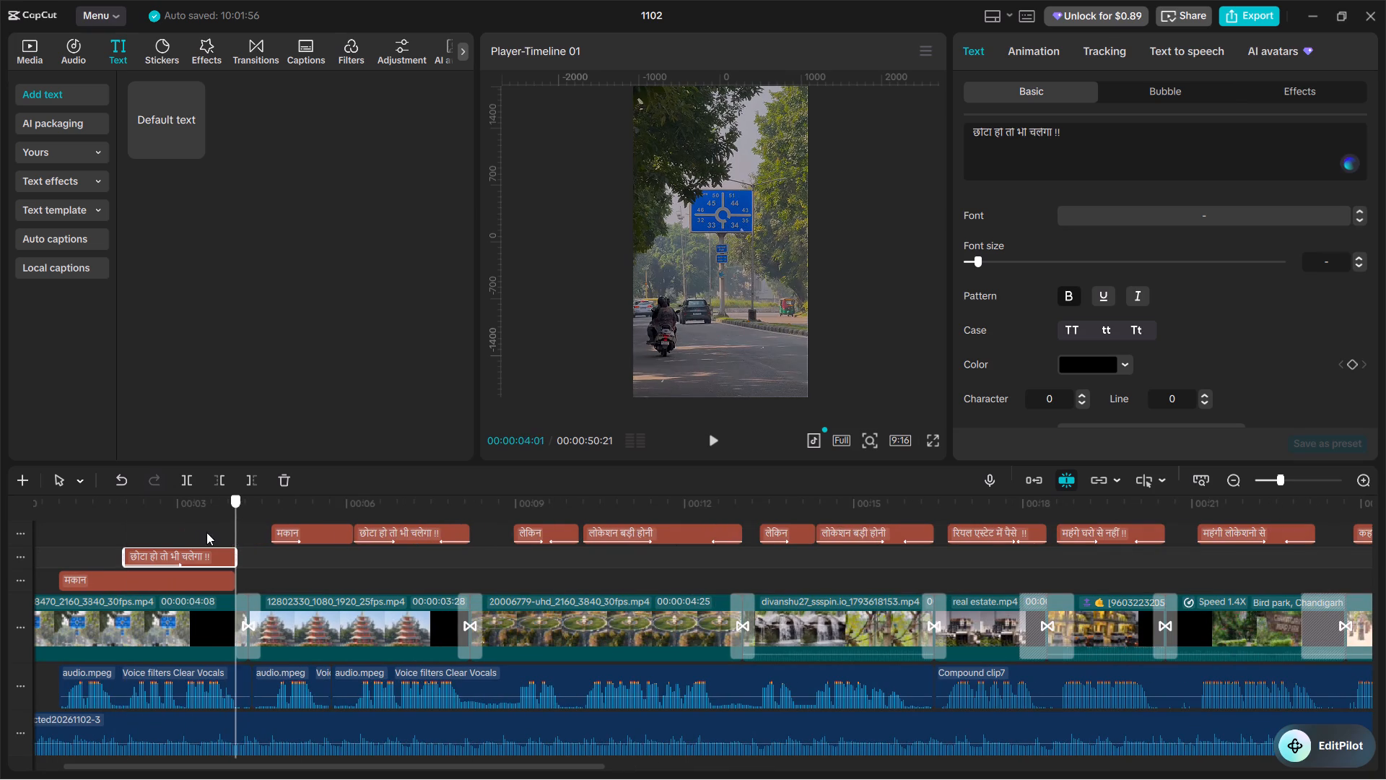
left_click(201, 532)
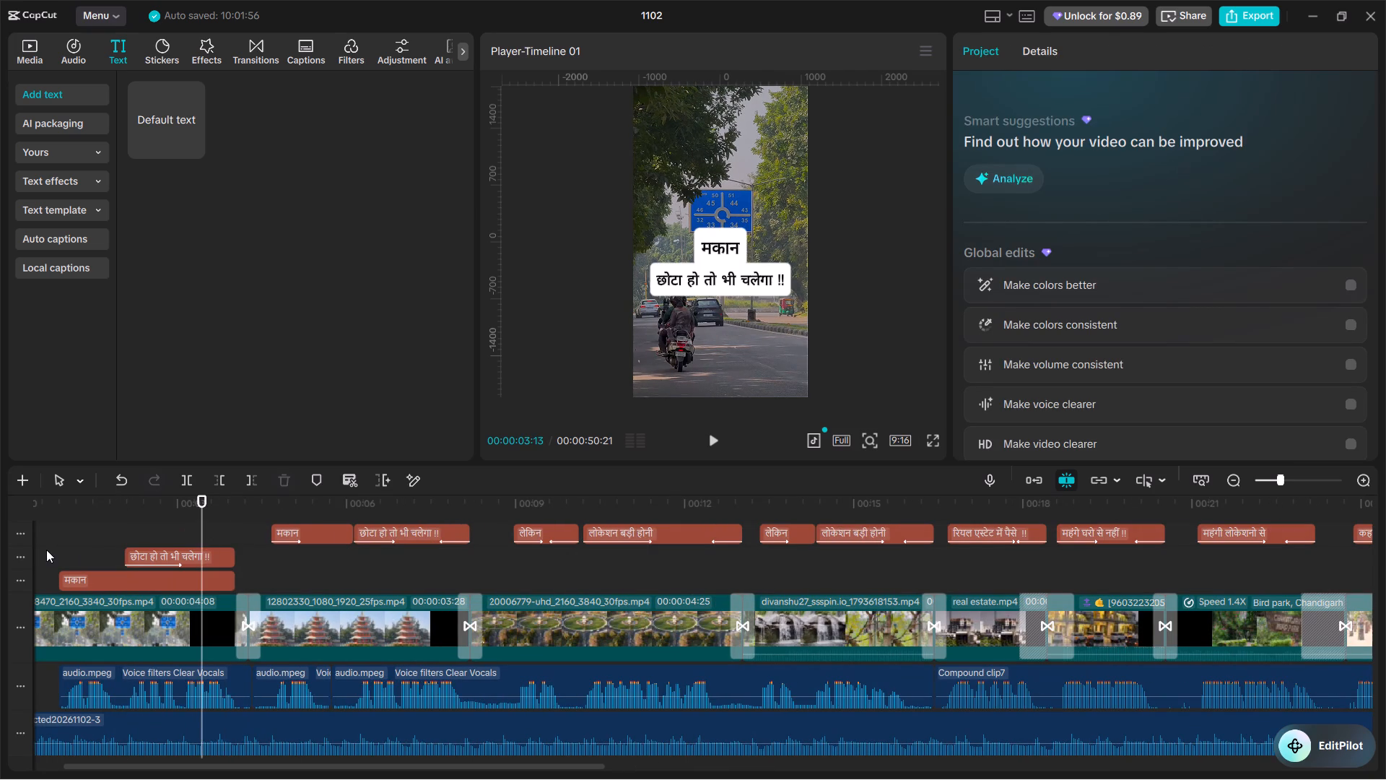
left_click(56, 549)
key("space")
left_click(56, 549)
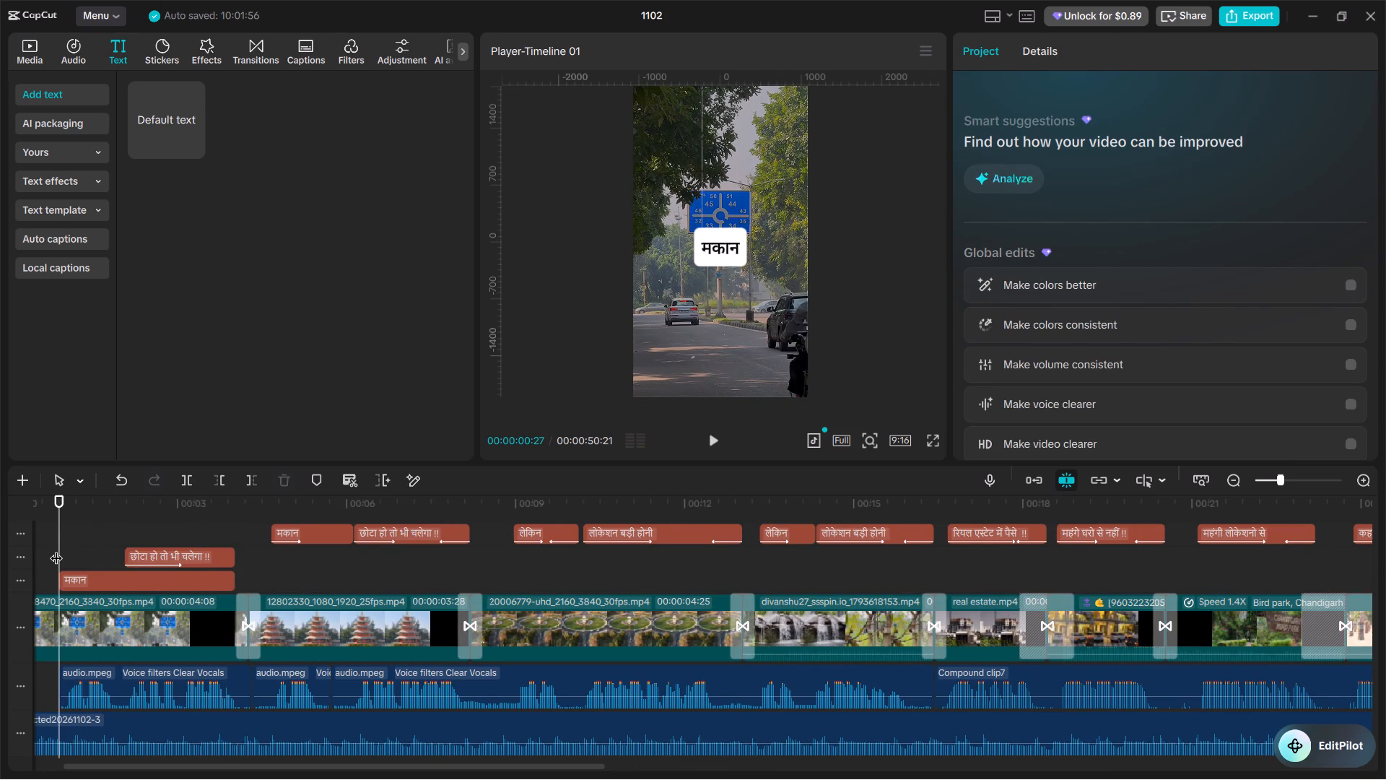
left_click(56, 550)
left_click(48, 551)
key("space")
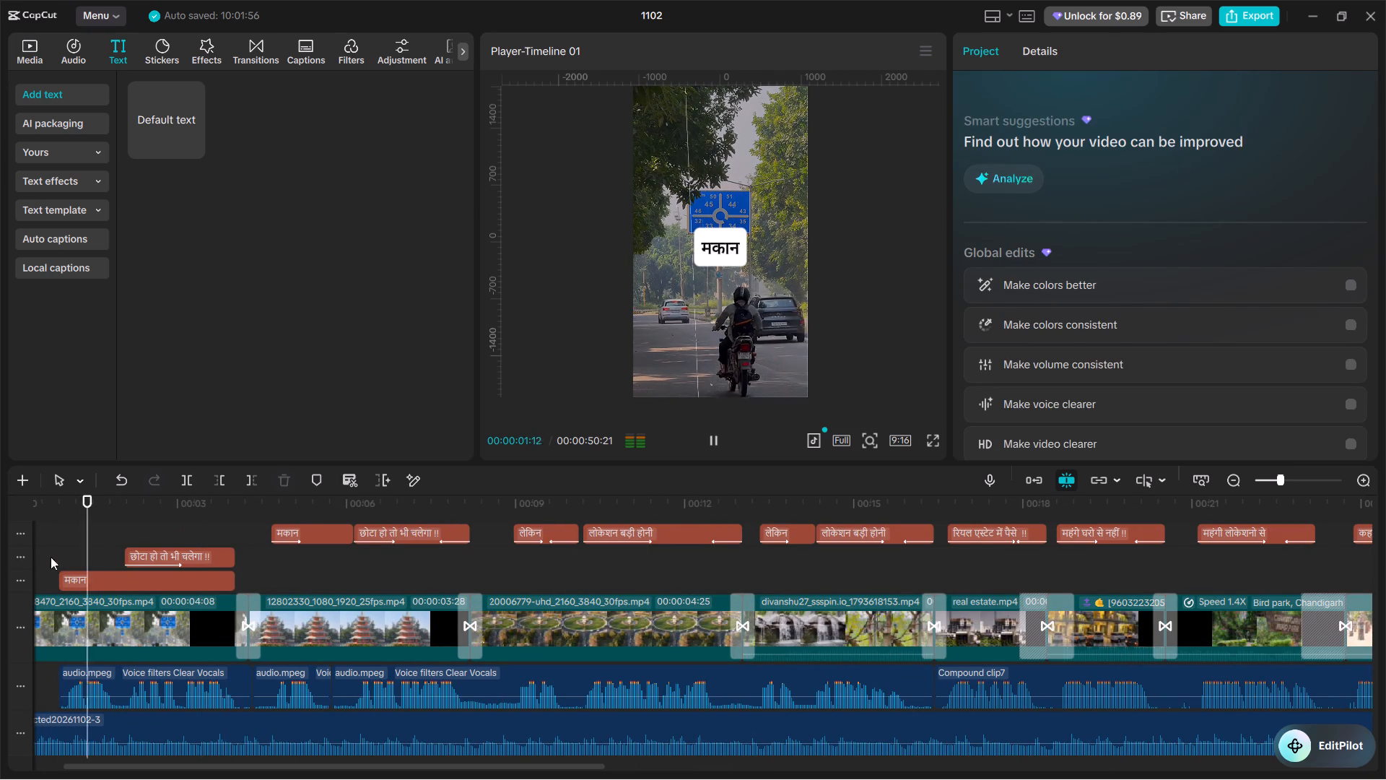
key("space")
Add the Typewriter entrance animation to the opening मकान title and play back the opening titles.
left_click(66, 580)
left_click(1020, 50)
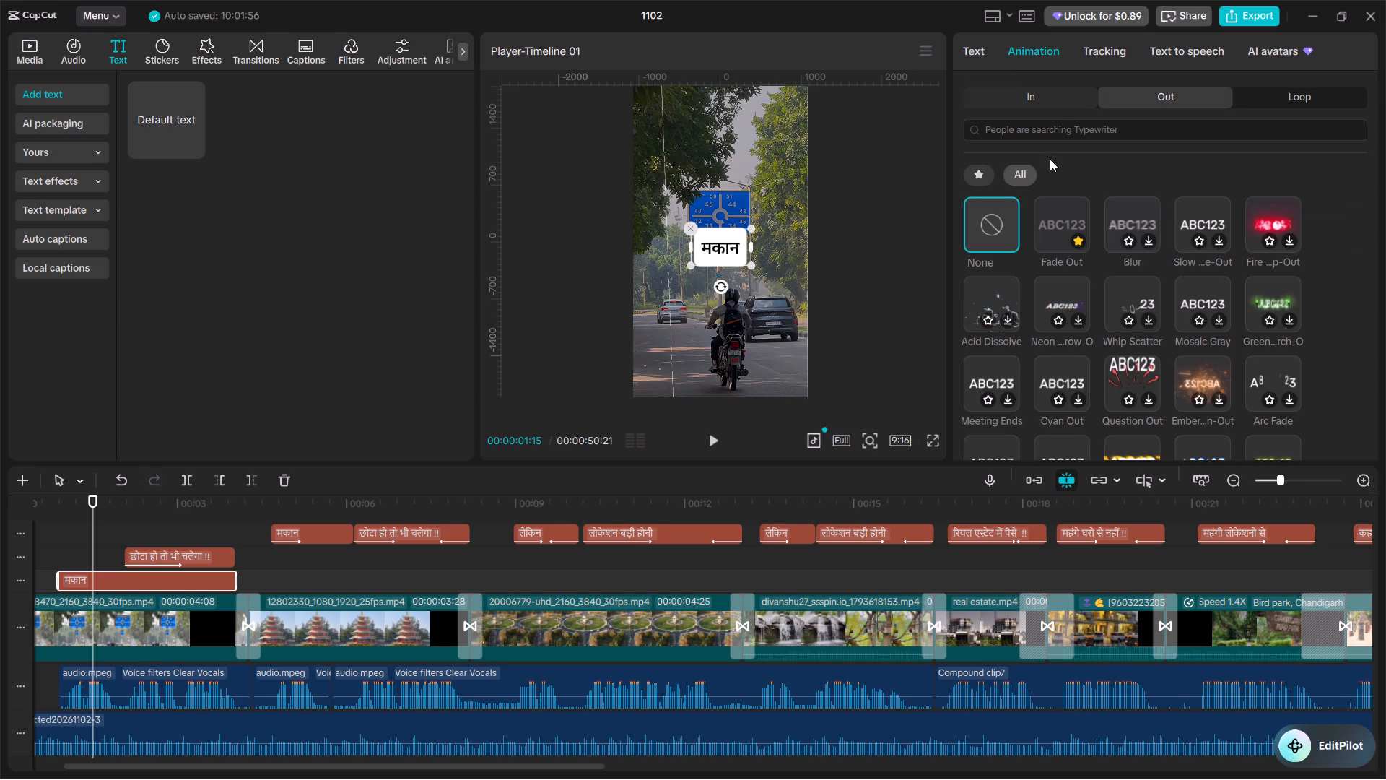
left_click(1045, 113)
left_click(1045, 99)
left_click(1008, 136)
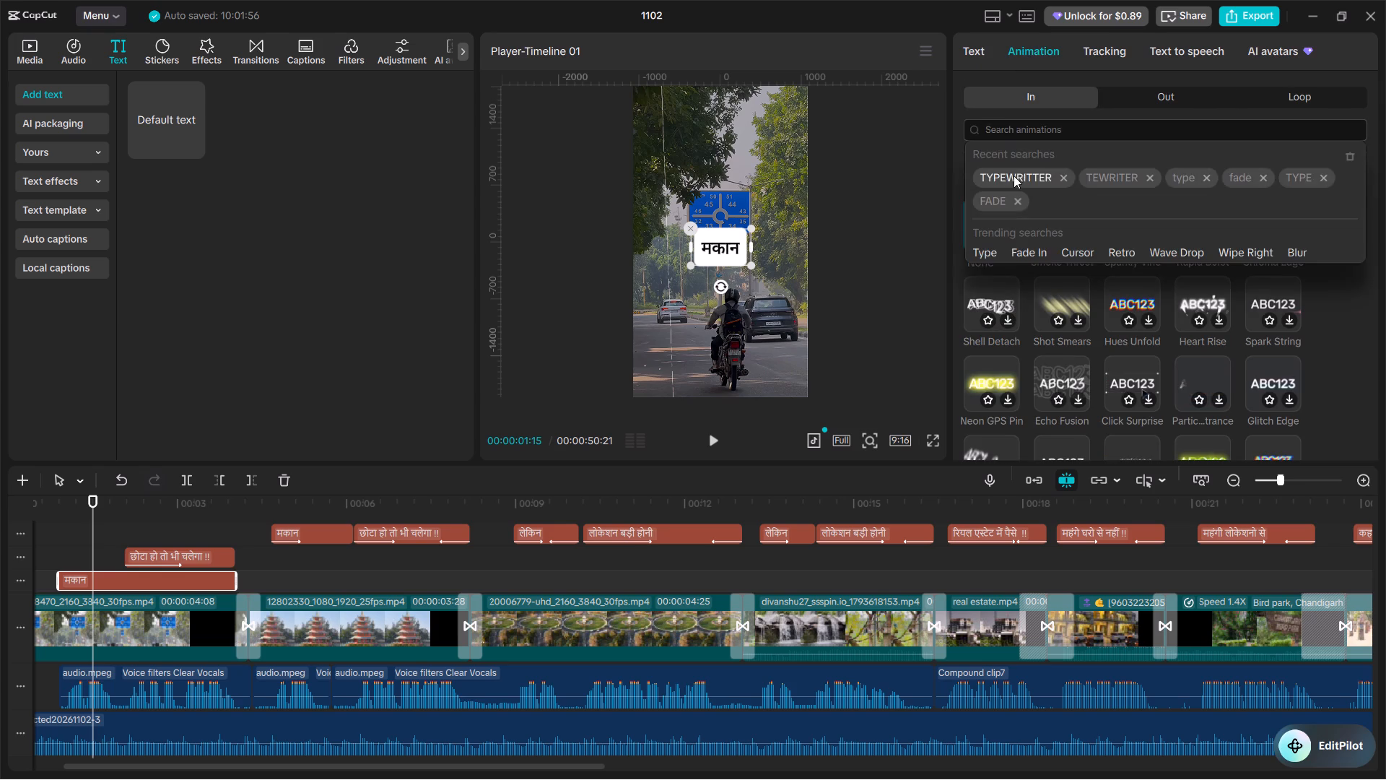
left_click(1014, 175)
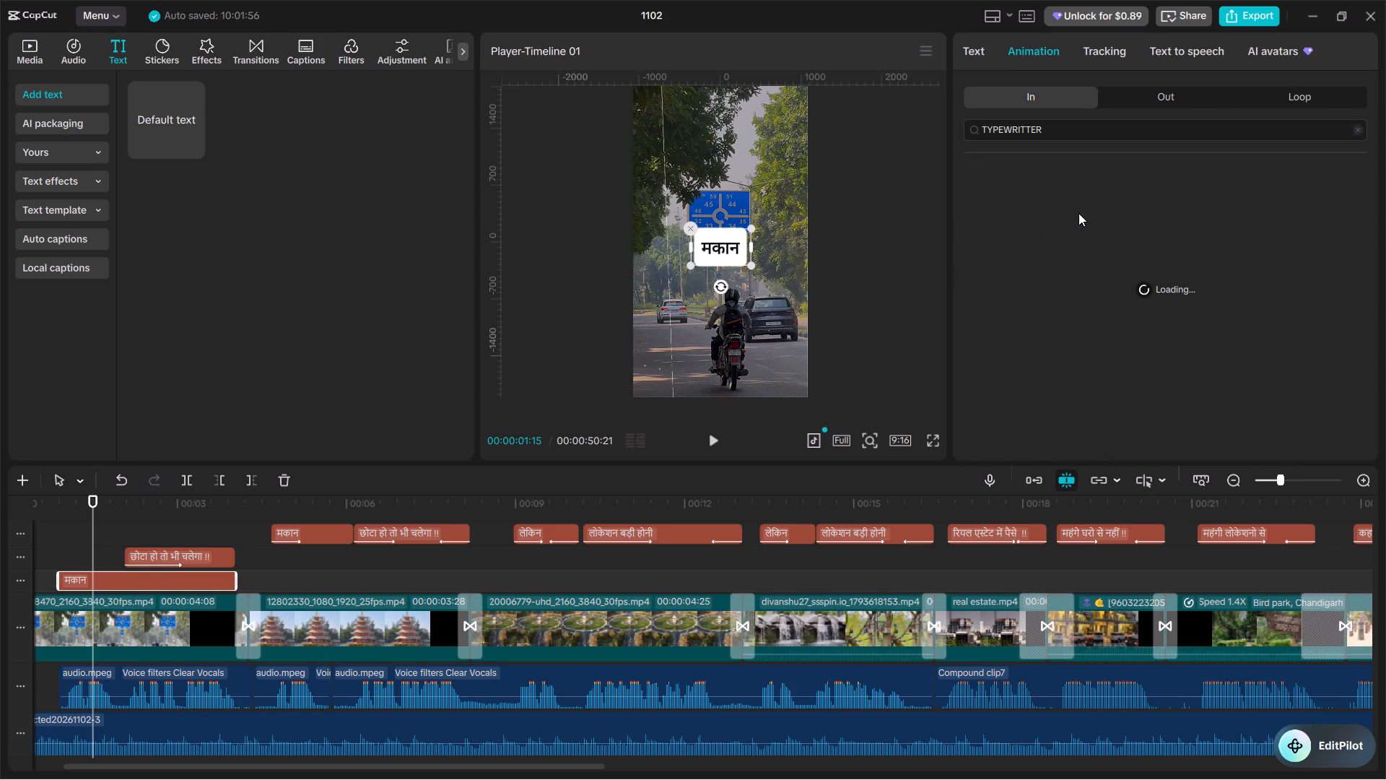
left_click(1042, 187)
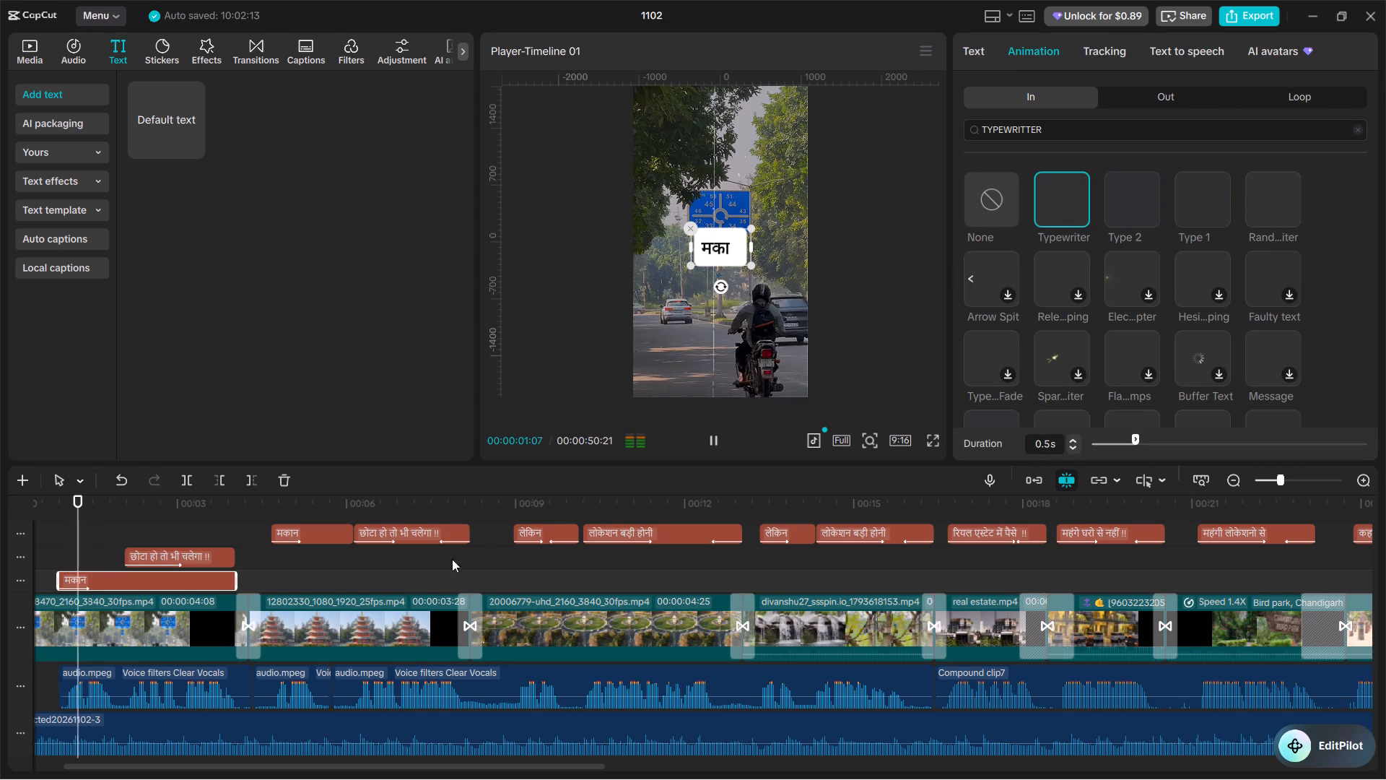
left_click(100, 528)
key("space")
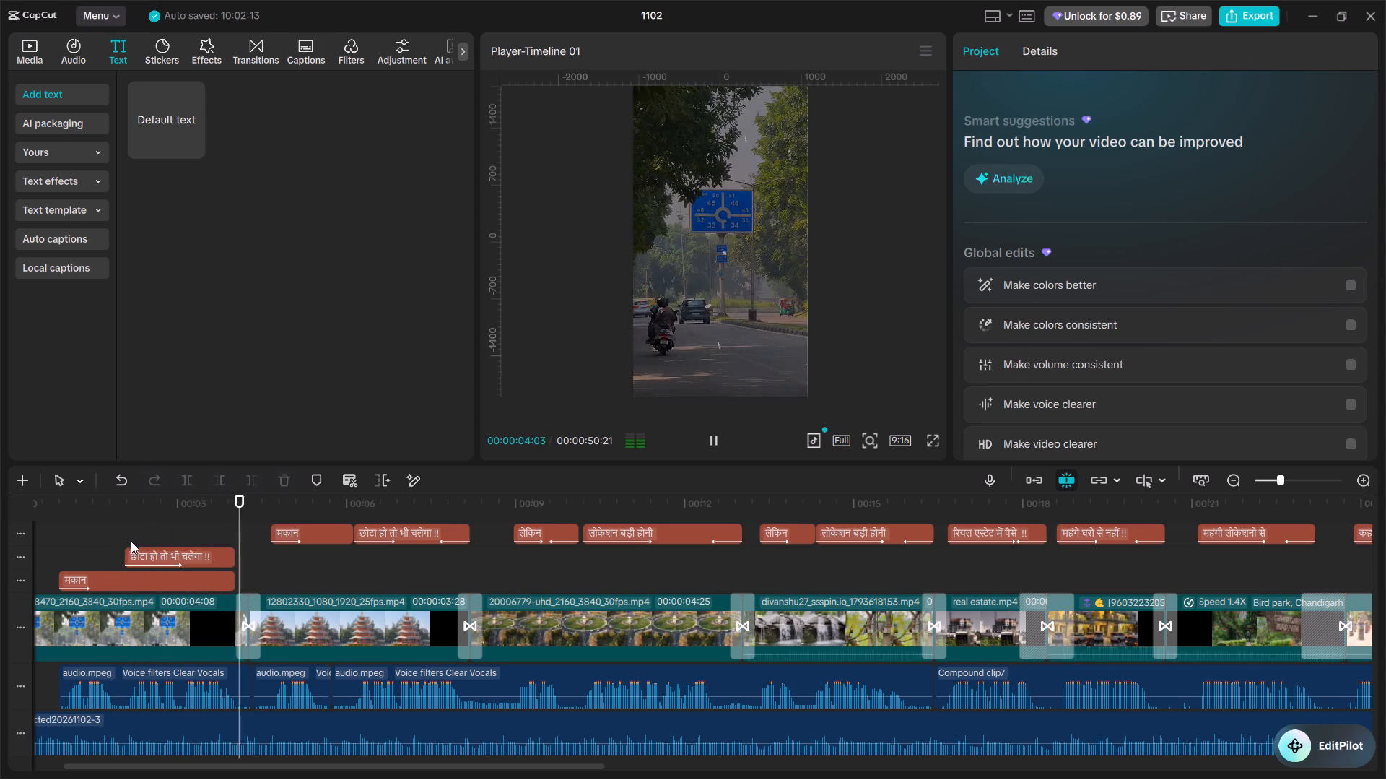
key("space")
left_click(115, 532)
key("space")
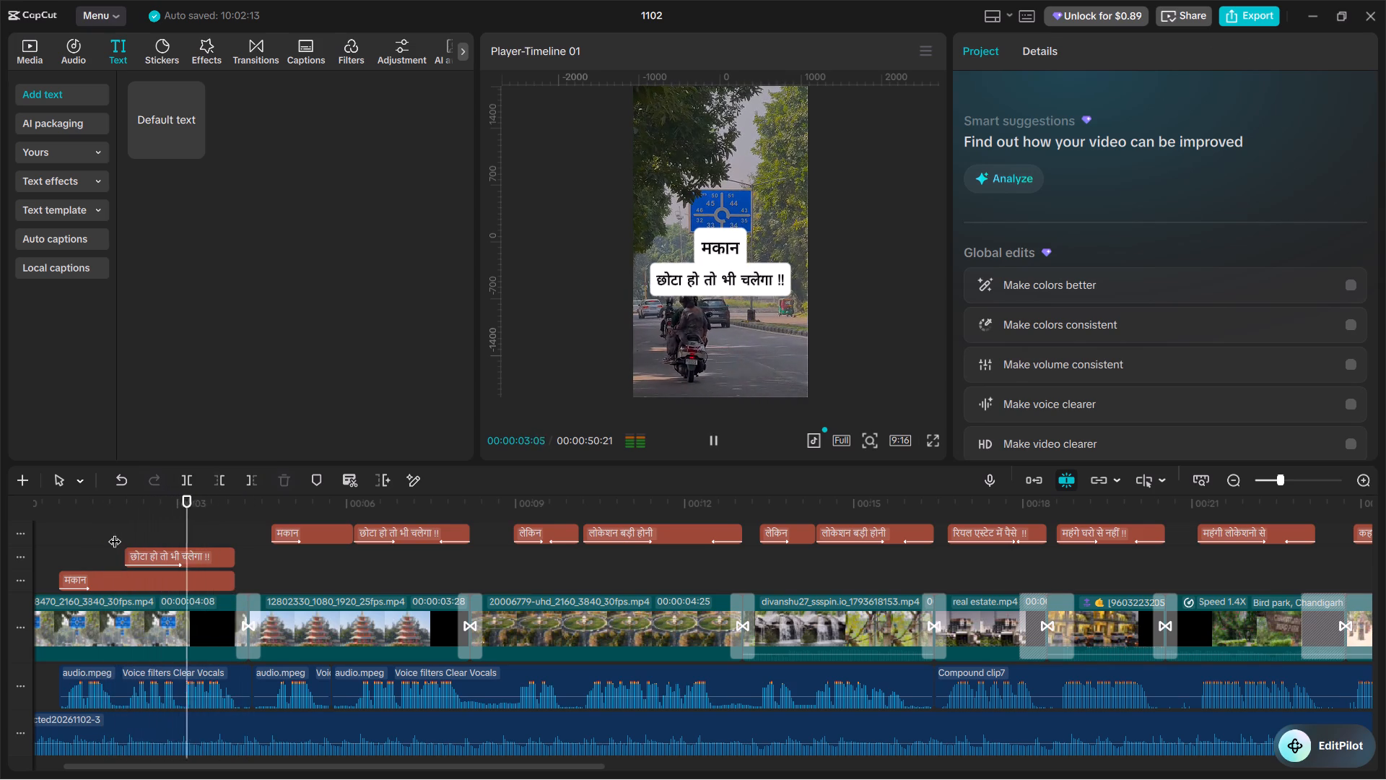
key("space")
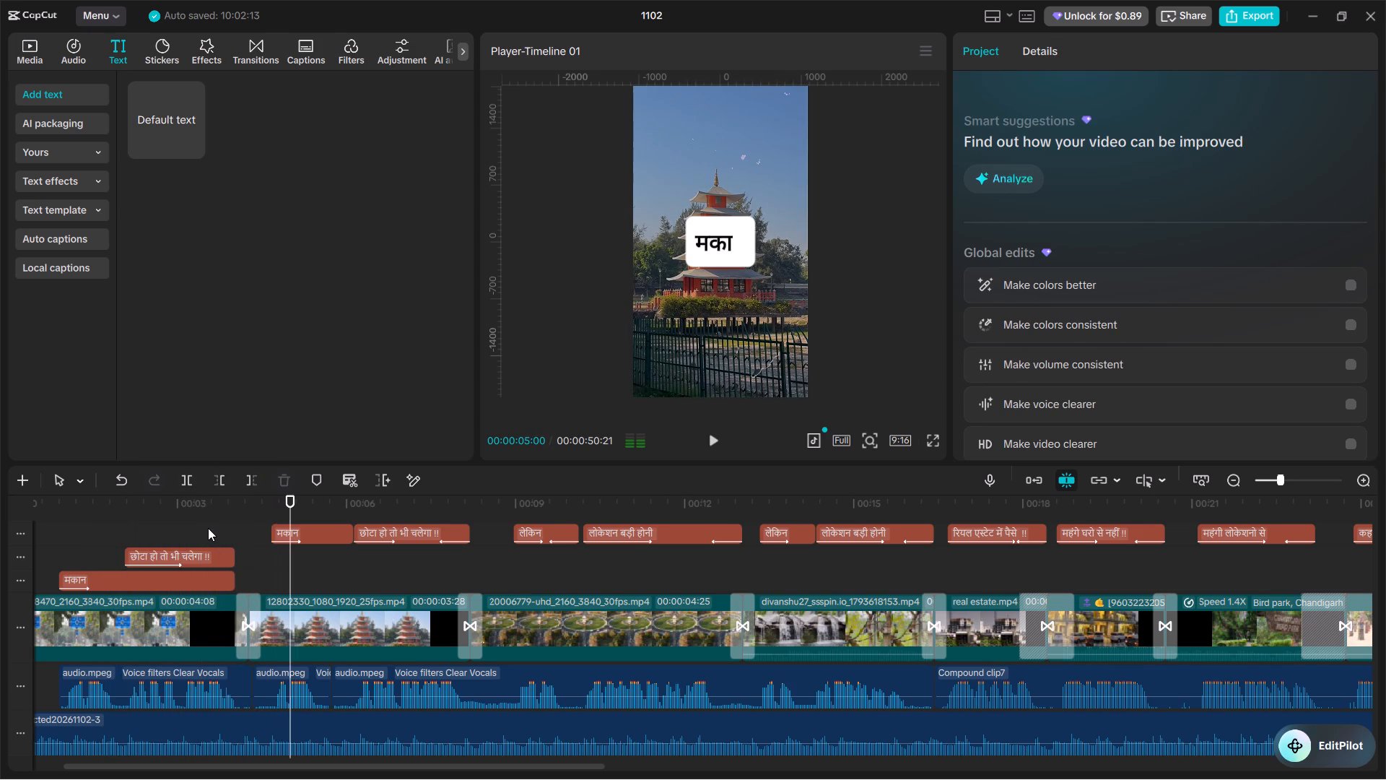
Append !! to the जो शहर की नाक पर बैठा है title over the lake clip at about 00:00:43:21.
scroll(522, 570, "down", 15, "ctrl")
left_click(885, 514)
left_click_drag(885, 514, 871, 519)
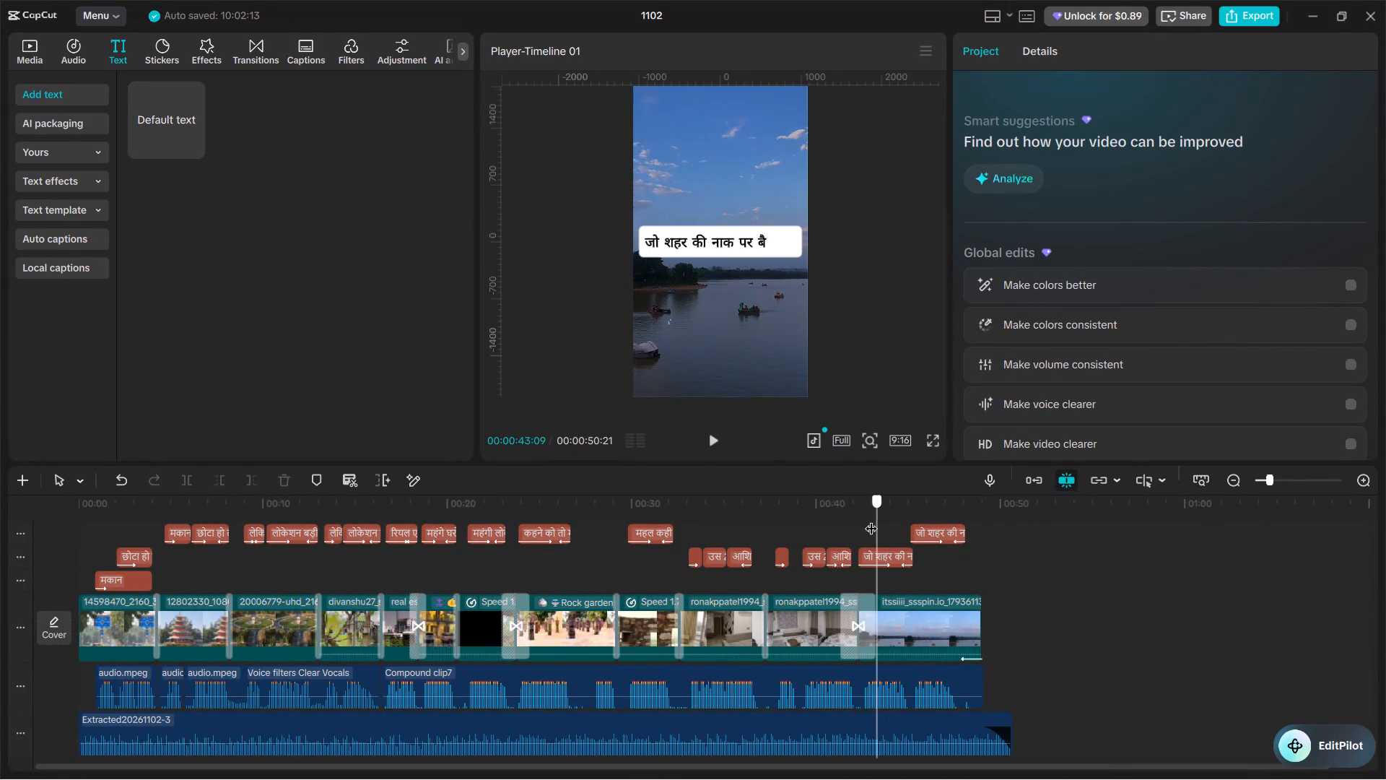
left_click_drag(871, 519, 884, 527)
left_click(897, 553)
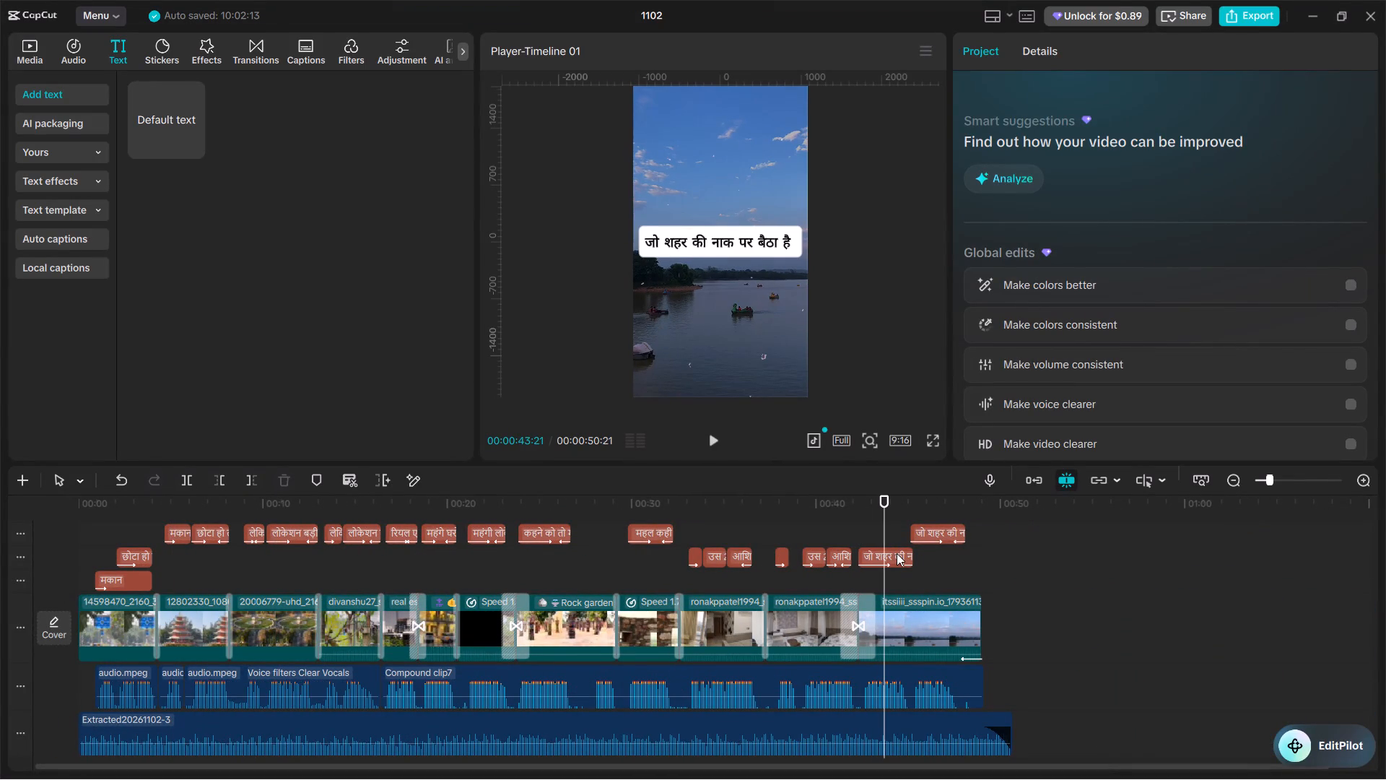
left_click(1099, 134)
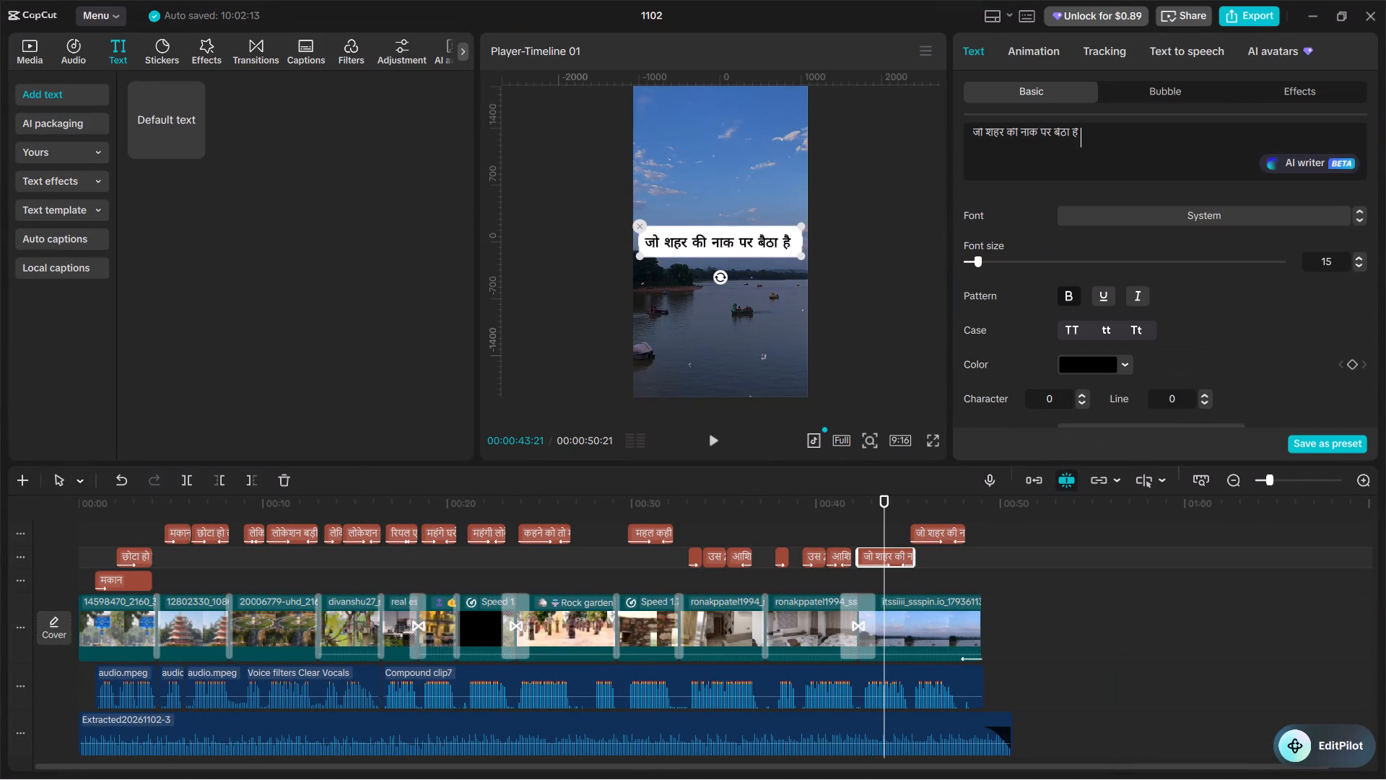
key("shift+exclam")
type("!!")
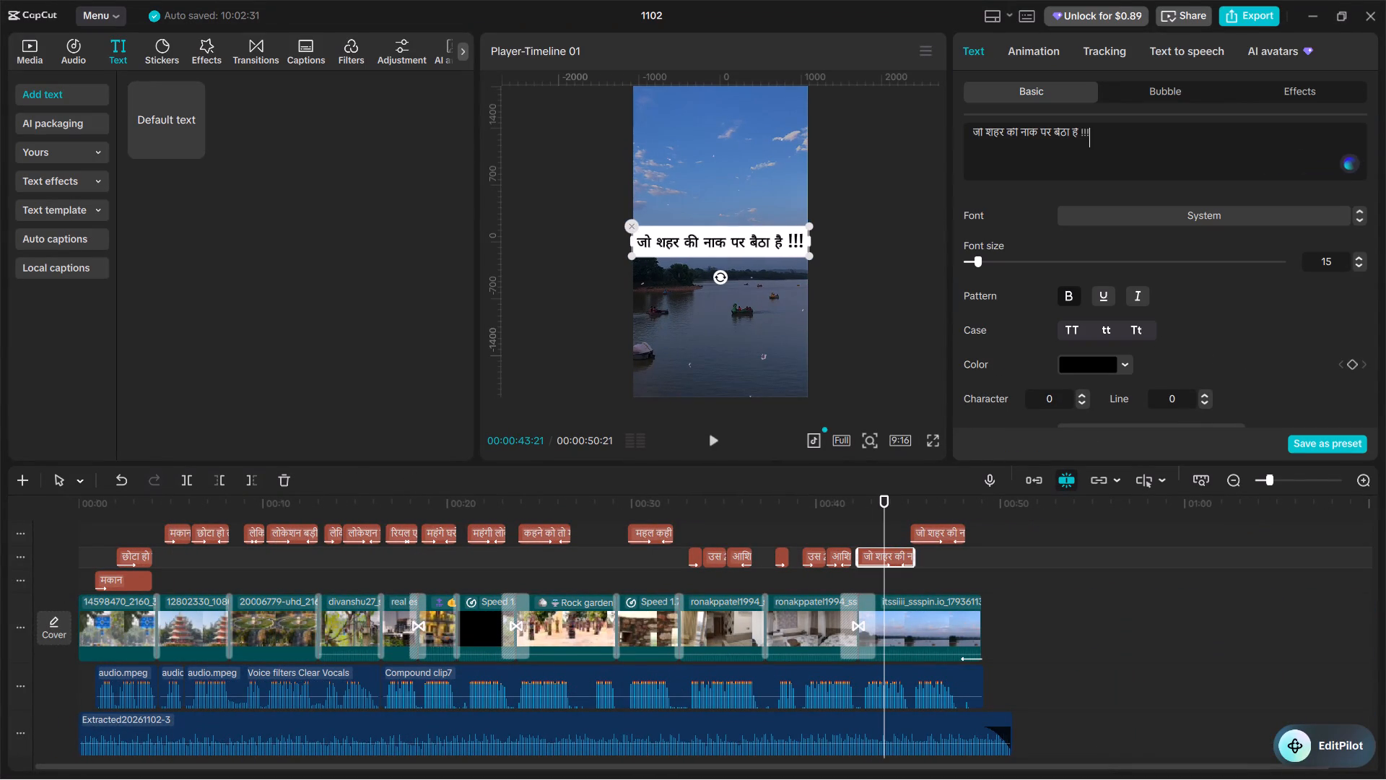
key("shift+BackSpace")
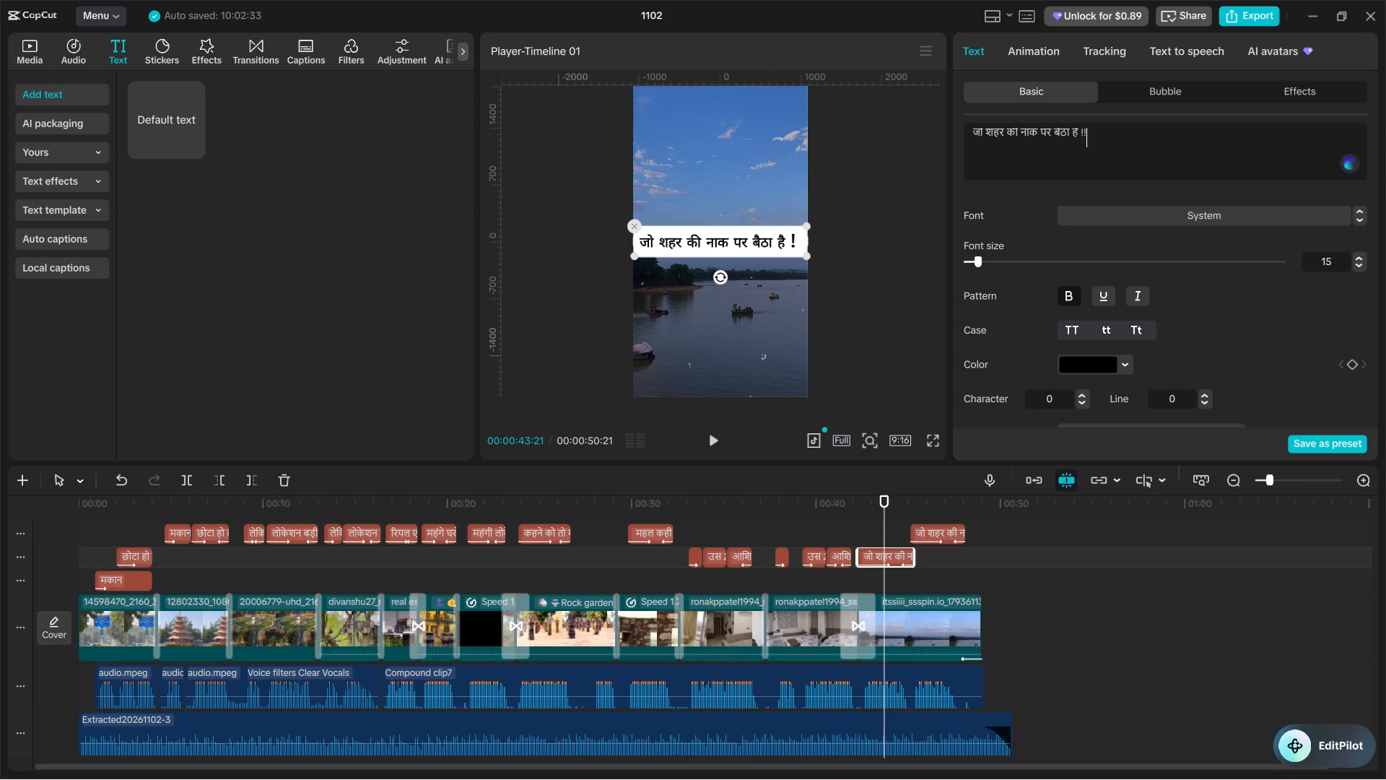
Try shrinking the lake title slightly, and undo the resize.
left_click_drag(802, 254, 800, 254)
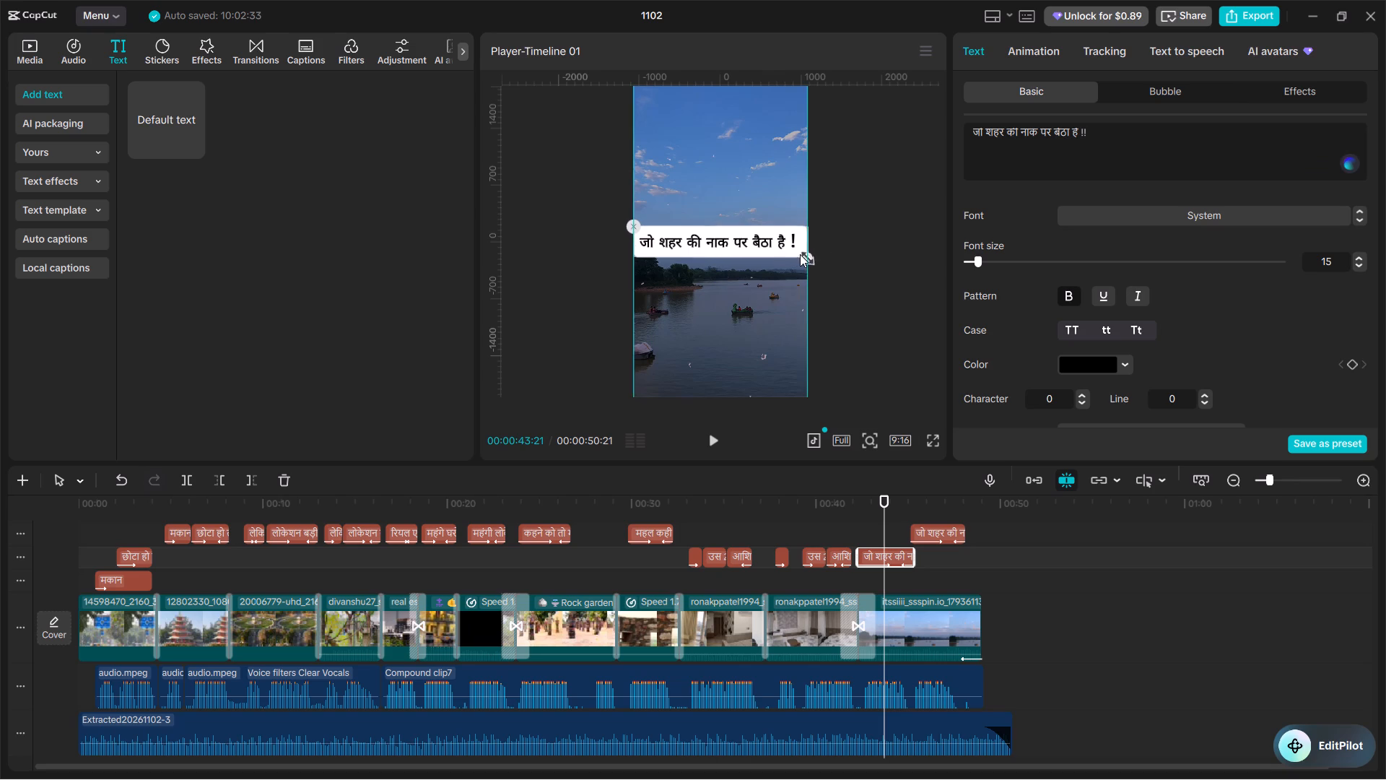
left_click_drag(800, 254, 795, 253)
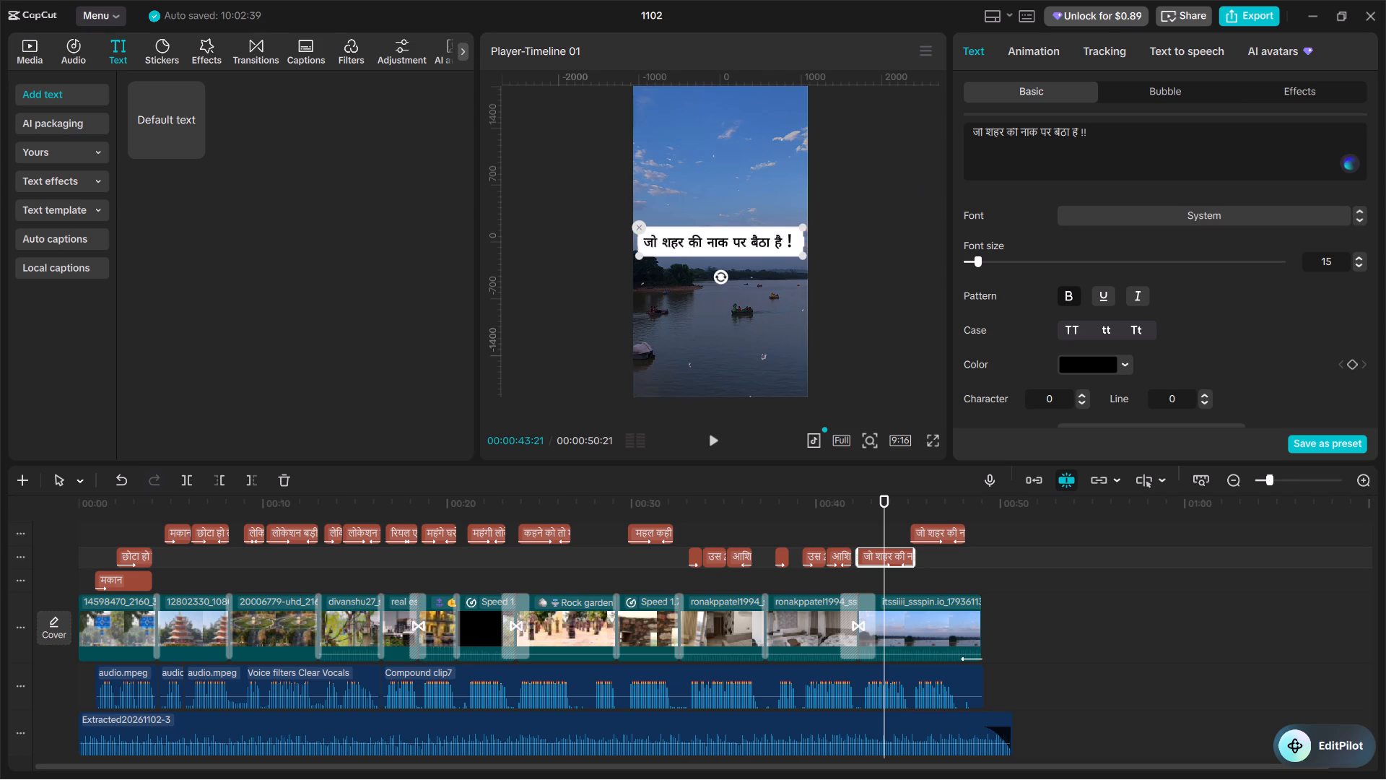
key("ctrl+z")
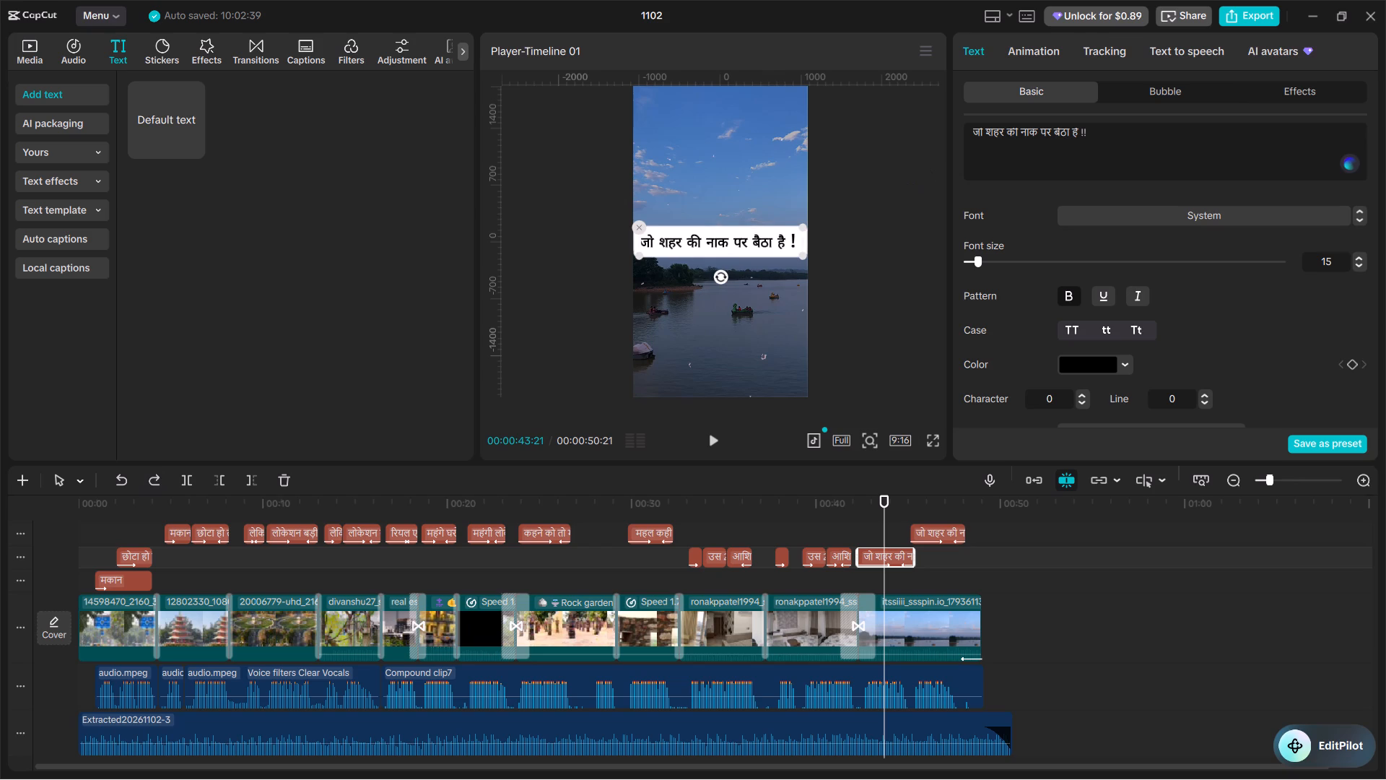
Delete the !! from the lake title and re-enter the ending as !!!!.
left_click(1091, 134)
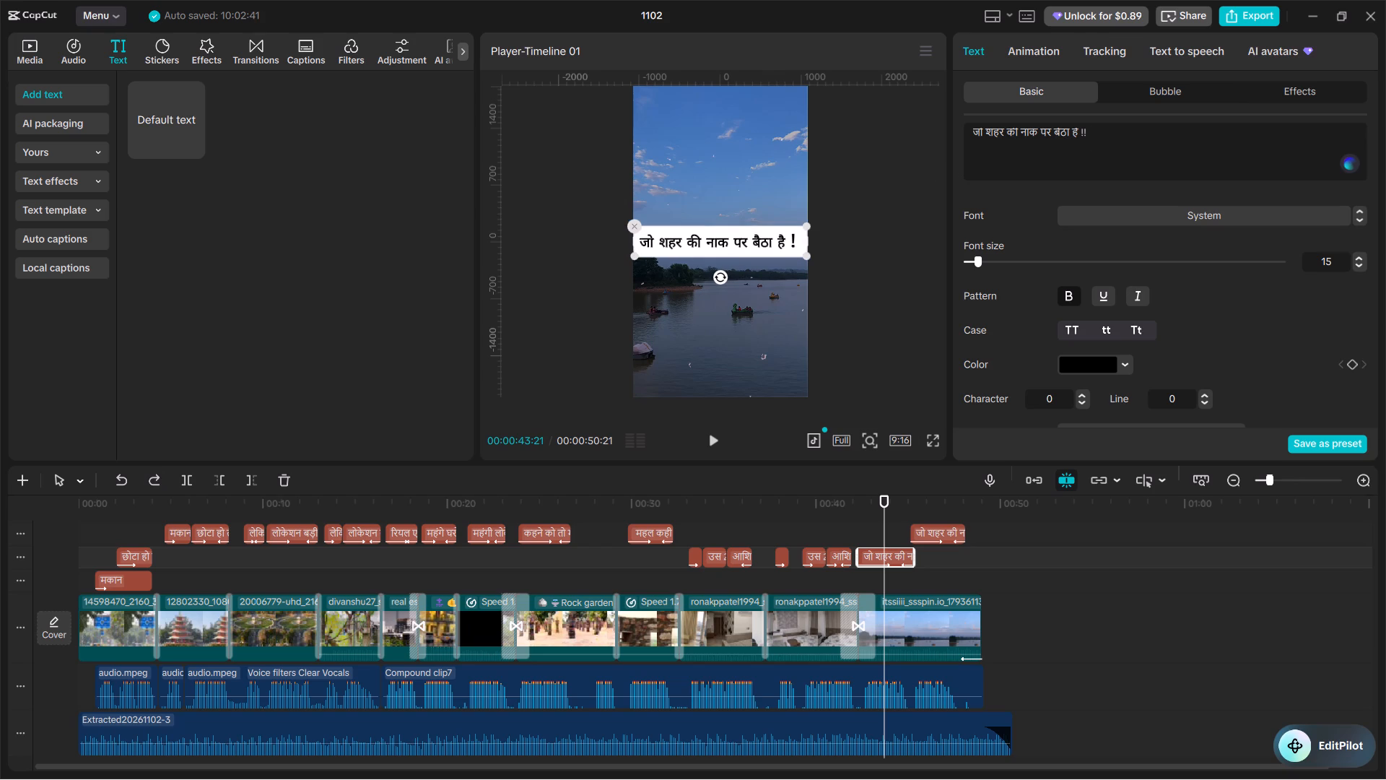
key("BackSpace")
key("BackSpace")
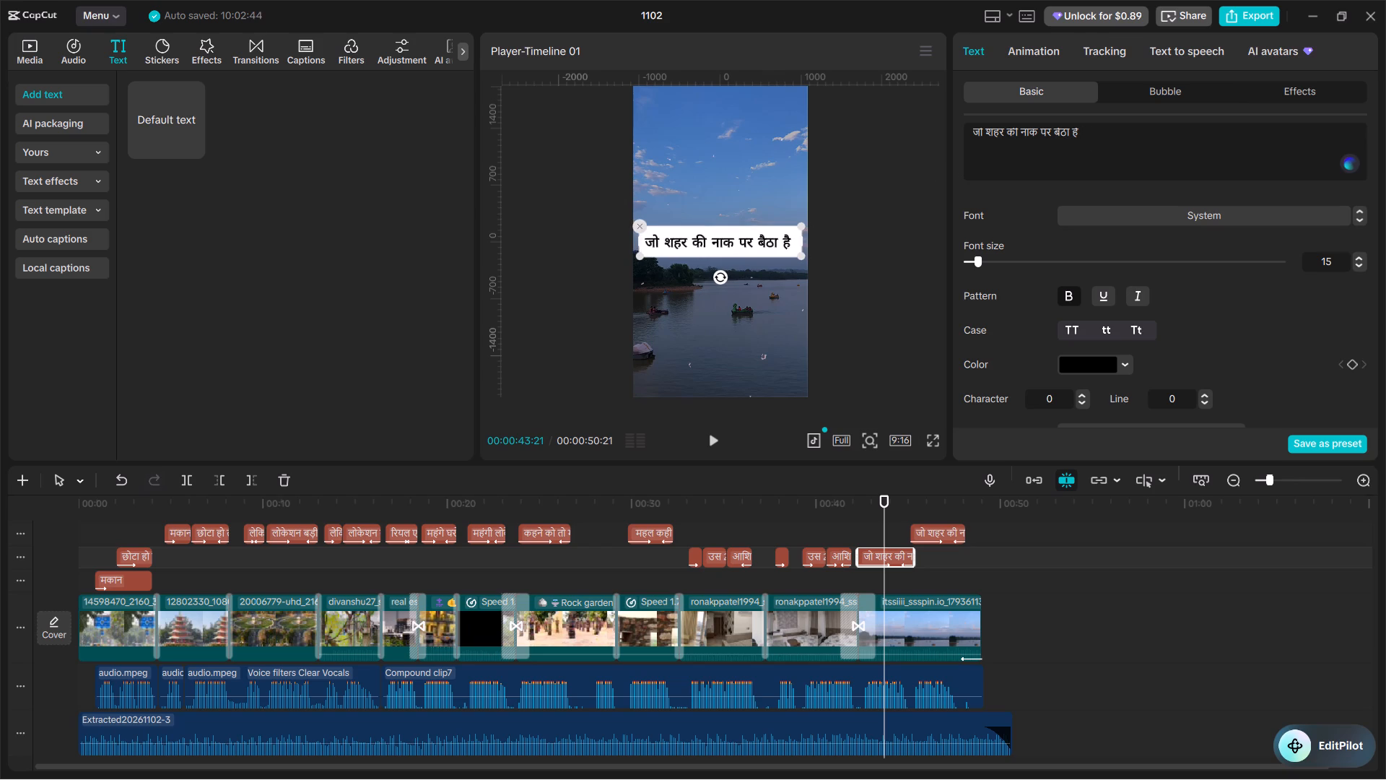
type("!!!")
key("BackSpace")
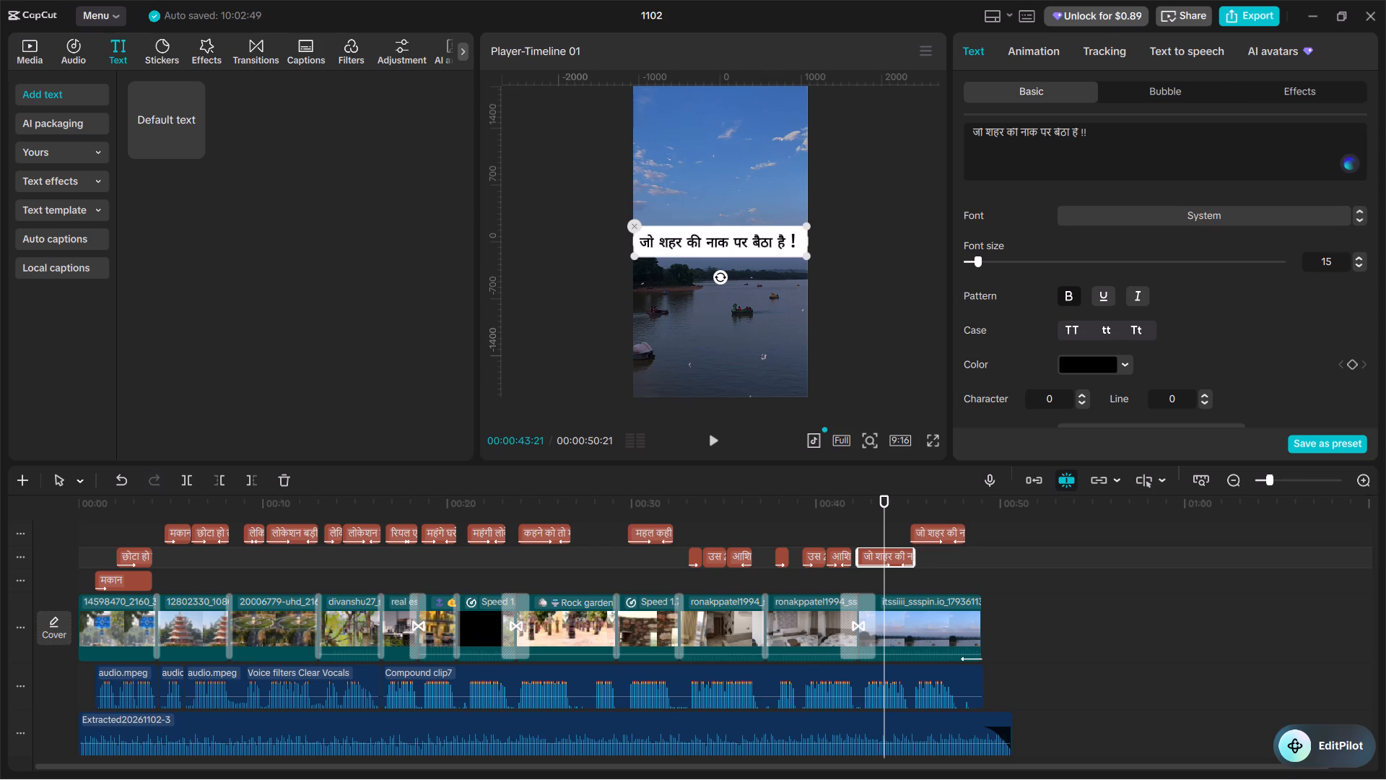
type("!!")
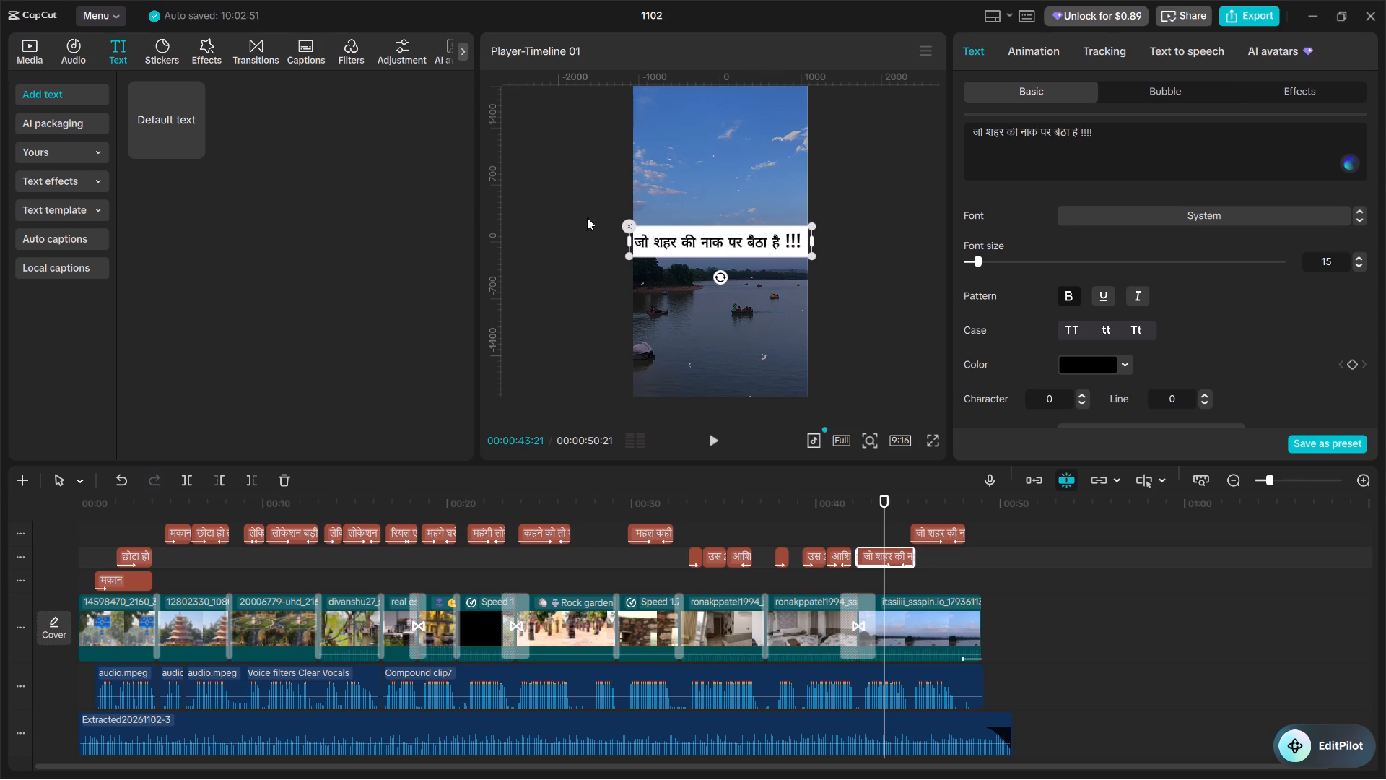
Shrink the lake title slightly so its white box fits within the frame width.
left_click_drag(813, 256, 802, 253)
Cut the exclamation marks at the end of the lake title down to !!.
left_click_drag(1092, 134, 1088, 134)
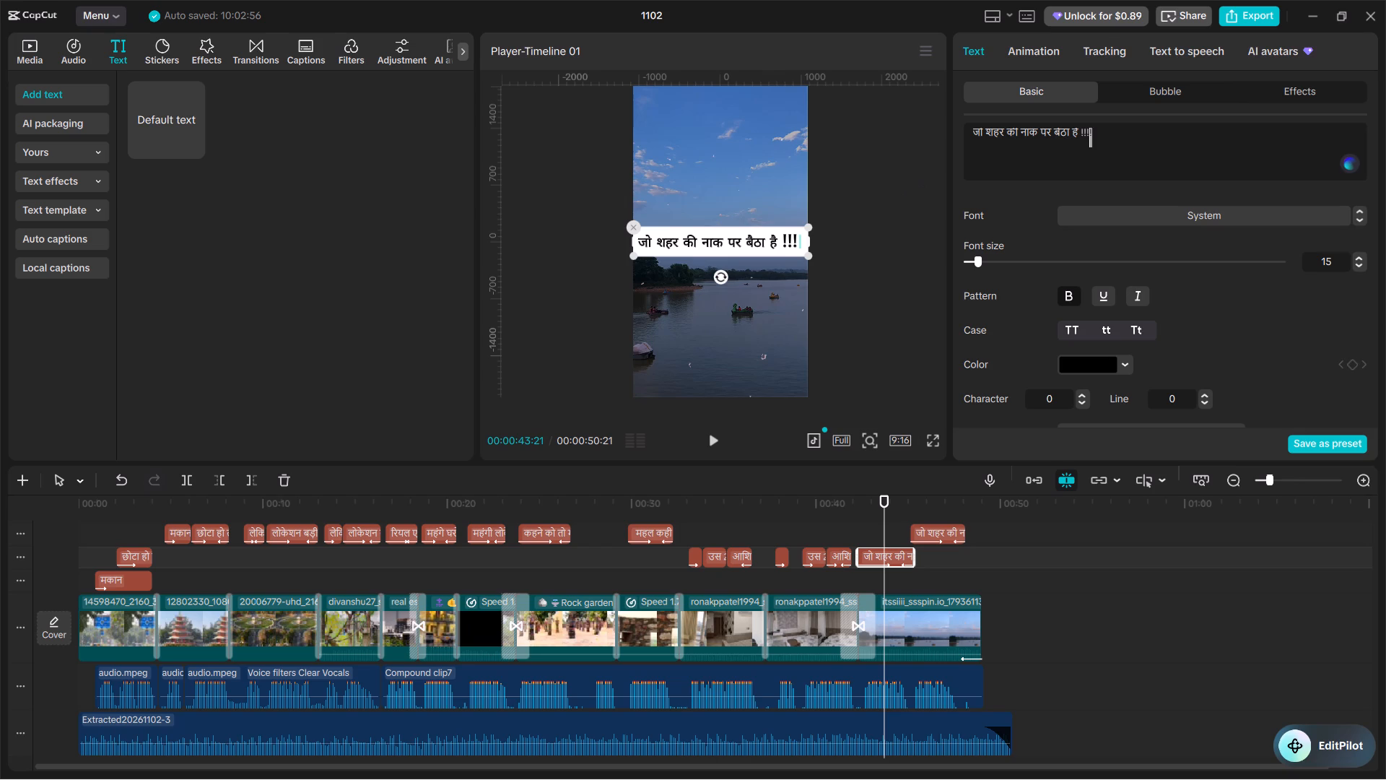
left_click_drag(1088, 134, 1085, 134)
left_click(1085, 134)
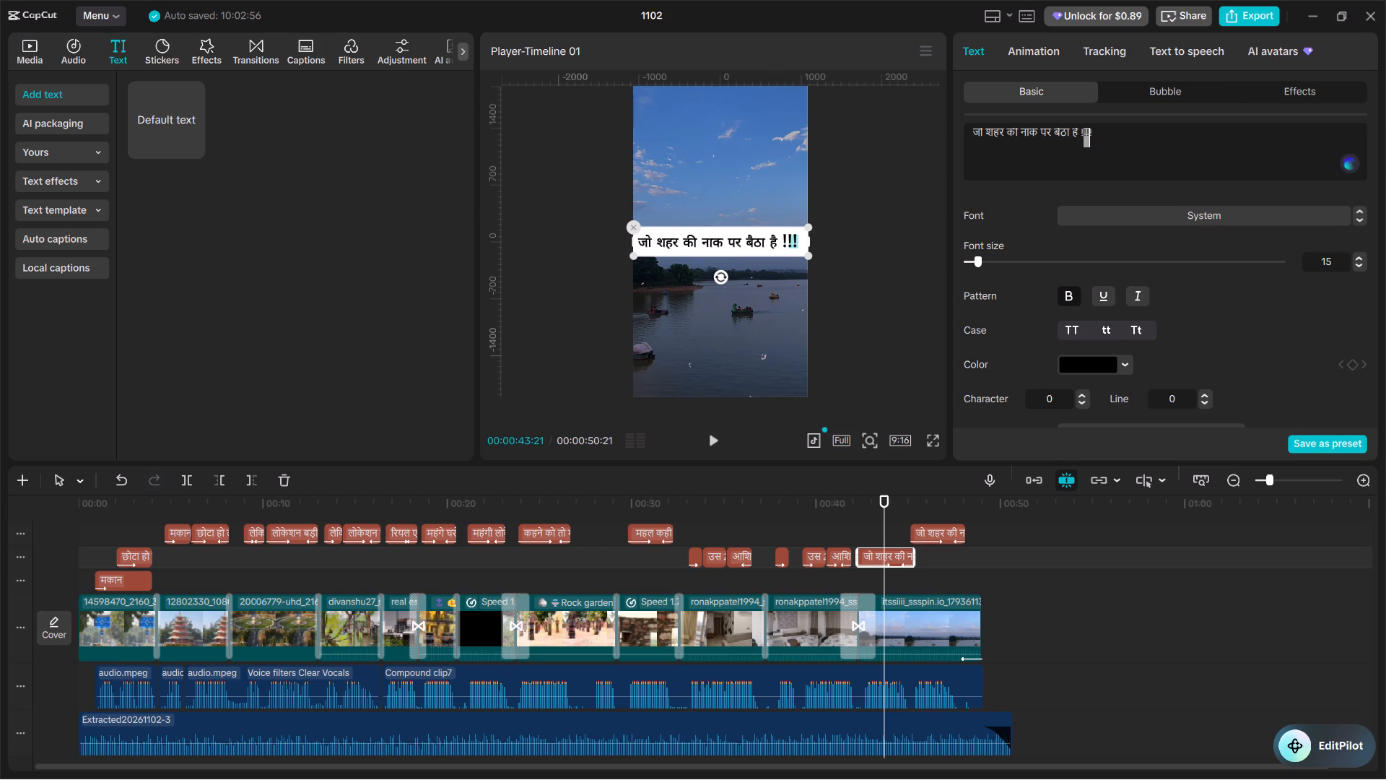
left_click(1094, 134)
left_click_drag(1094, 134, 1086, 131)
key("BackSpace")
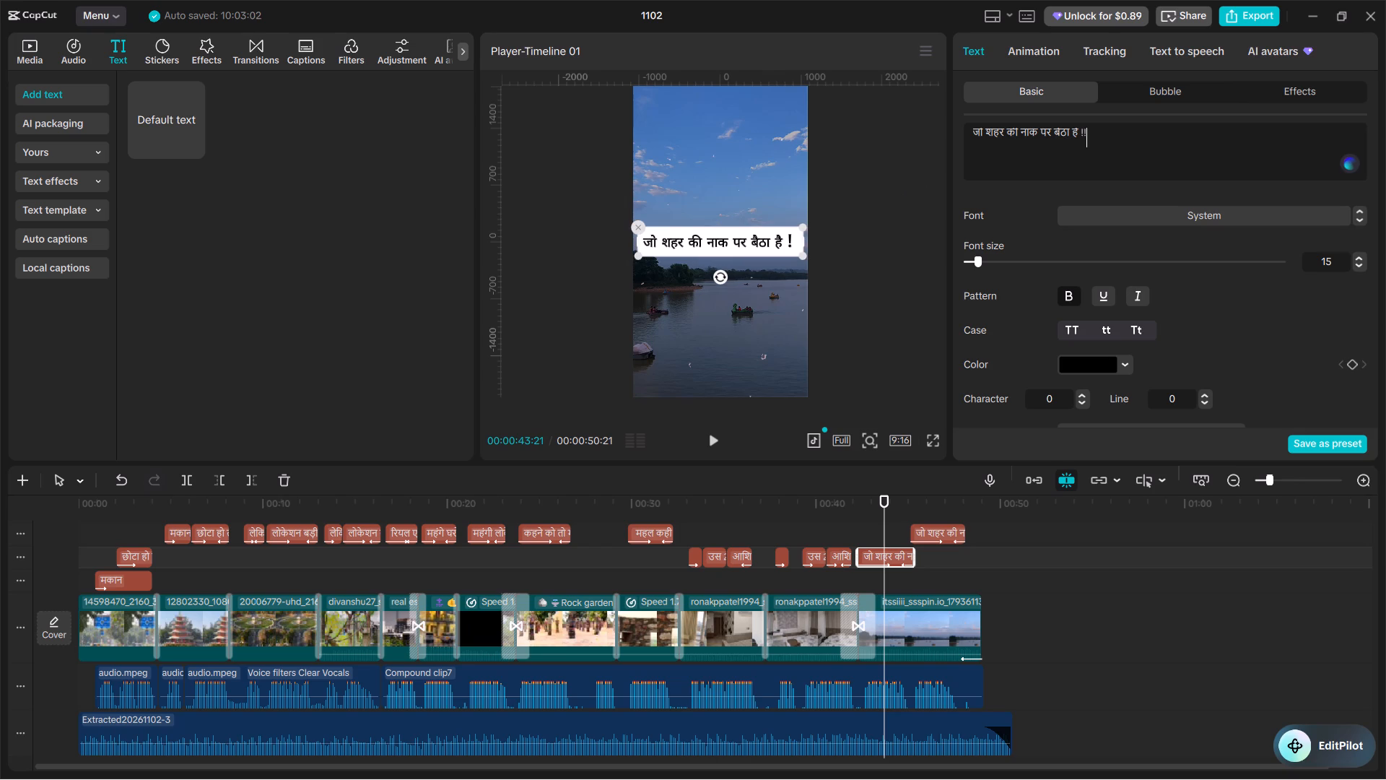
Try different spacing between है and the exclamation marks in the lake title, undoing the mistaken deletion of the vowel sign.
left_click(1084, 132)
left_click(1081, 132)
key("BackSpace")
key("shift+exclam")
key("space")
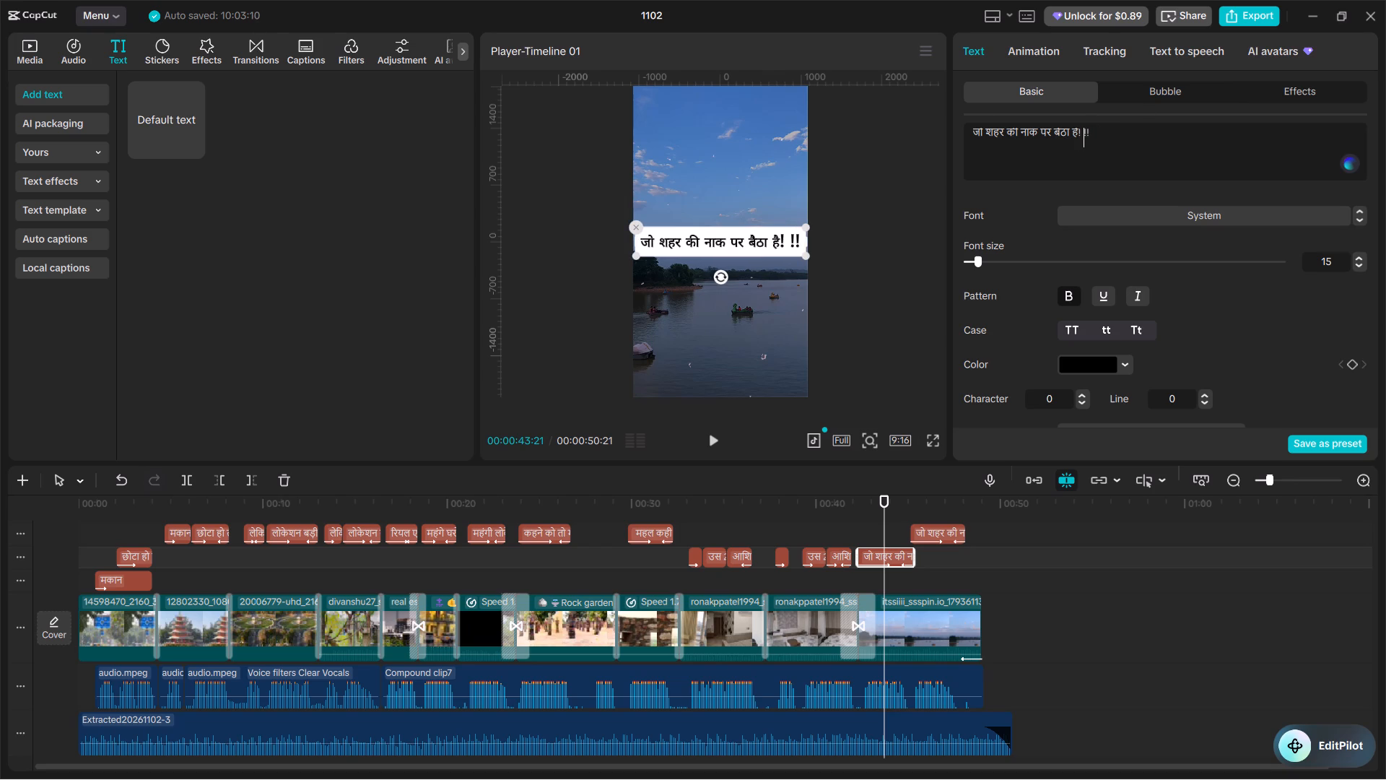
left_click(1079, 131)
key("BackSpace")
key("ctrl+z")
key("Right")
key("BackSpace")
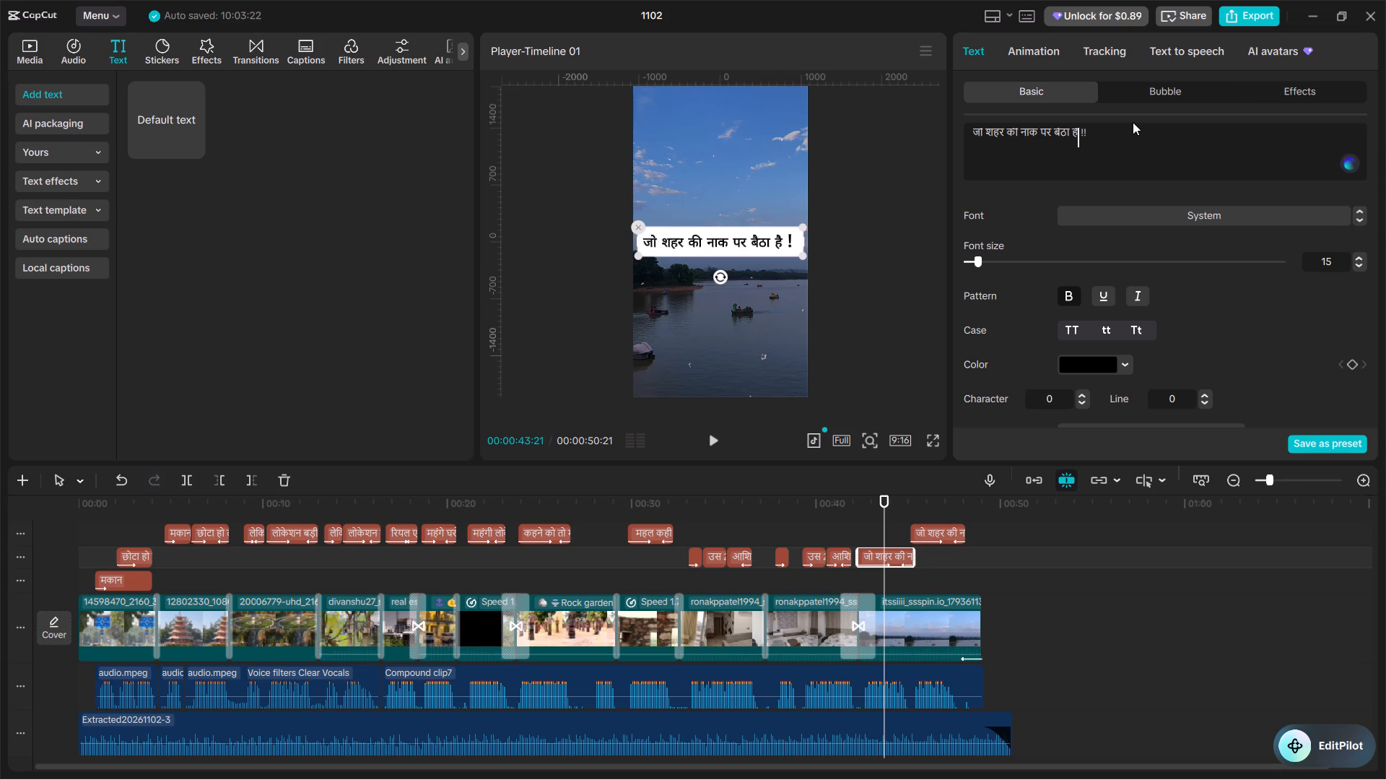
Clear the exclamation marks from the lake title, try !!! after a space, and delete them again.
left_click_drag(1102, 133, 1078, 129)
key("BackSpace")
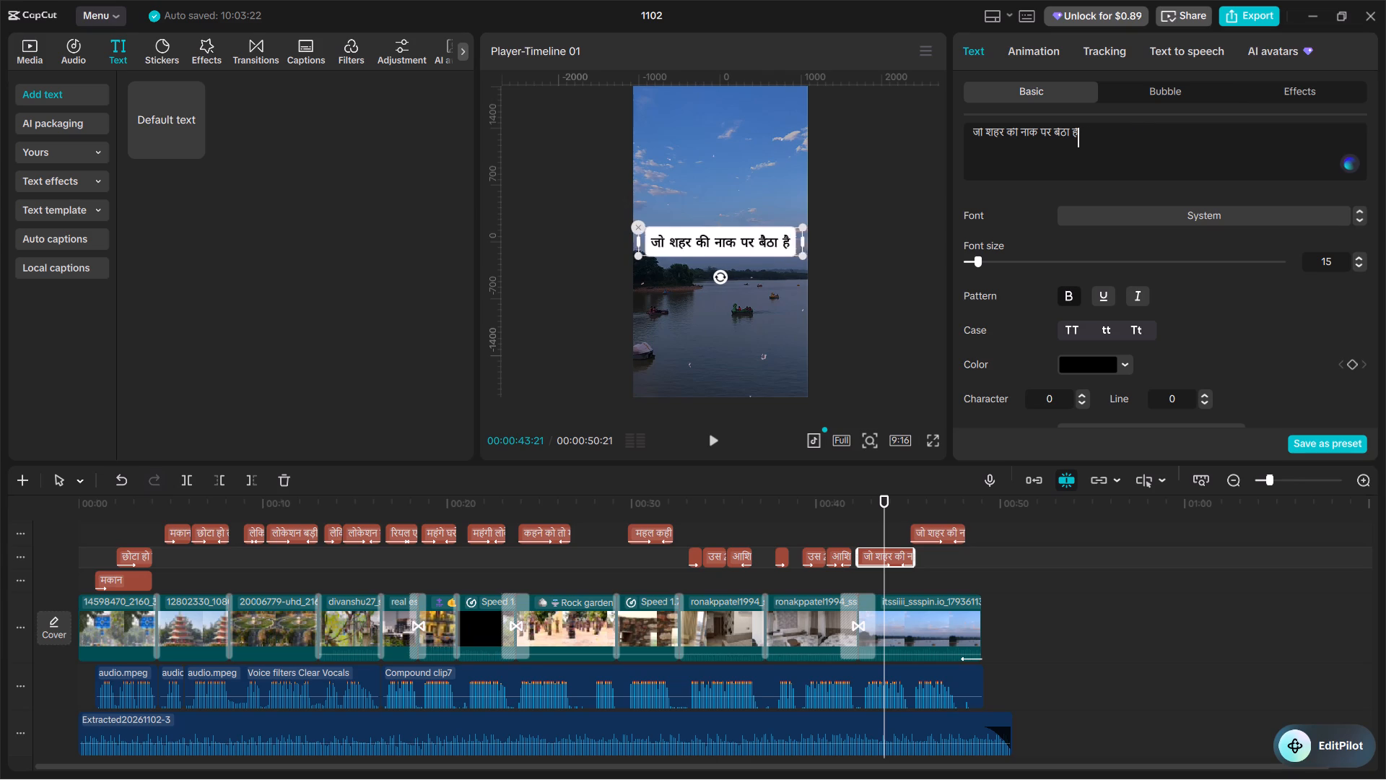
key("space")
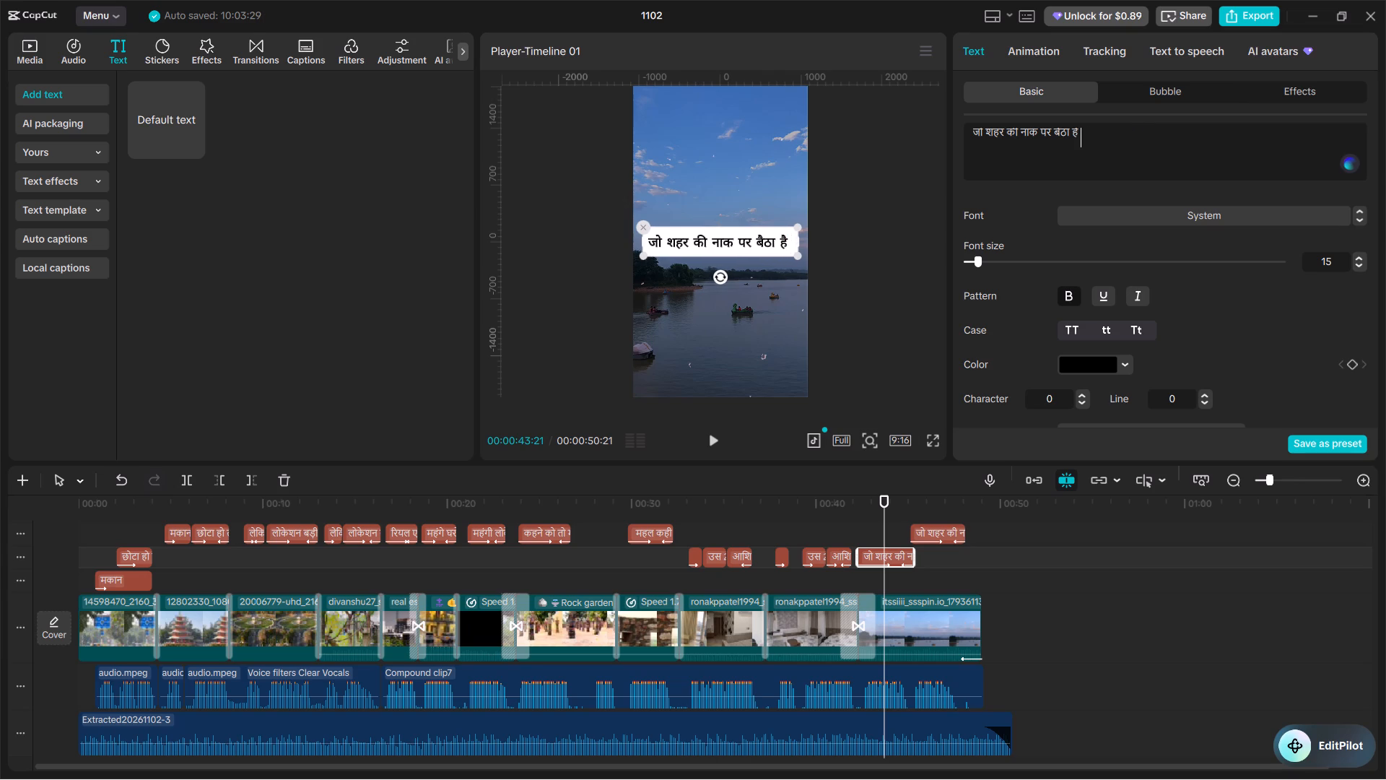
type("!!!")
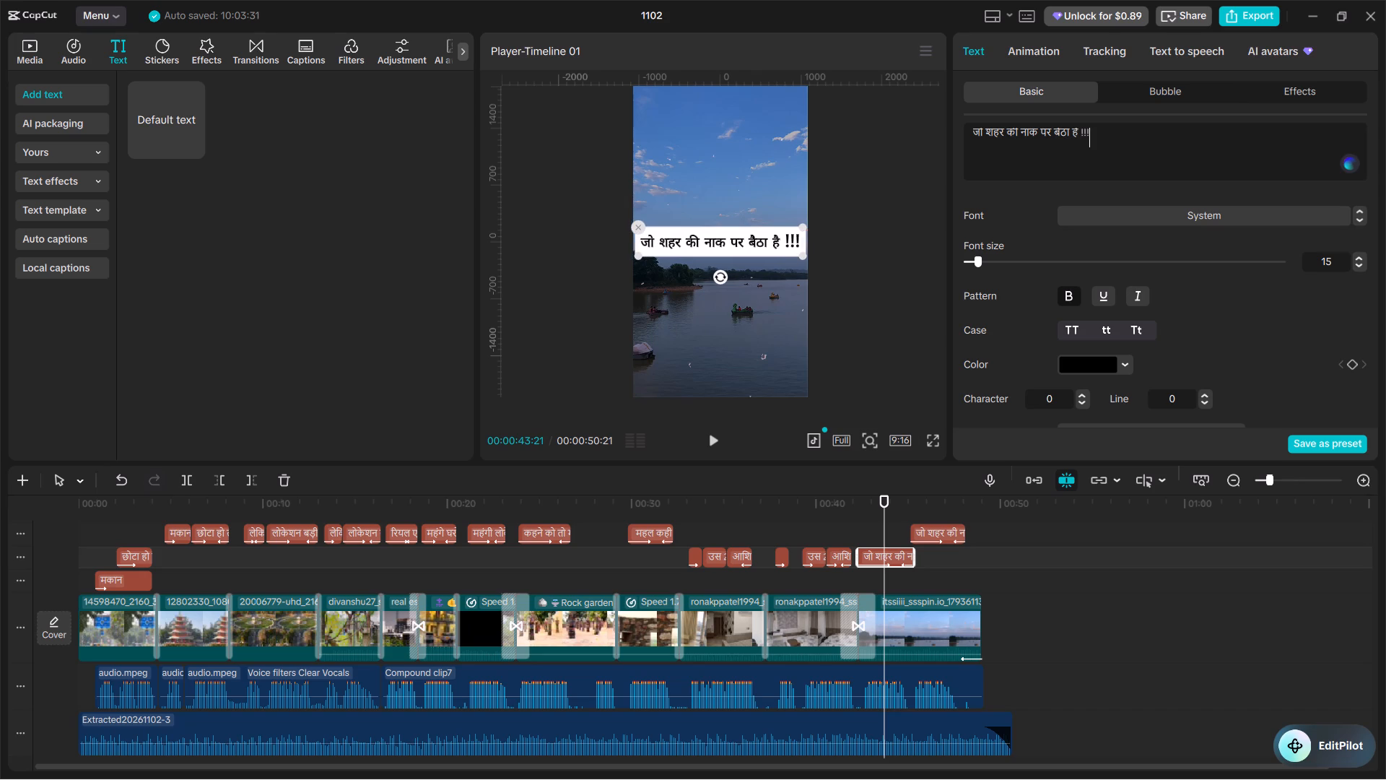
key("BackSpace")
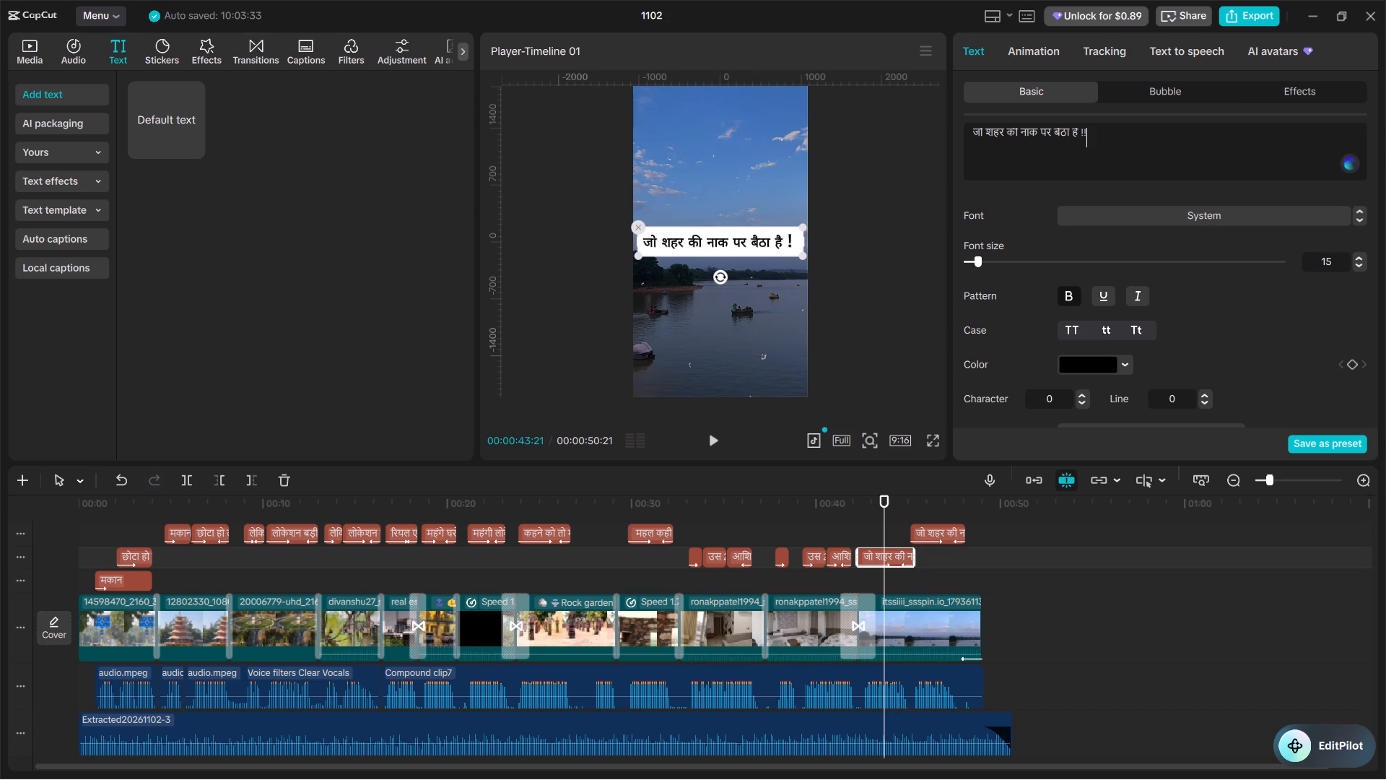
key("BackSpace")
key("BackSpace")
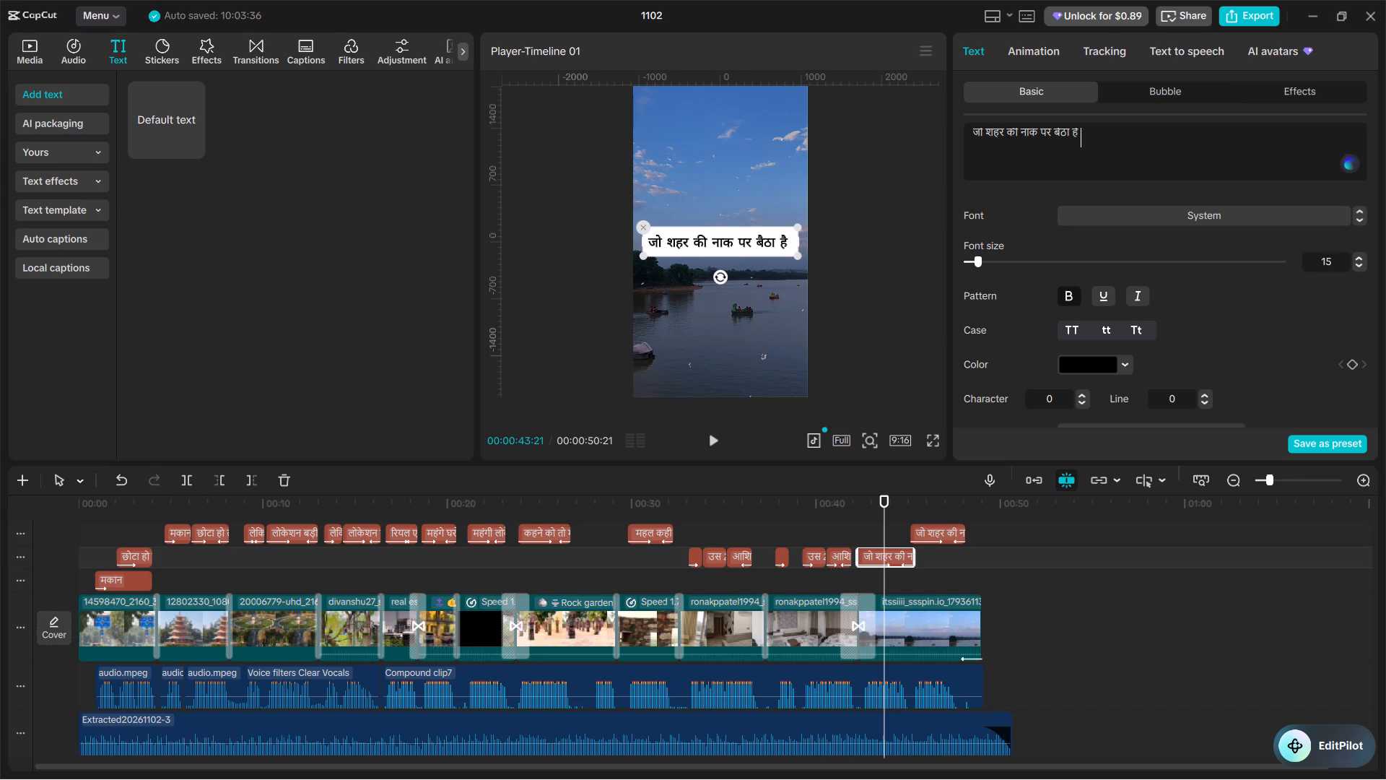
Restart CapCut, reopen project 1102, and dismiss the Pro offer.
left_click(1372, 11)
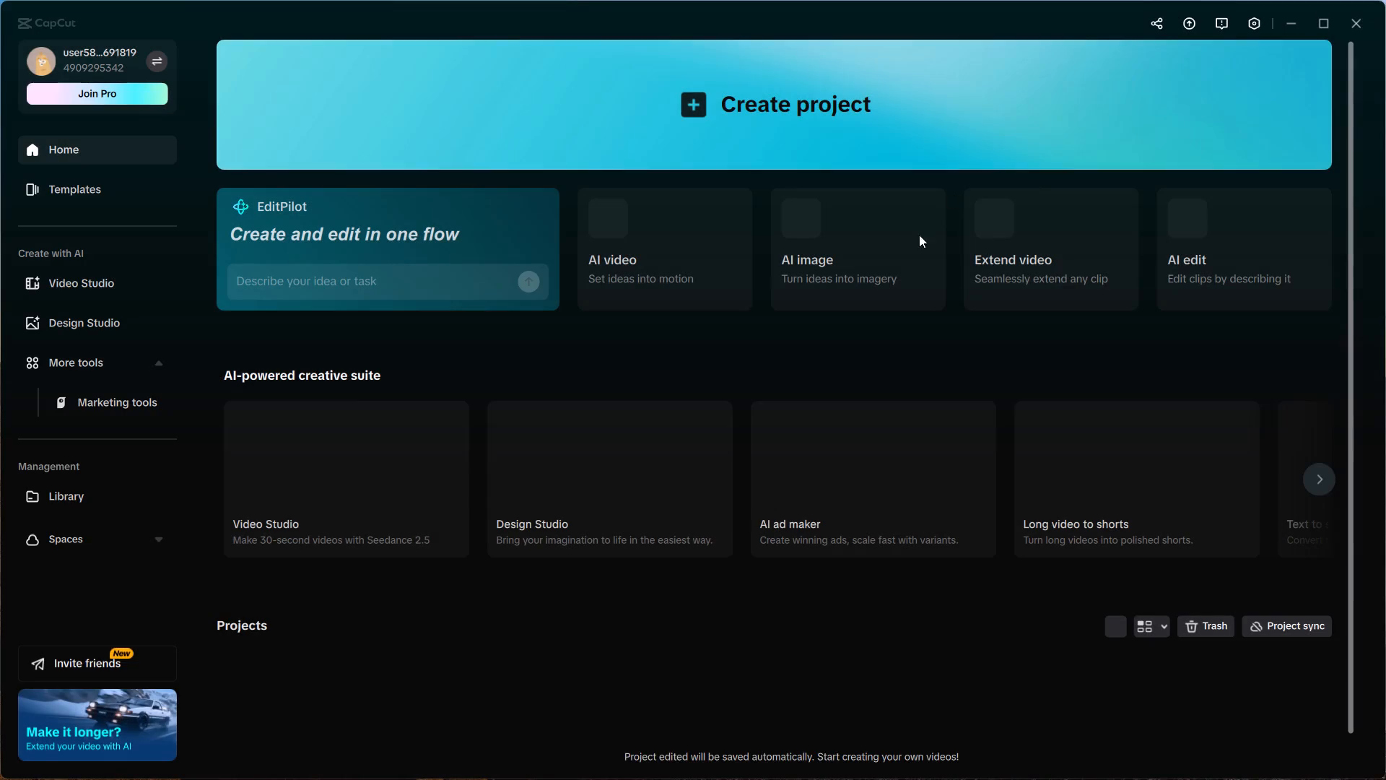
left_click(1350, 14)
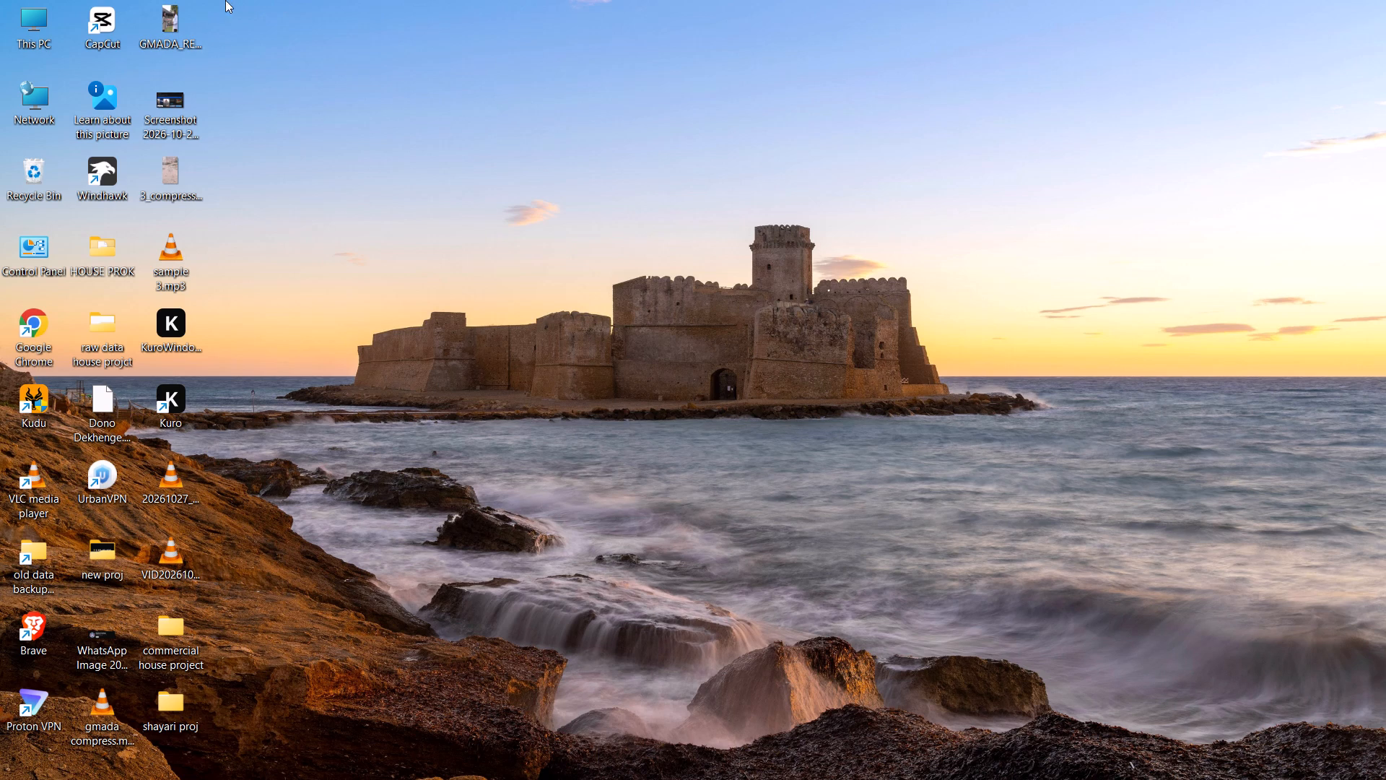
double_click(116, 14)
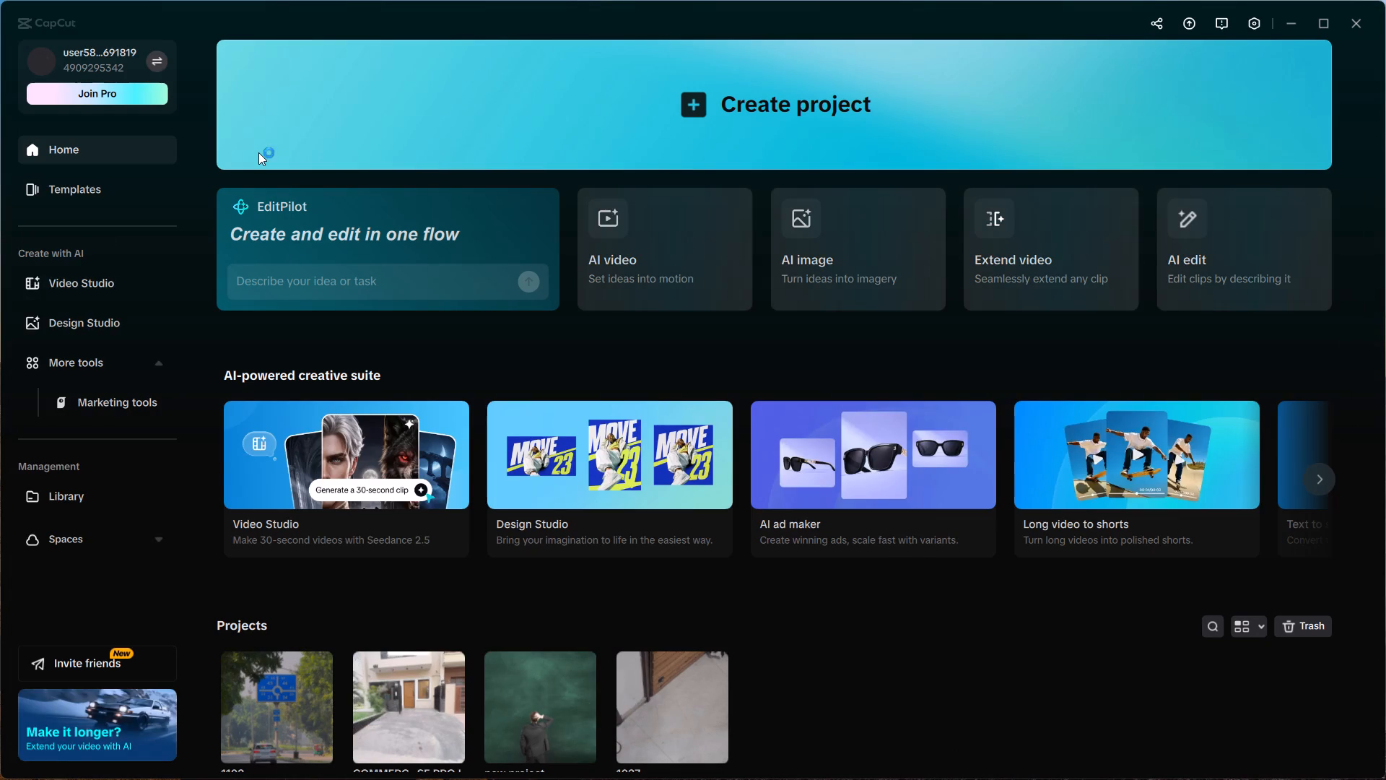
left_click(263, 688)
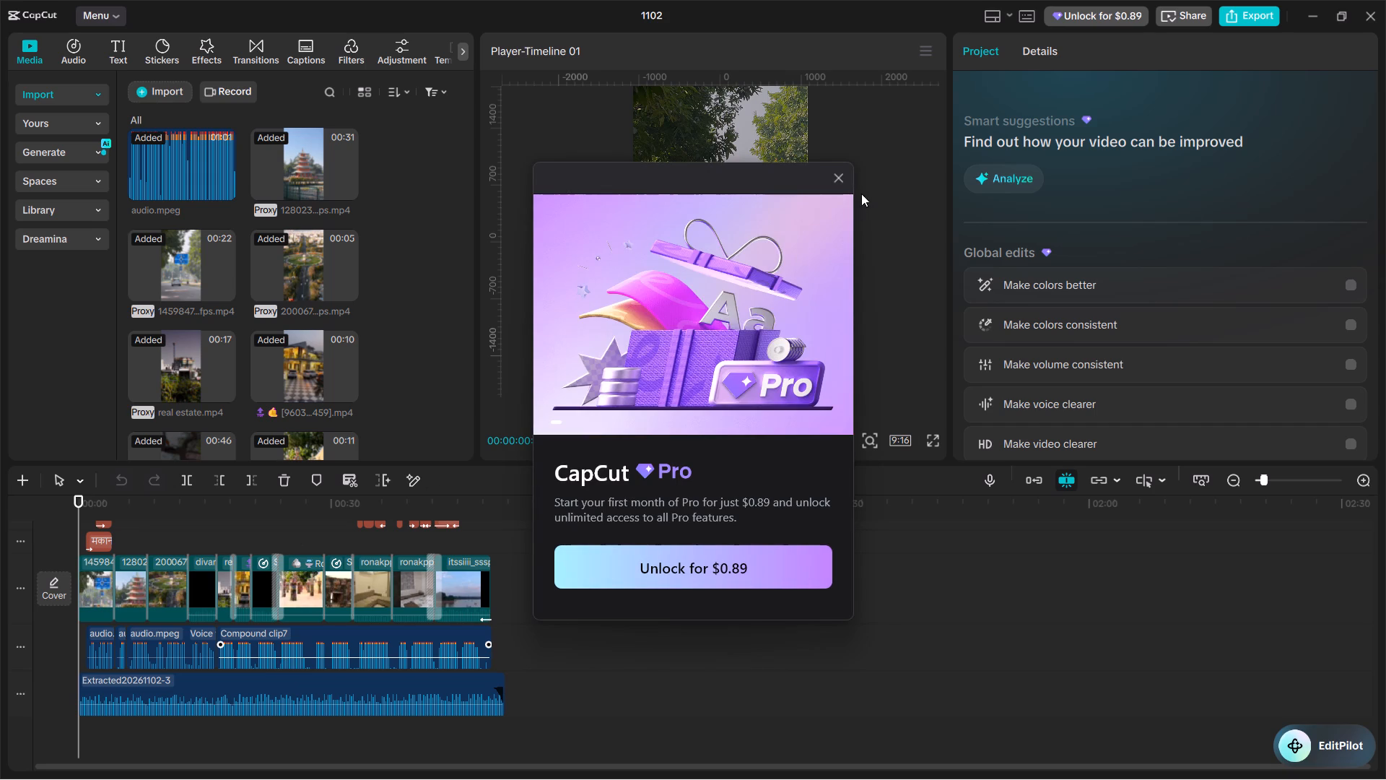
left_click(844, 178)
Select the जो शहर की नाक पर बैठा है title over the lake clip and play it back from about 00:00:43:09.
scroll(385, 591, "up", 4)
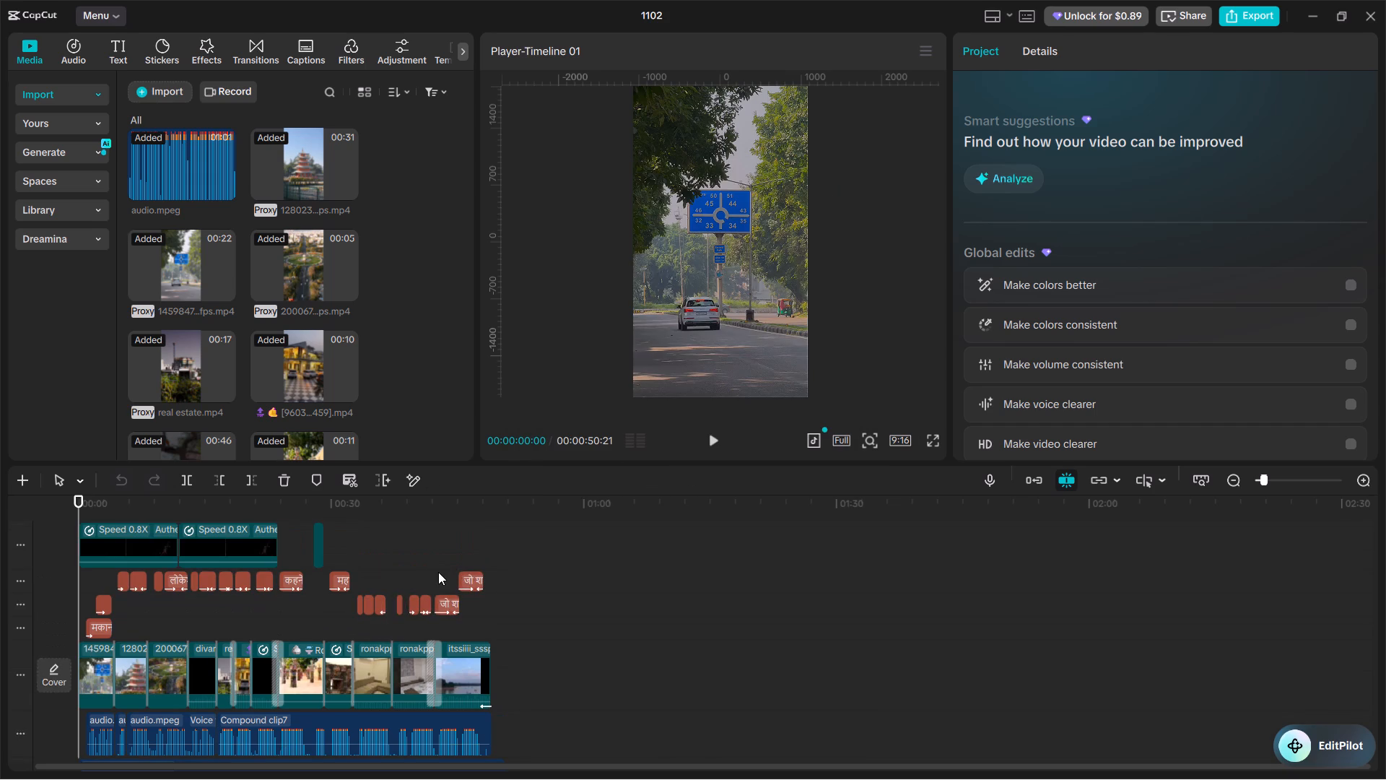
left_click(435, 570)
left_click_drag(435, 570, 442, 581)
left_click(444, 602)
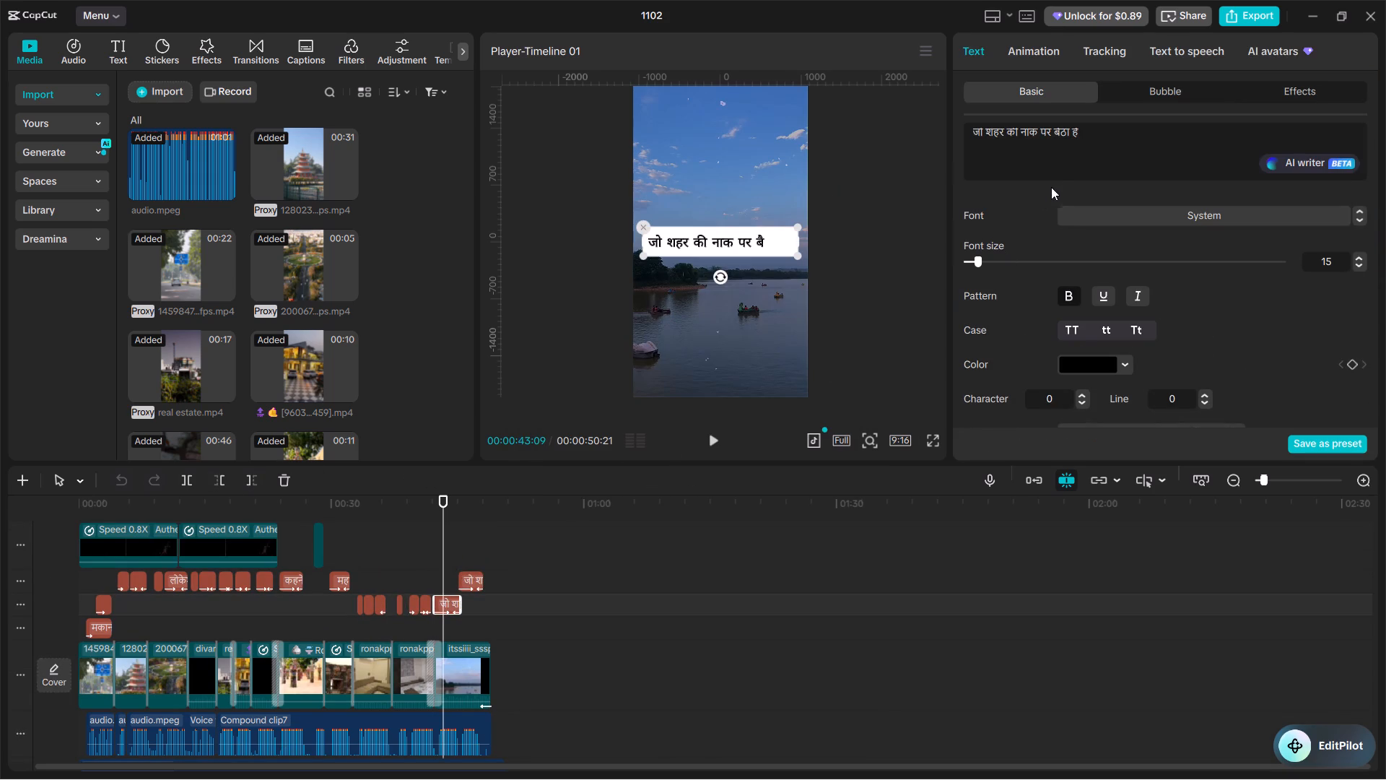
key("space")
key("space")
key("space")
key("space")
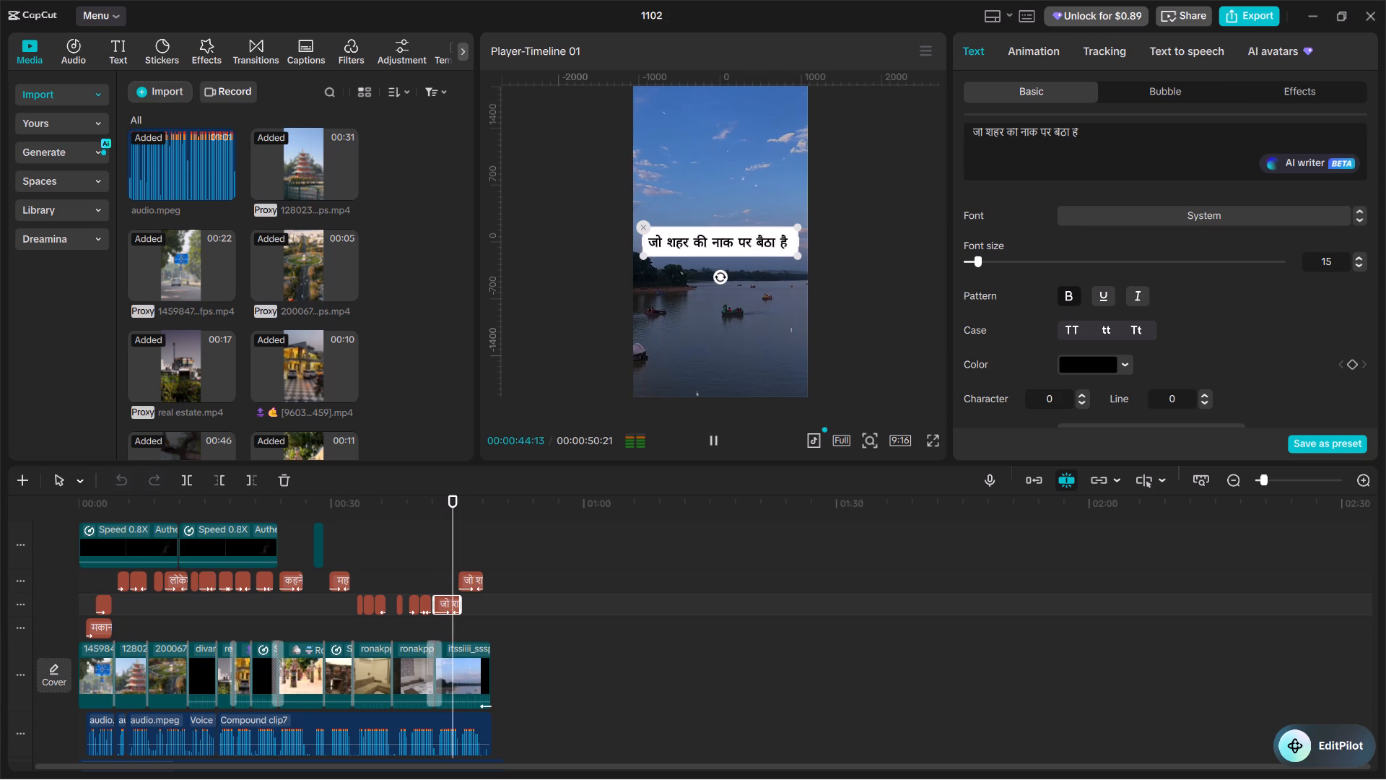
End the earlier जो शहर की नाक पर बैठा है title over the lake clip with a space and !!.
left_click(1091, 132)
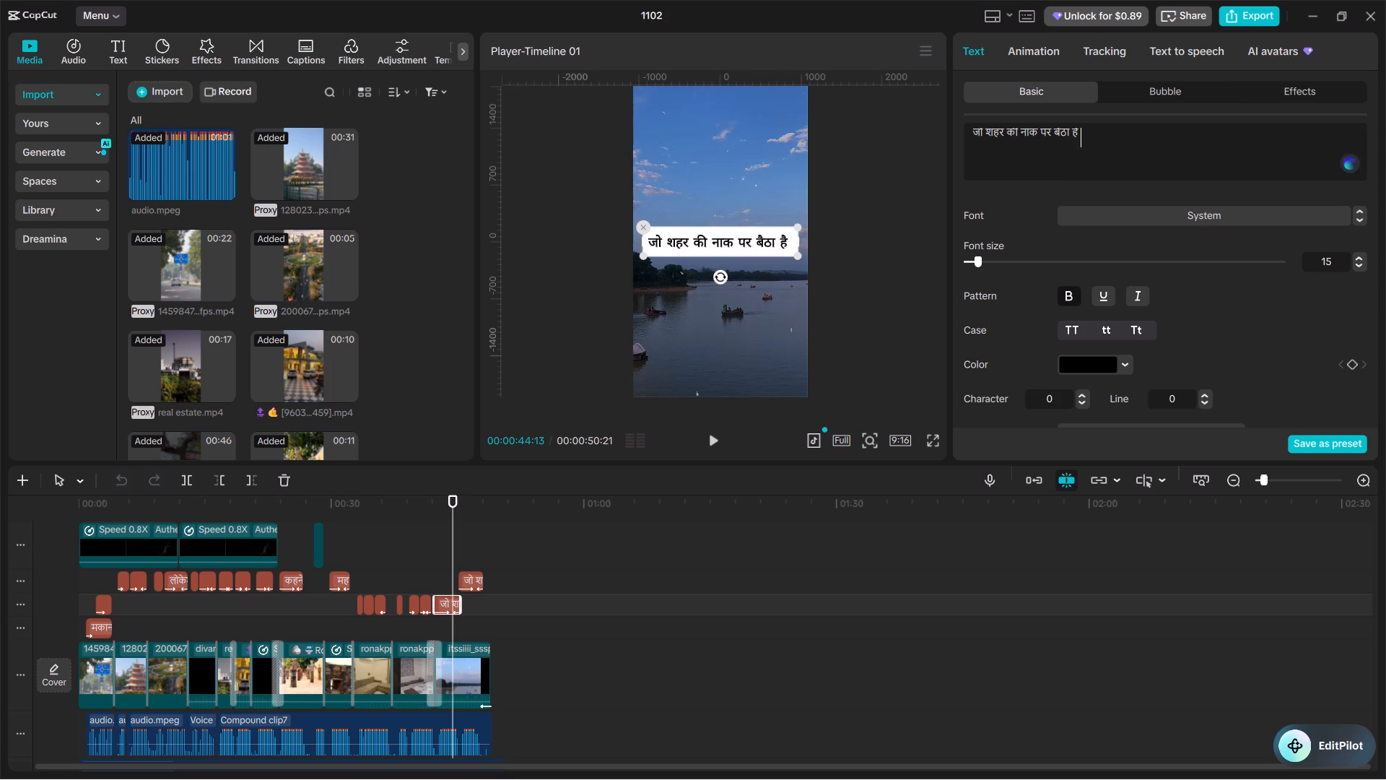
key("space")
key("space")
key("space")
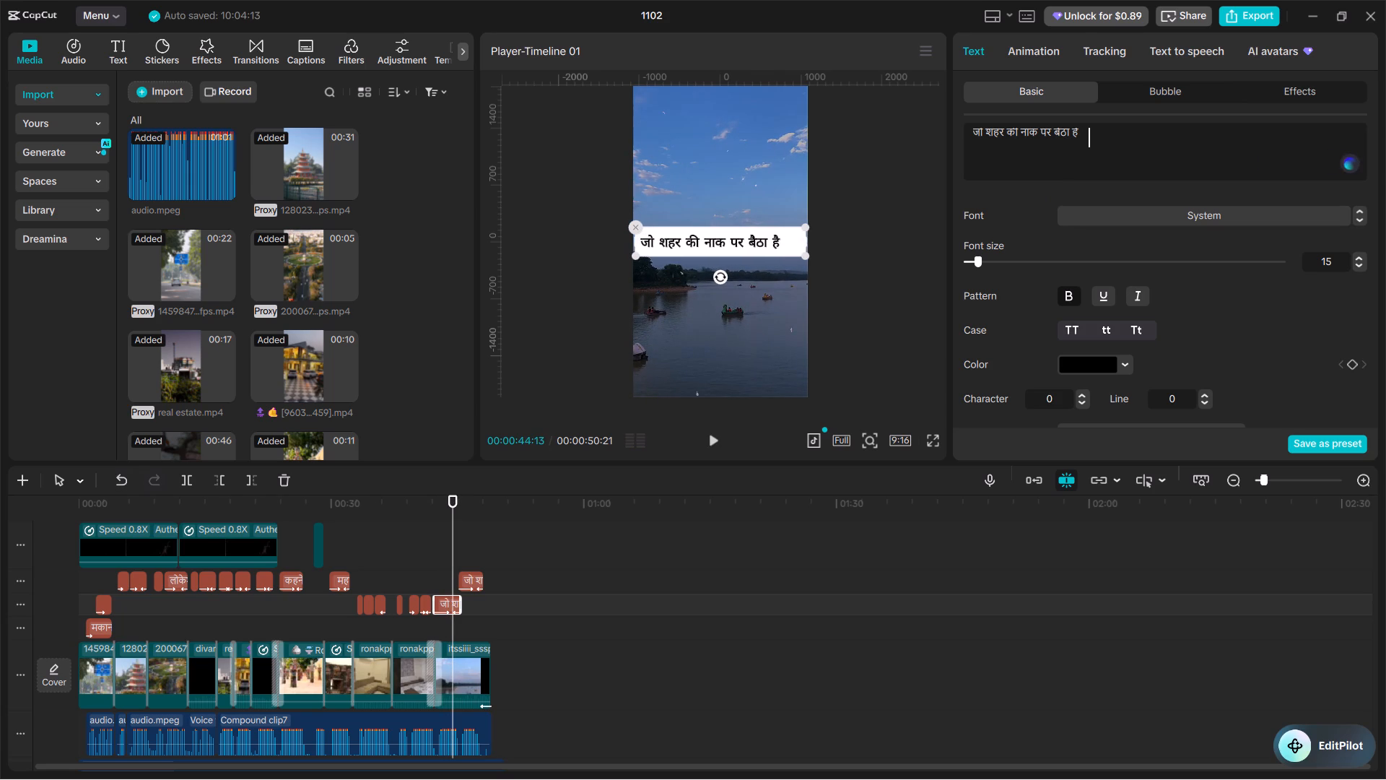
key("BackSpace")
key("BackSpace")
key("BackSpace")
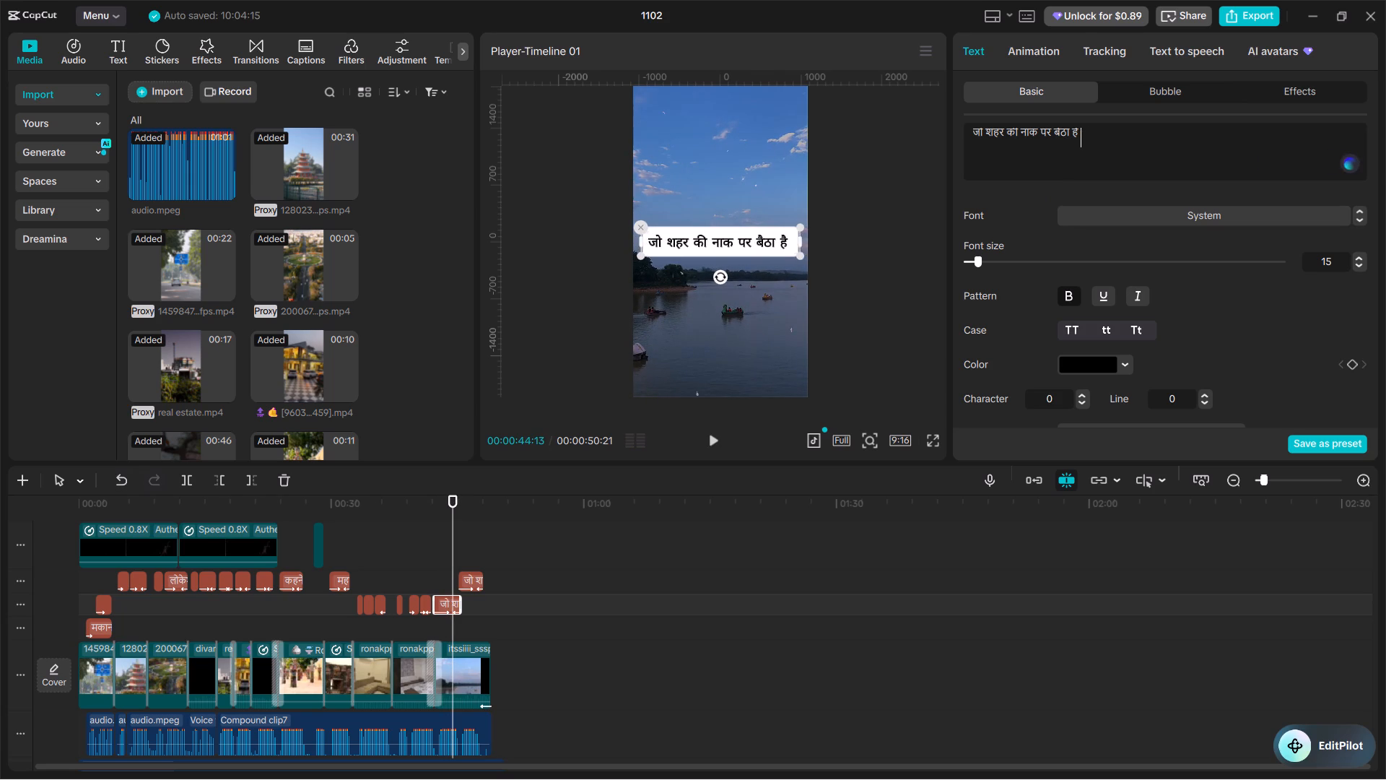
type("!!")
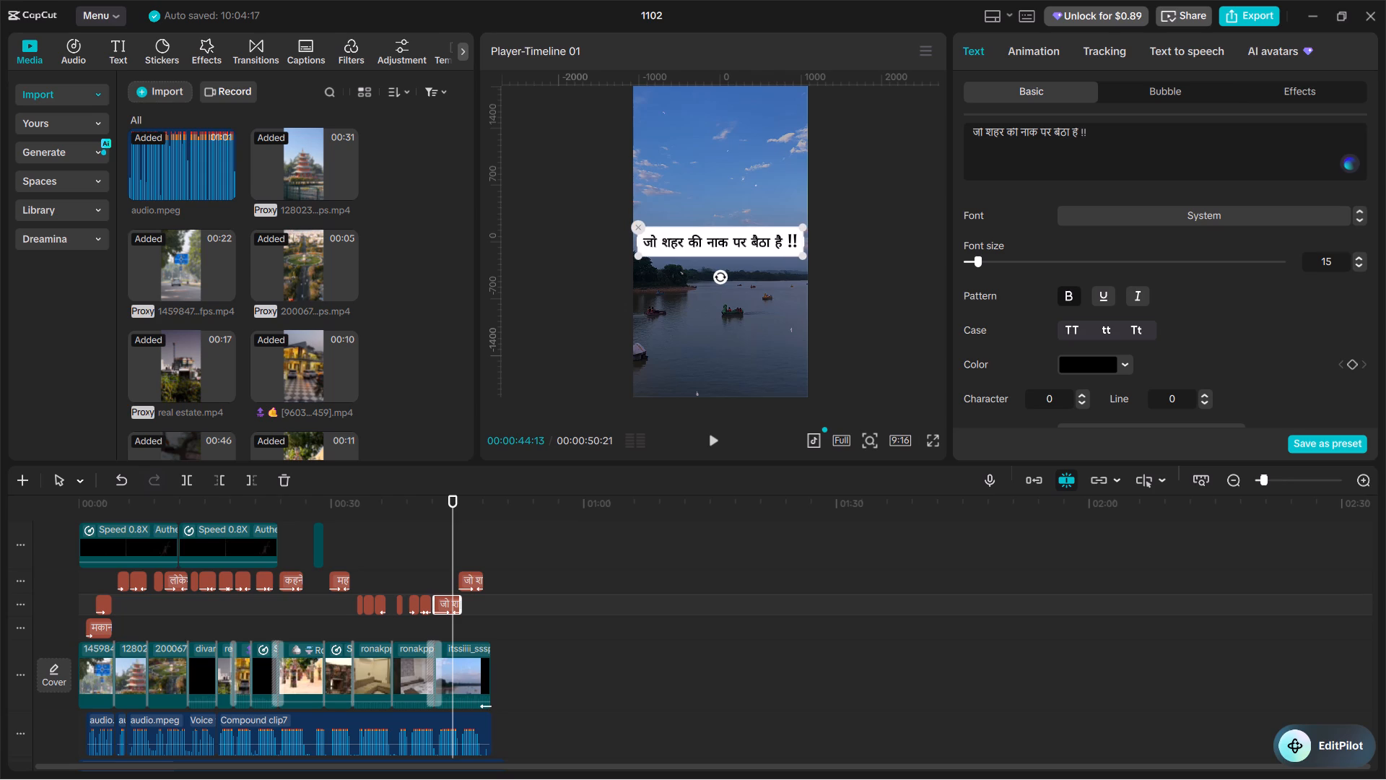
Add the same !! ending to the later जो शहर की नाक पर बैठा है title and play it back.
left_click(469, 585)
left_click(1096, 129)
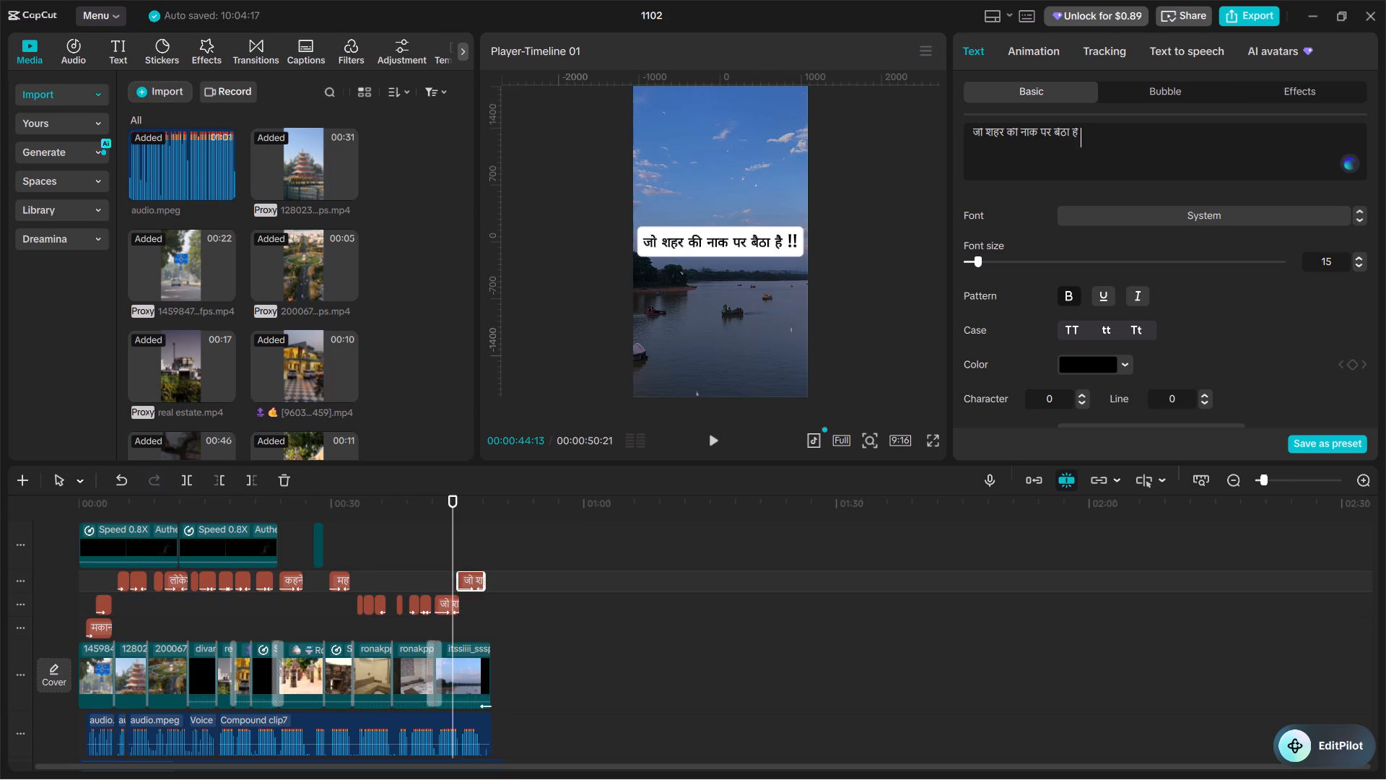
type("!!")
left_click(439, 553)
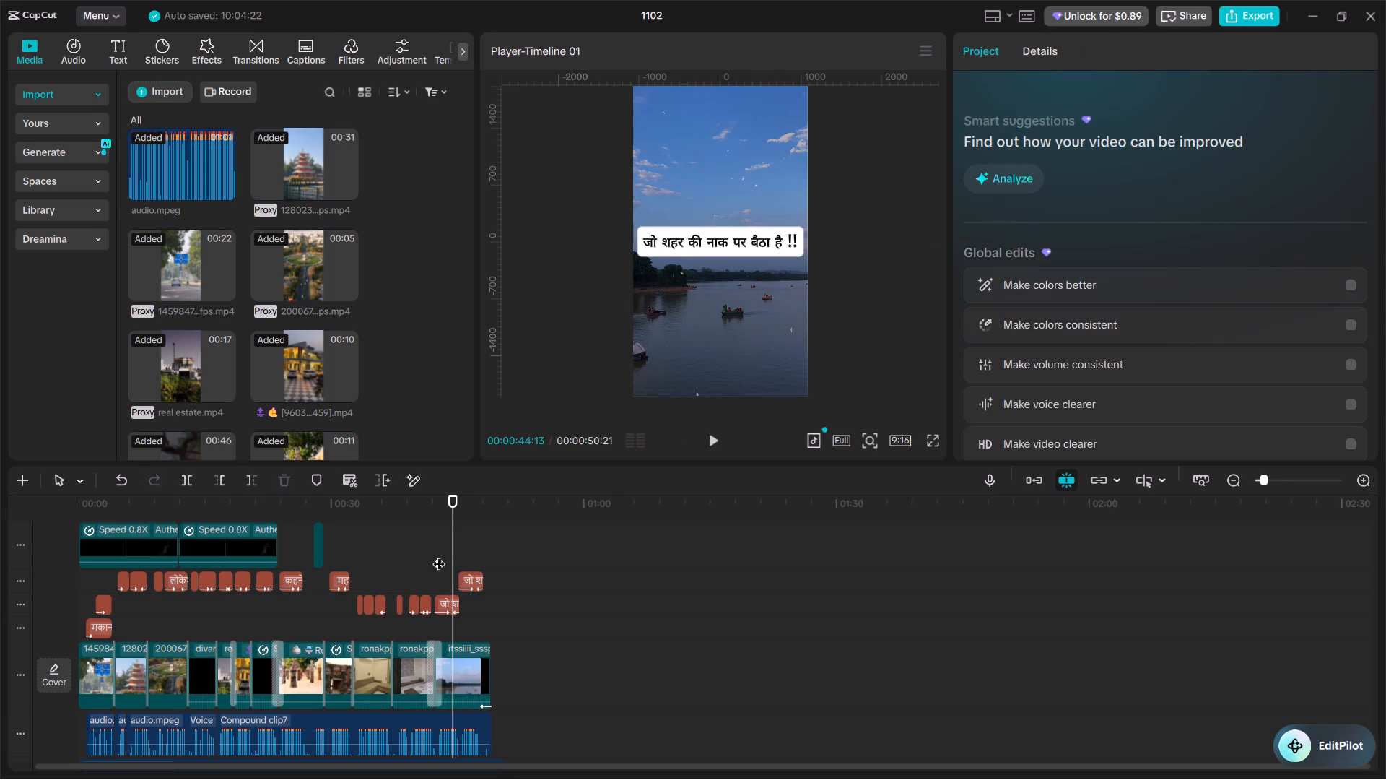
key("space")
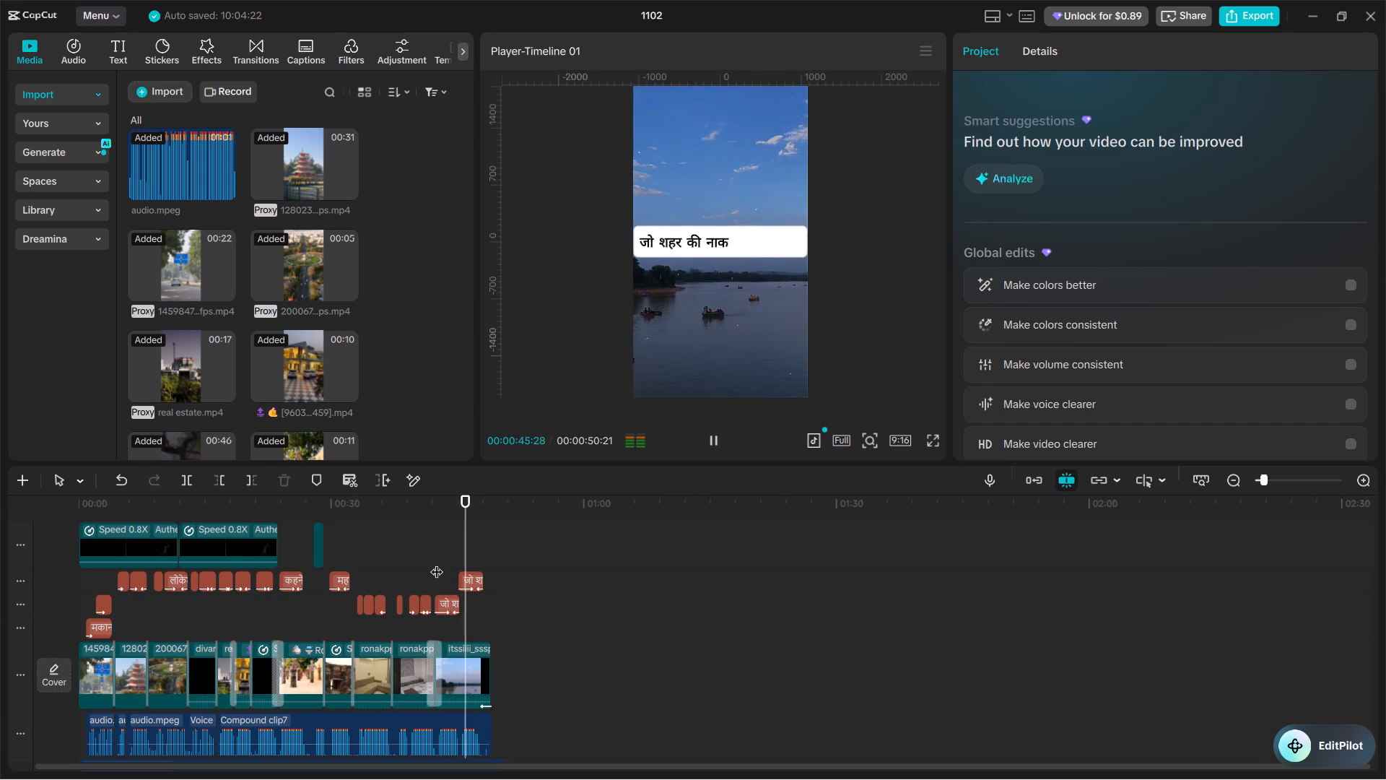
key("space")
Set only the !! characters to font size 13 in both lake titles, later copy first.
left_click(466, 584)
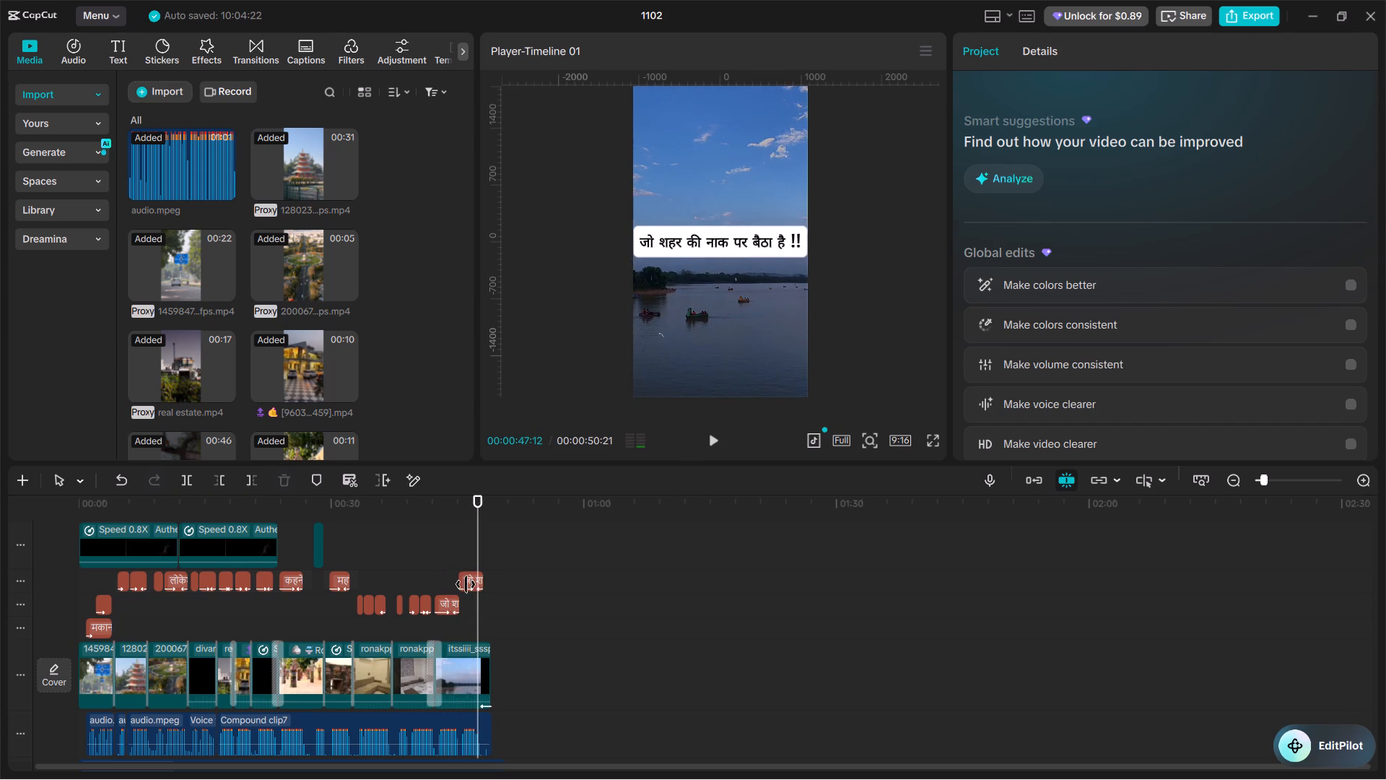
left_click_drag(1091, 134, 1081, 131)
double_click(1359, 265)
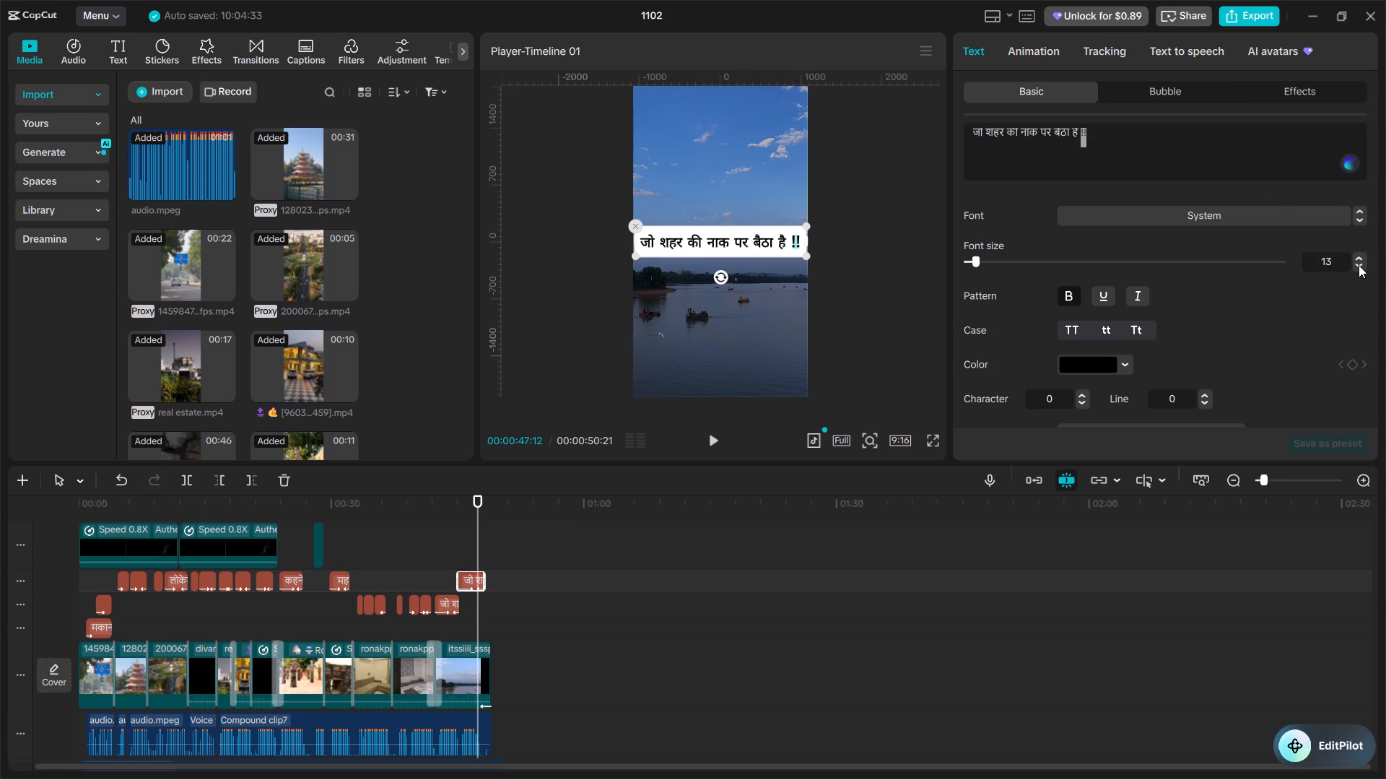
left_click(452, 604)
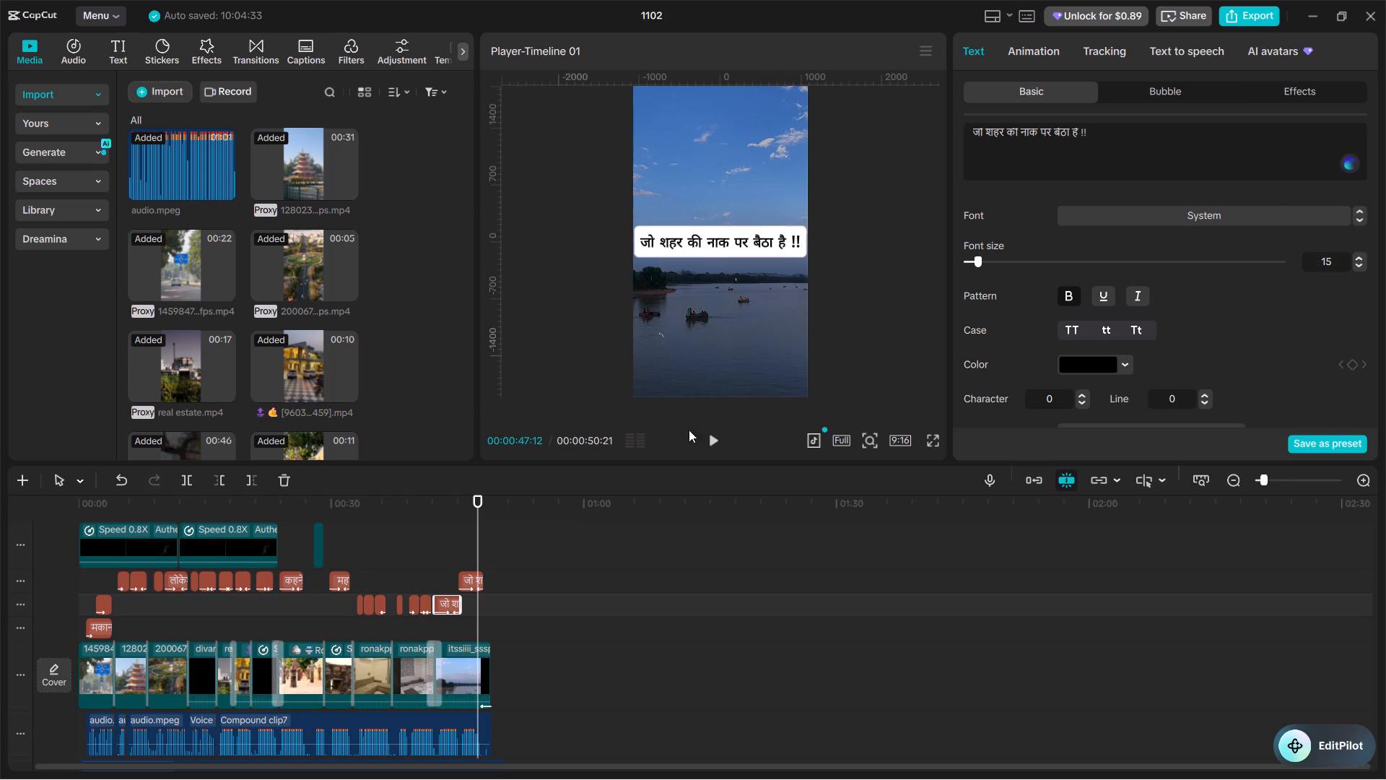
left_click_drag(1090, 132, 1081, 129)
left_click(1359, 265)
left_click(1359, 265)
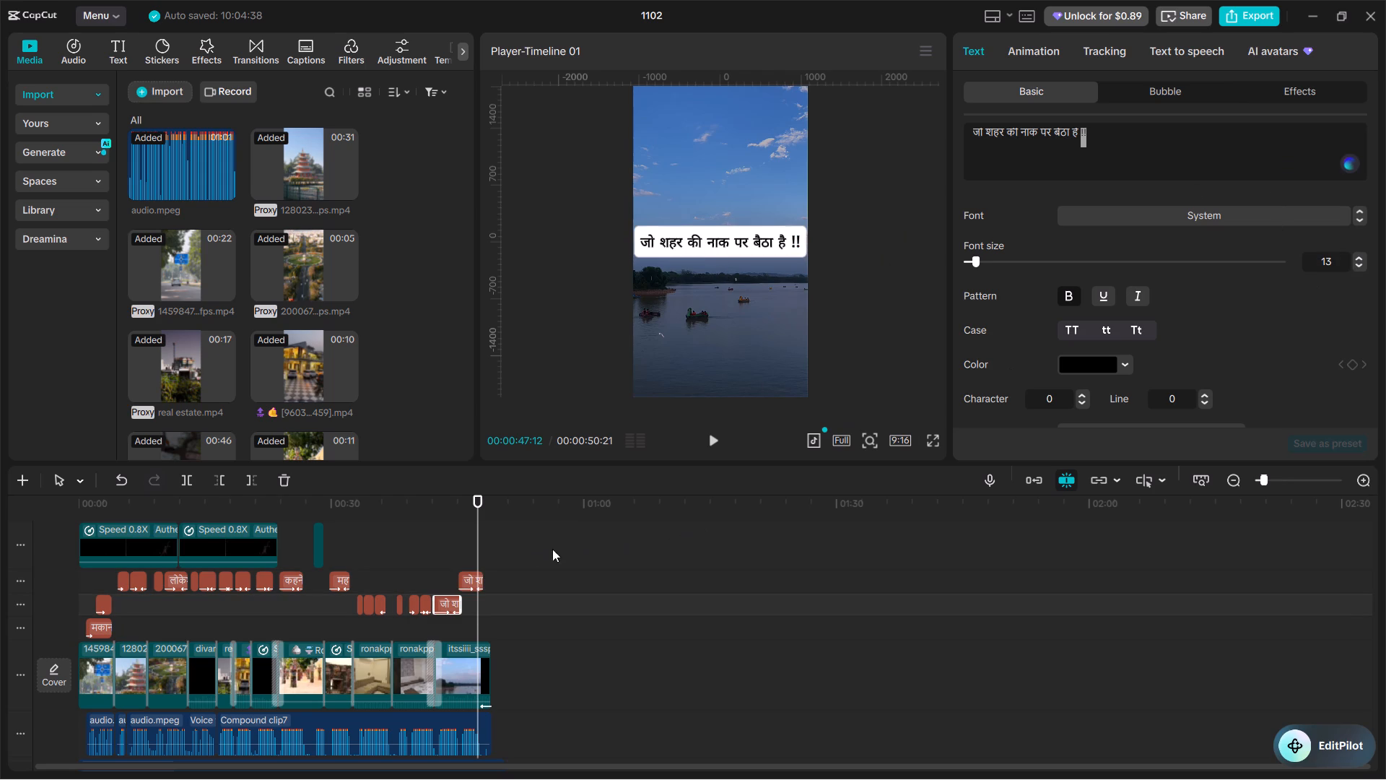
Play back the end of the timeline, from the last lake title through the black closing section.
left_click(419, 565)
key("space")
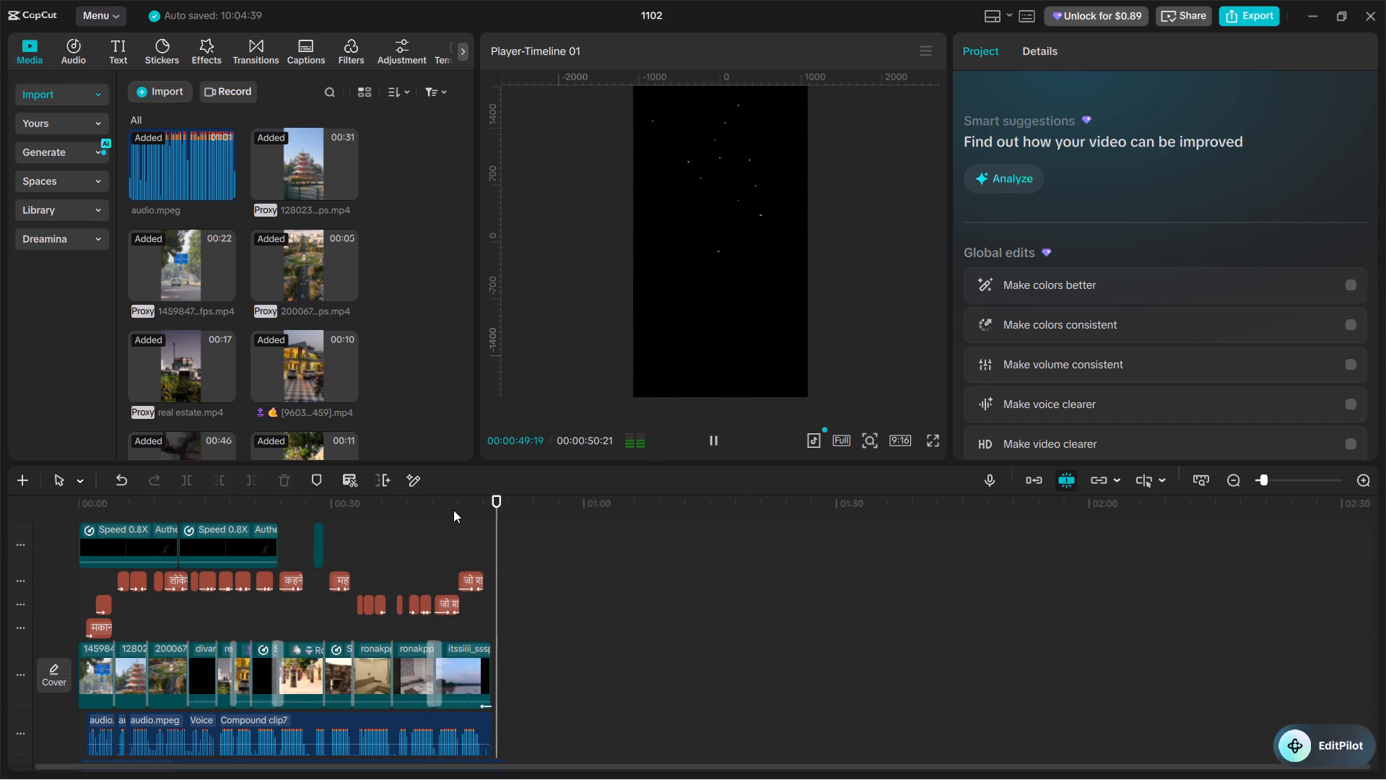
left_click(484, 550)
key("space")
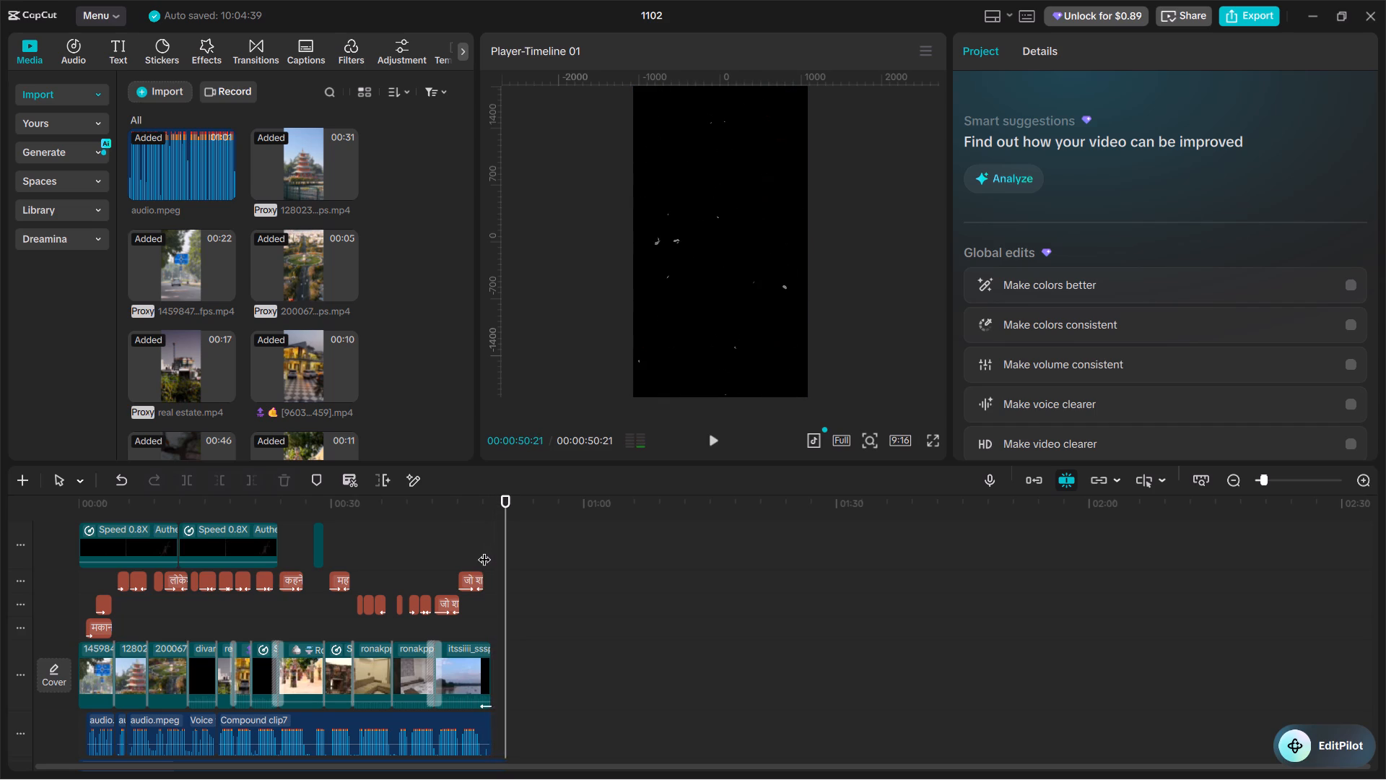
left_click(490, 551)
left_click_drag(488, 550, 481, 544)
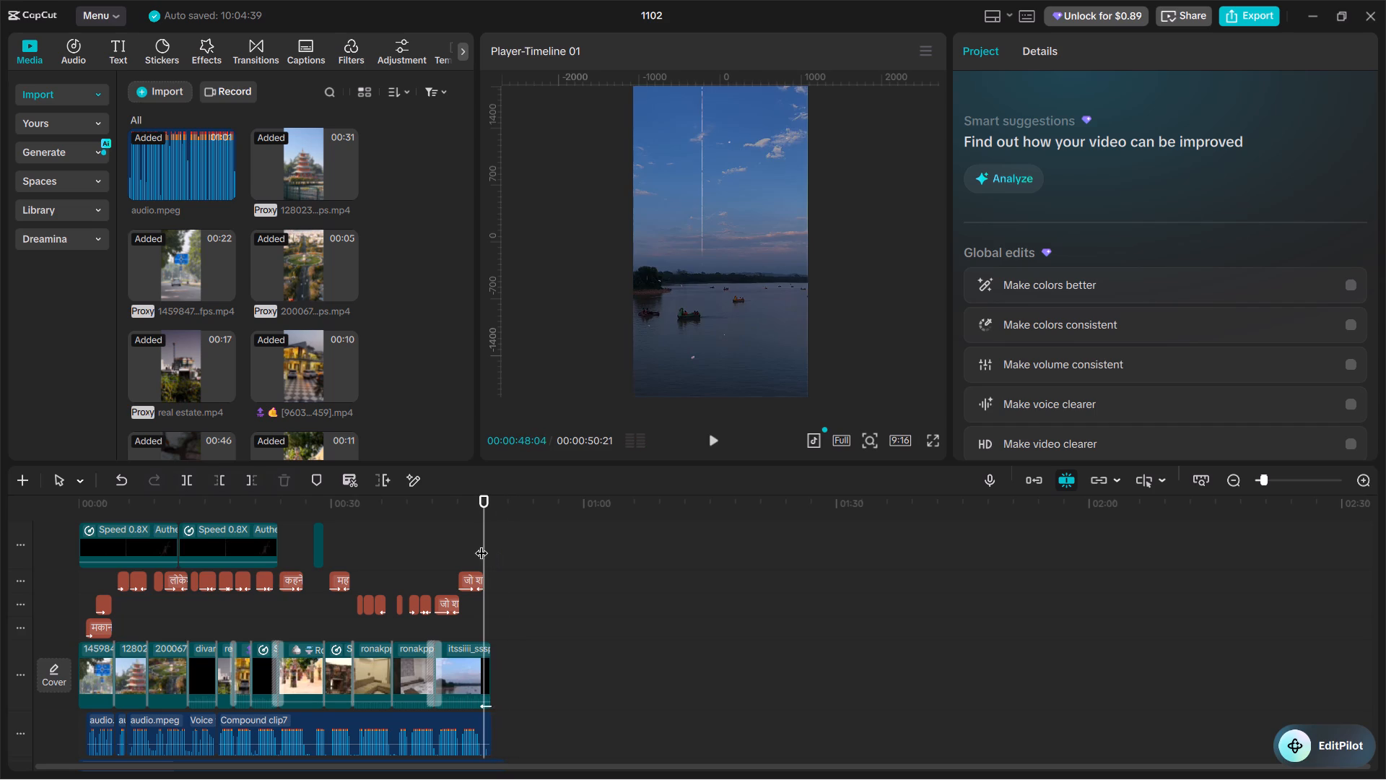
key("space")
key("space")
key("space")
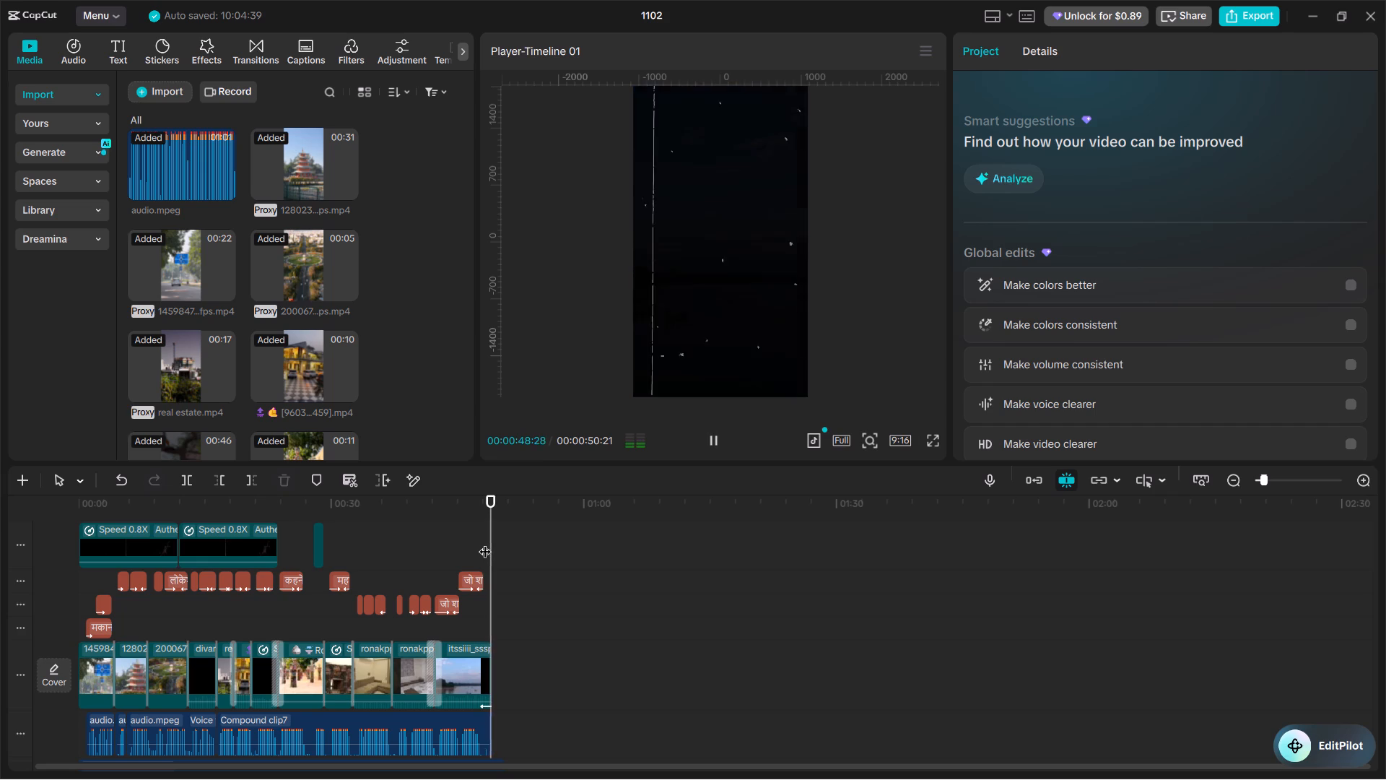
key("space")
left_click(497, 550)
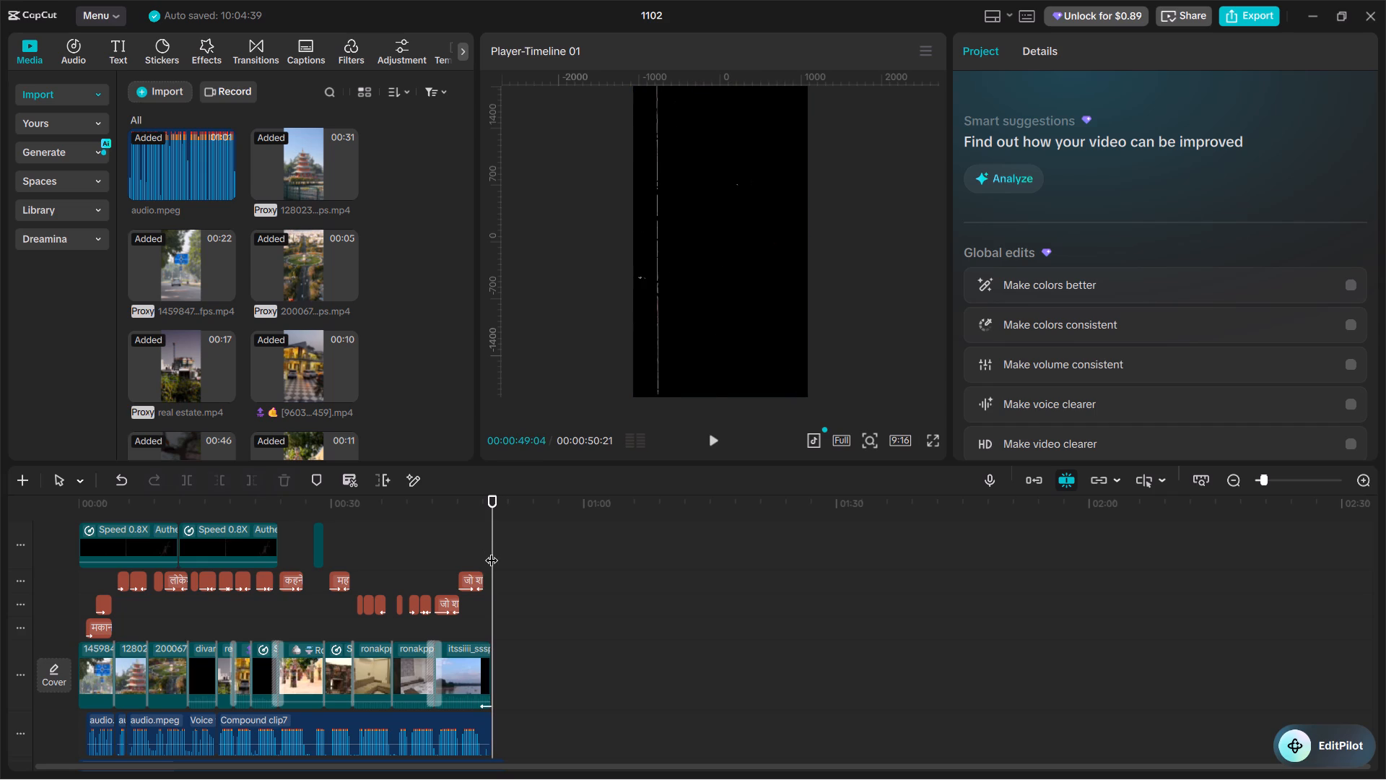
key("space")
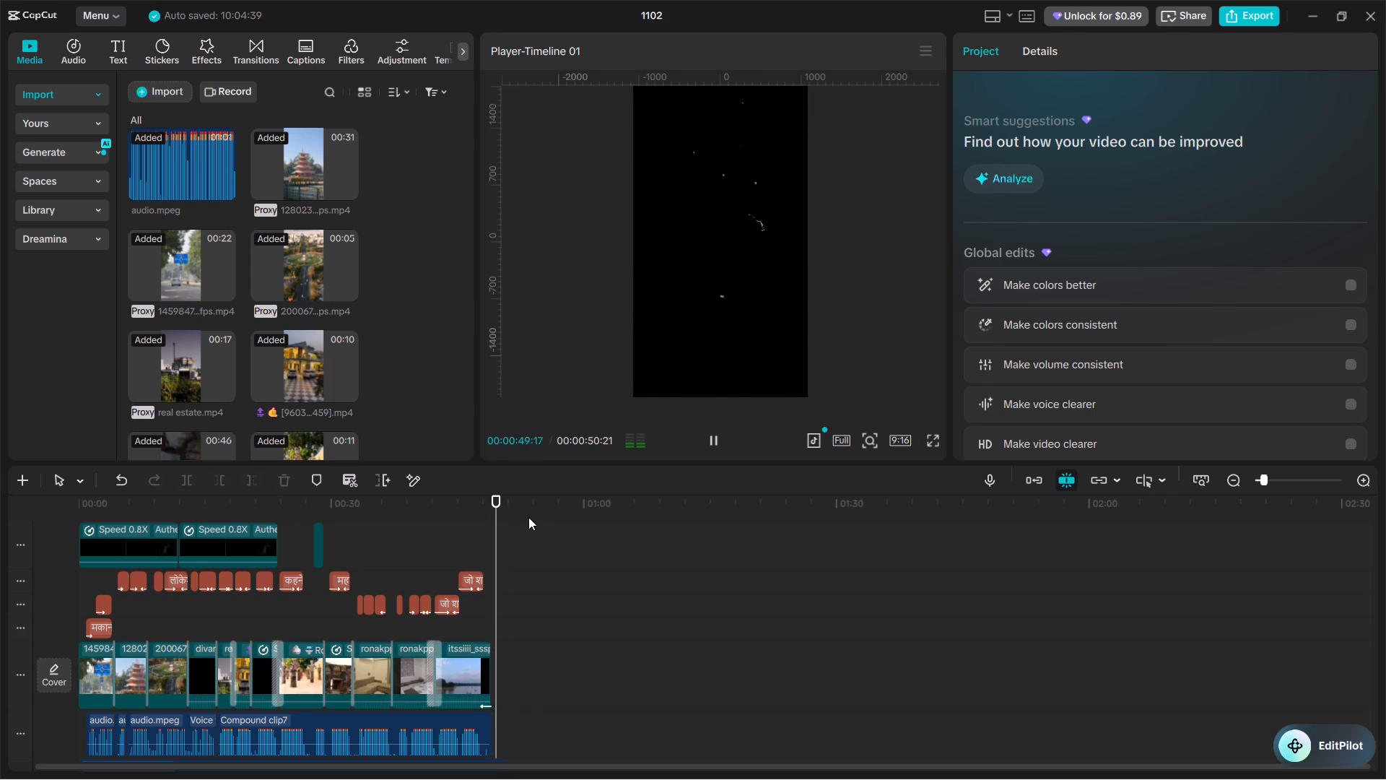
Add a default text at 00:00:49:04 over the black ending and make it read "for any real estate details".
double_click(494, 553)
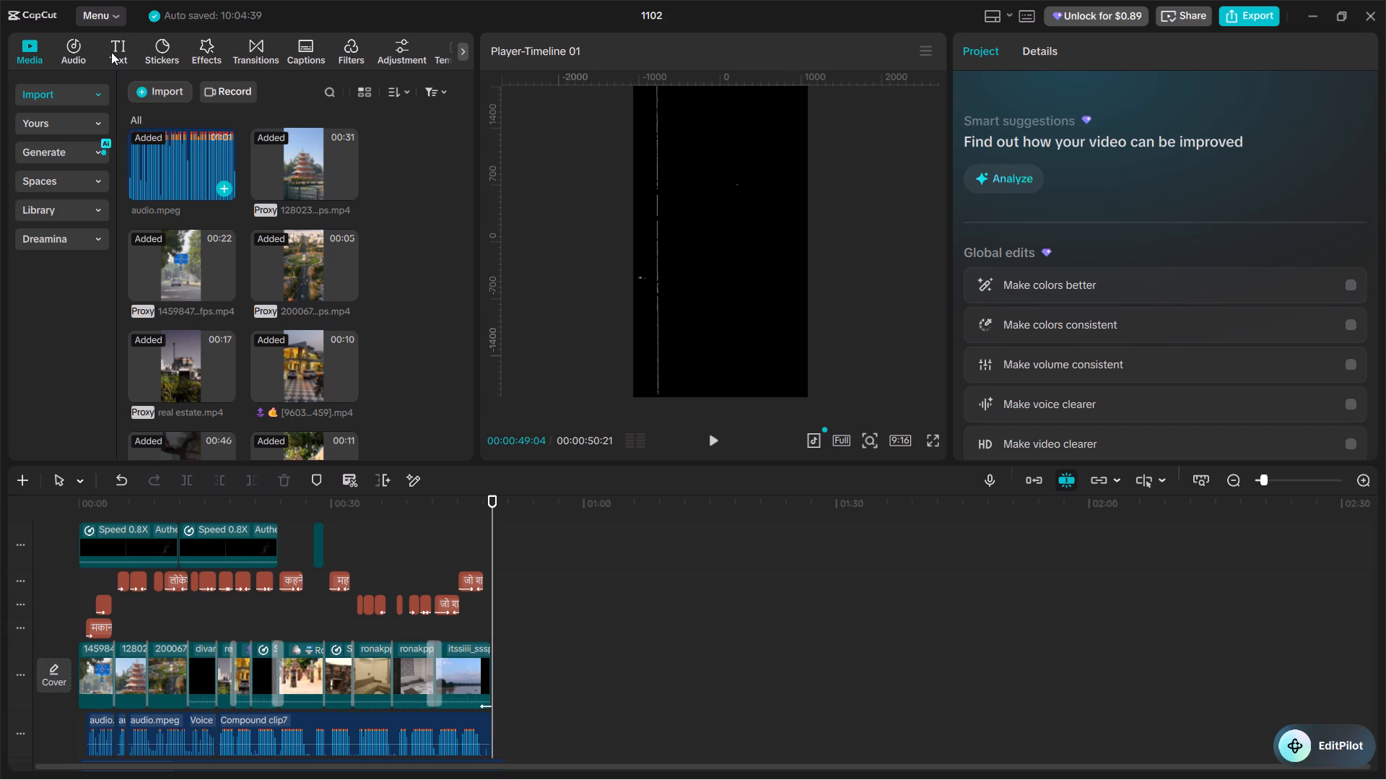
left_click(121, 43)
left_click(197, 146)
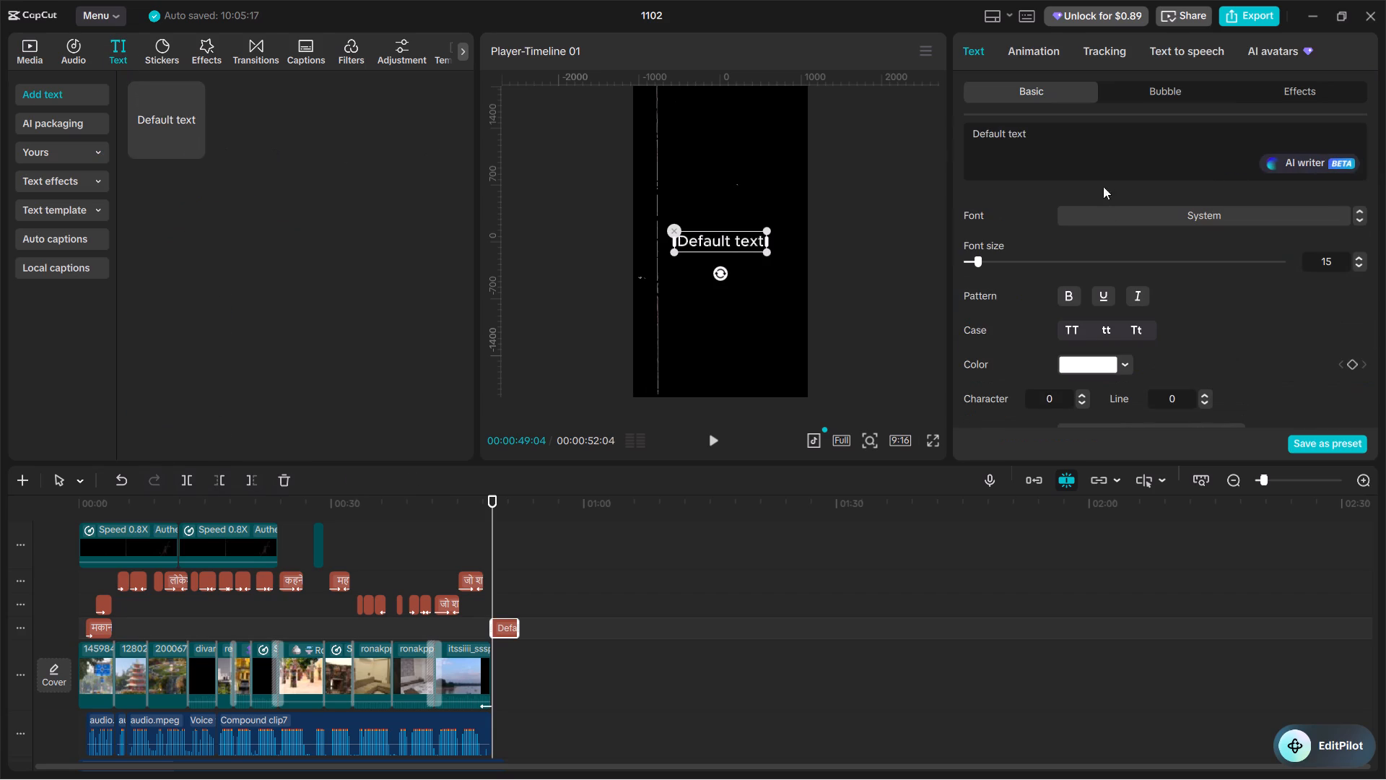
left_click(1076, 151)
key("ctrl+a")
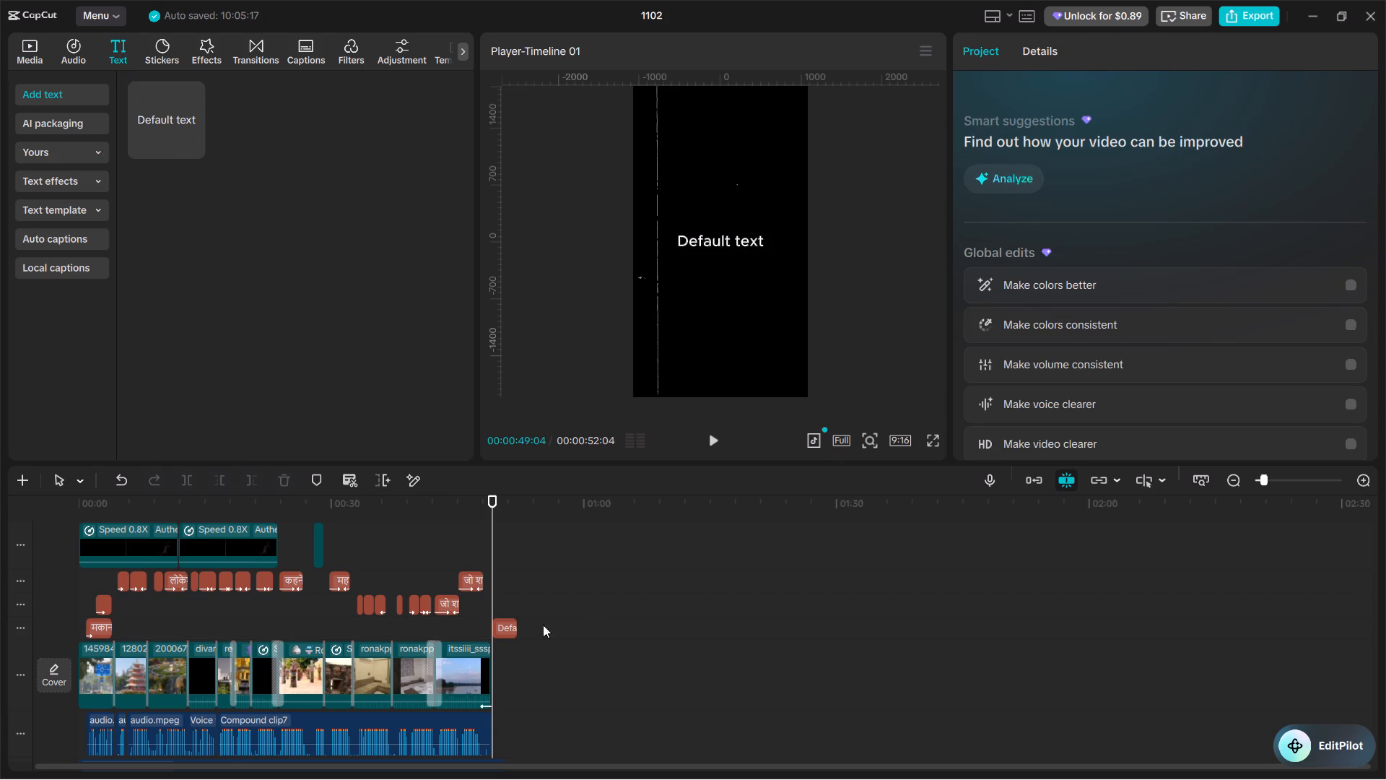
left_click(505, 625)
left_click(1059, 146)
key("ctrl+a")
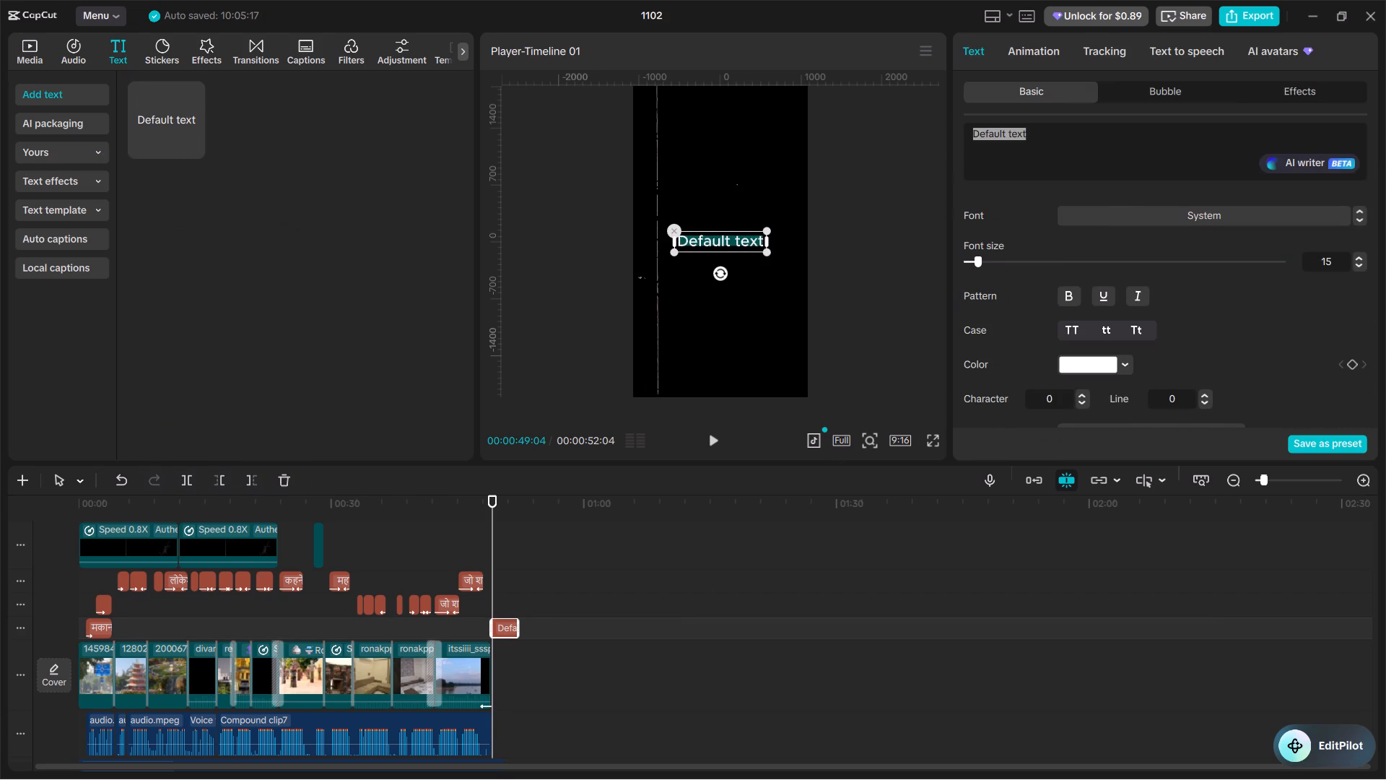
type("for any real")
key("space")
type("es")
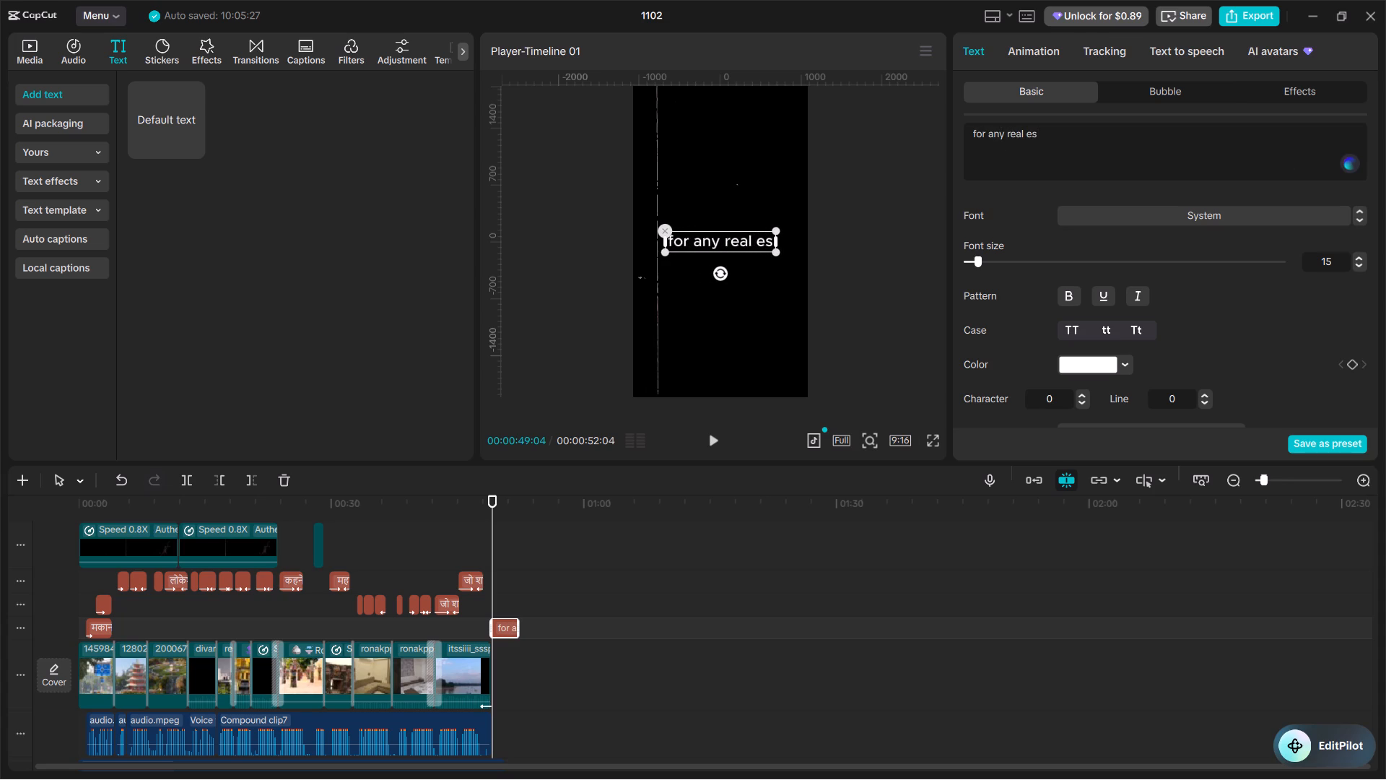
type("tate")
key("space")
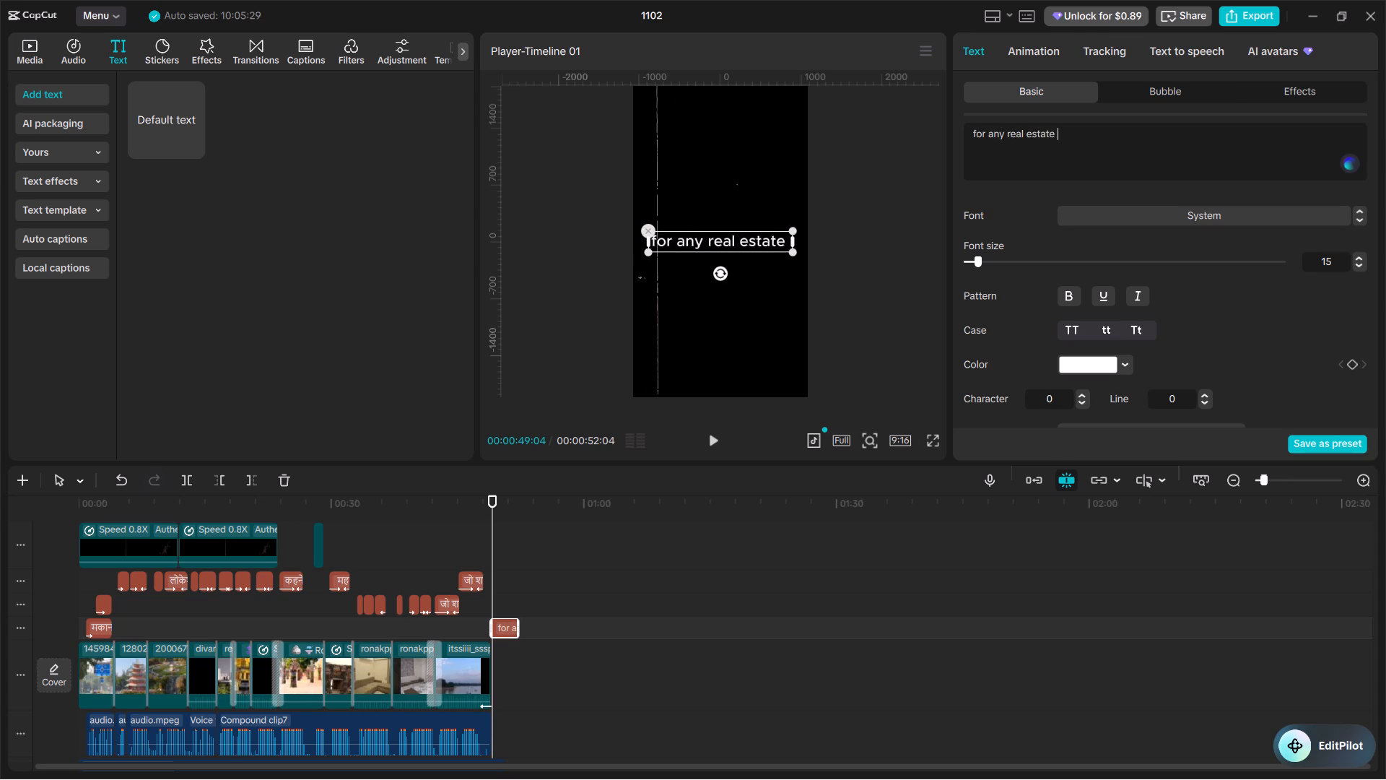
type("details")
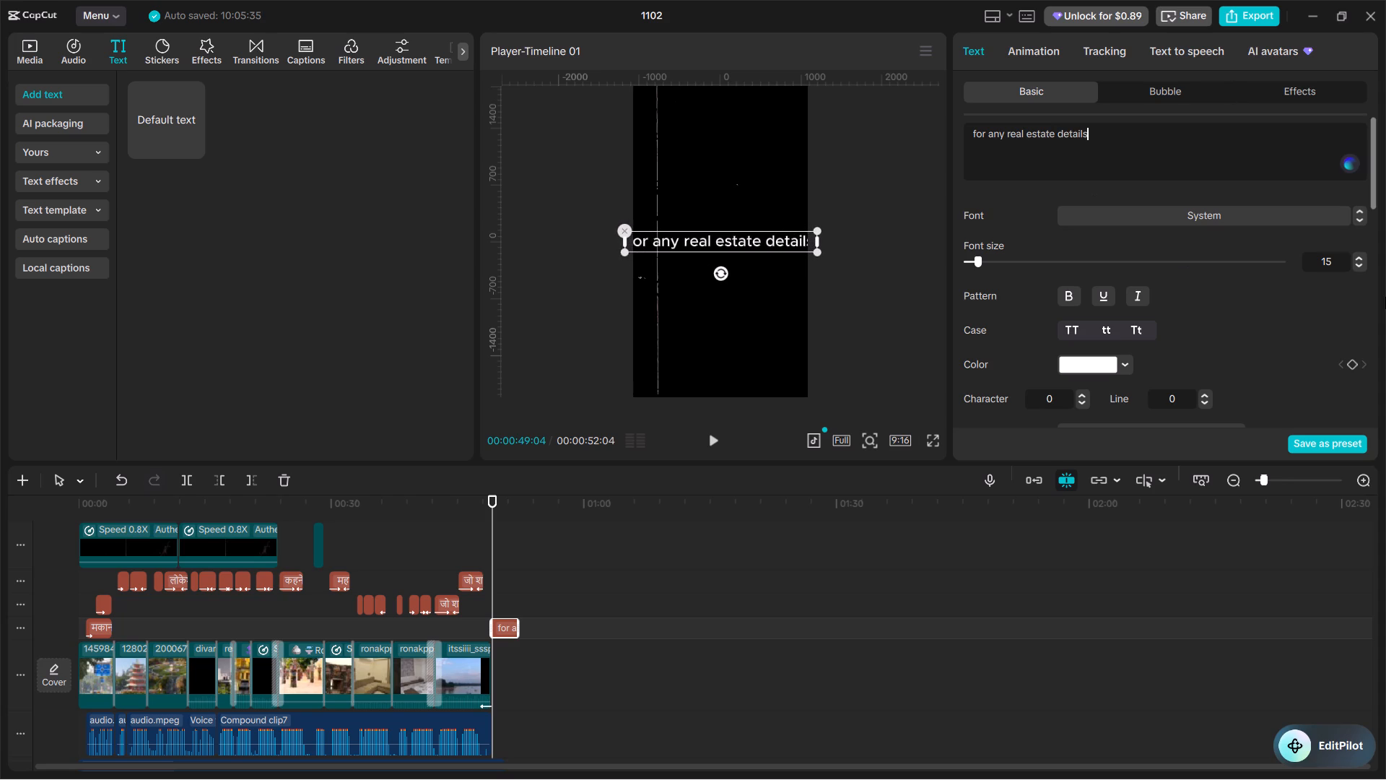
Give the closing text the first favourite serif font at size 12 and move it to the upper part of the frame.
left_click(1286, 215)
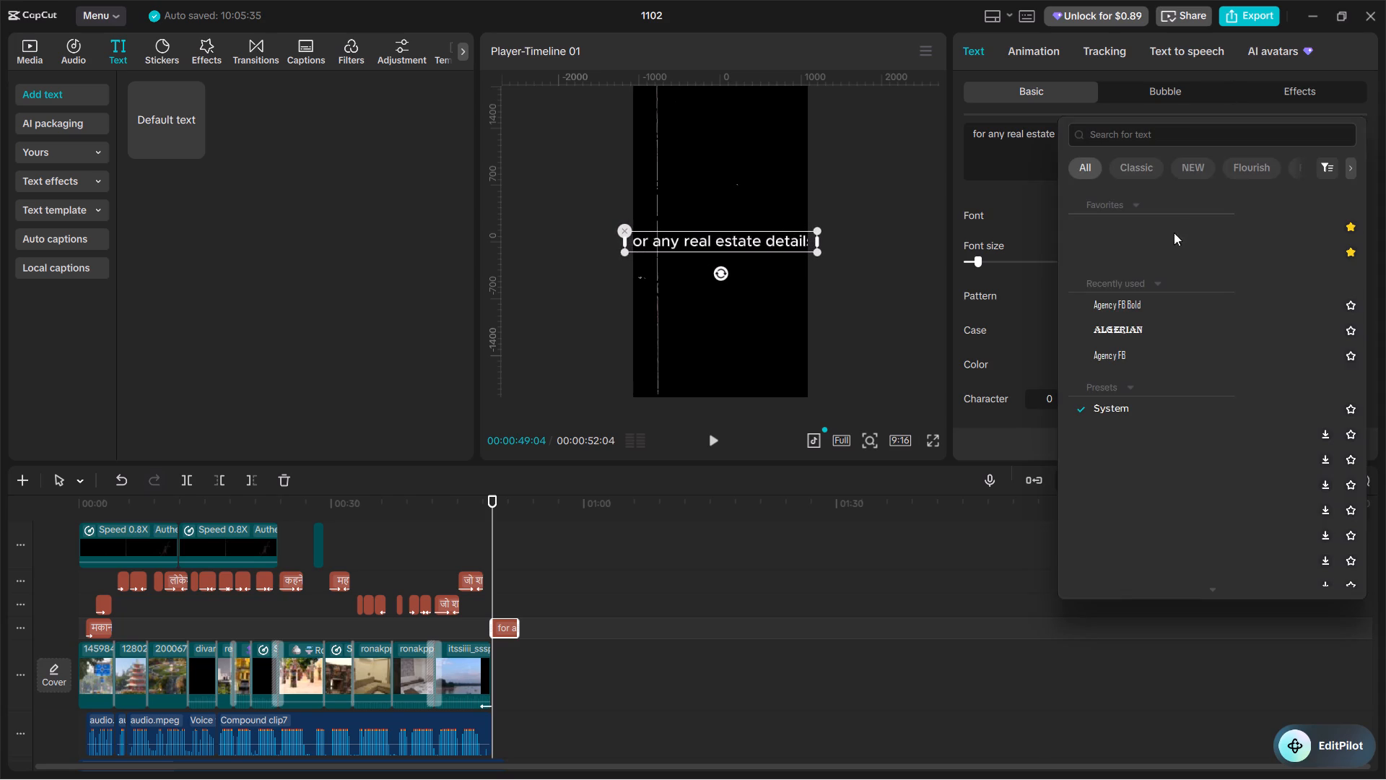
left_click(1160, 222)
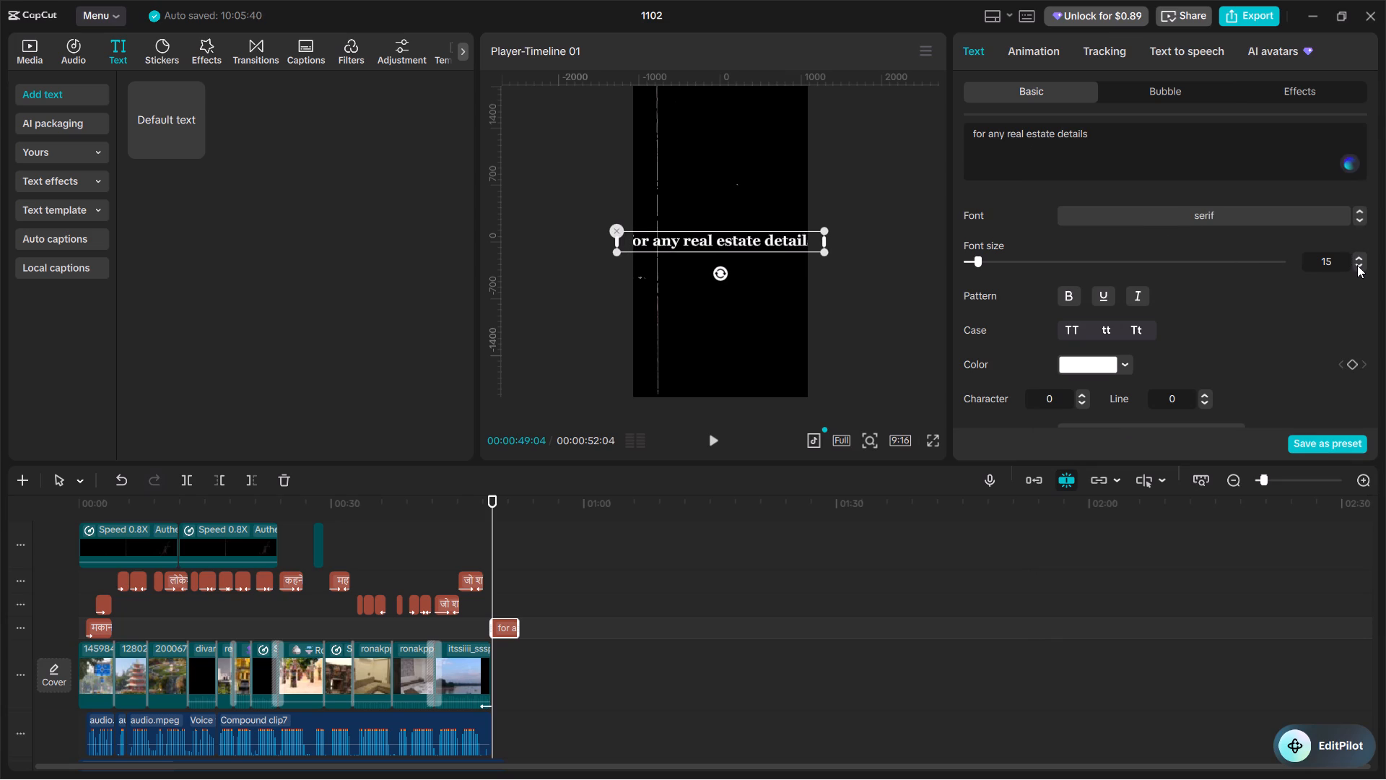
triple_click(1357, 265)
left_click_drag(763, 241, 754, 208)
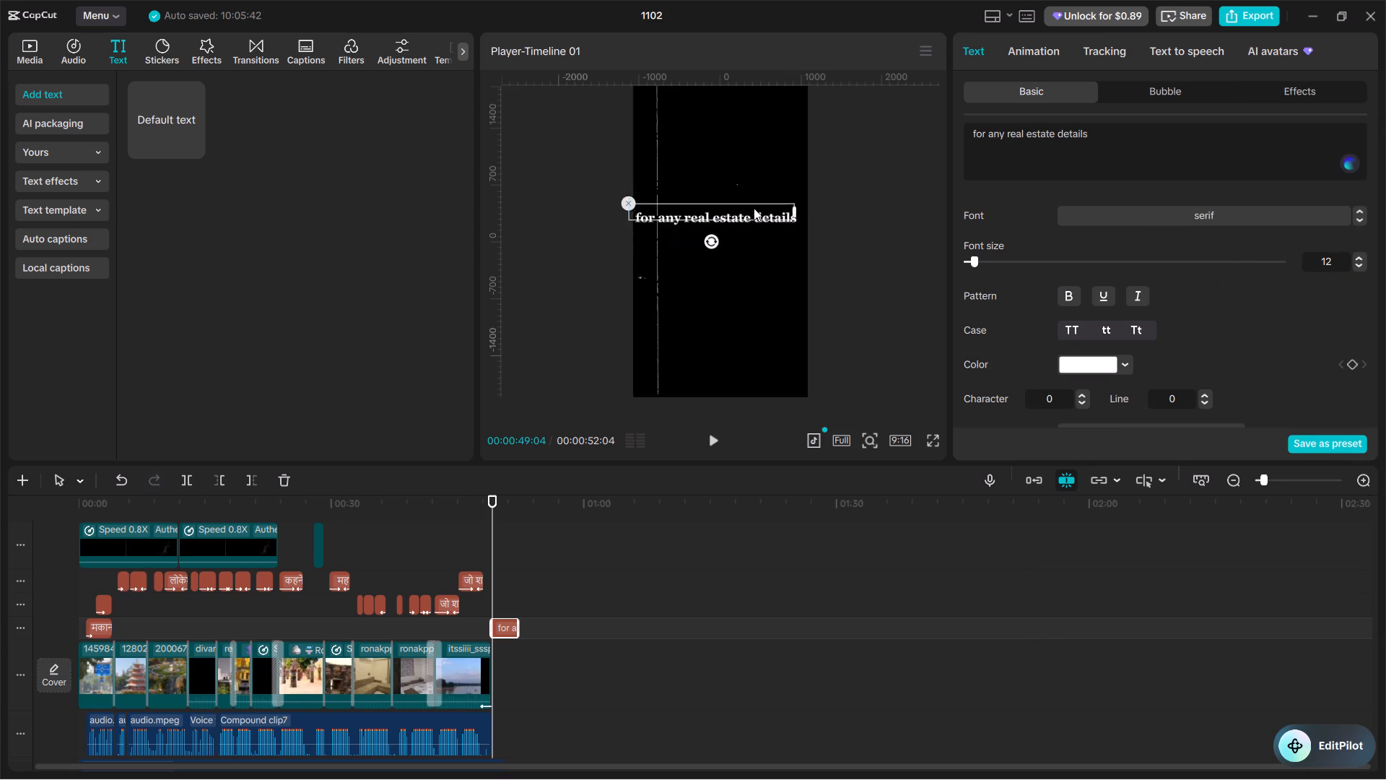
left_click_drag(754, 208, 763, 173)
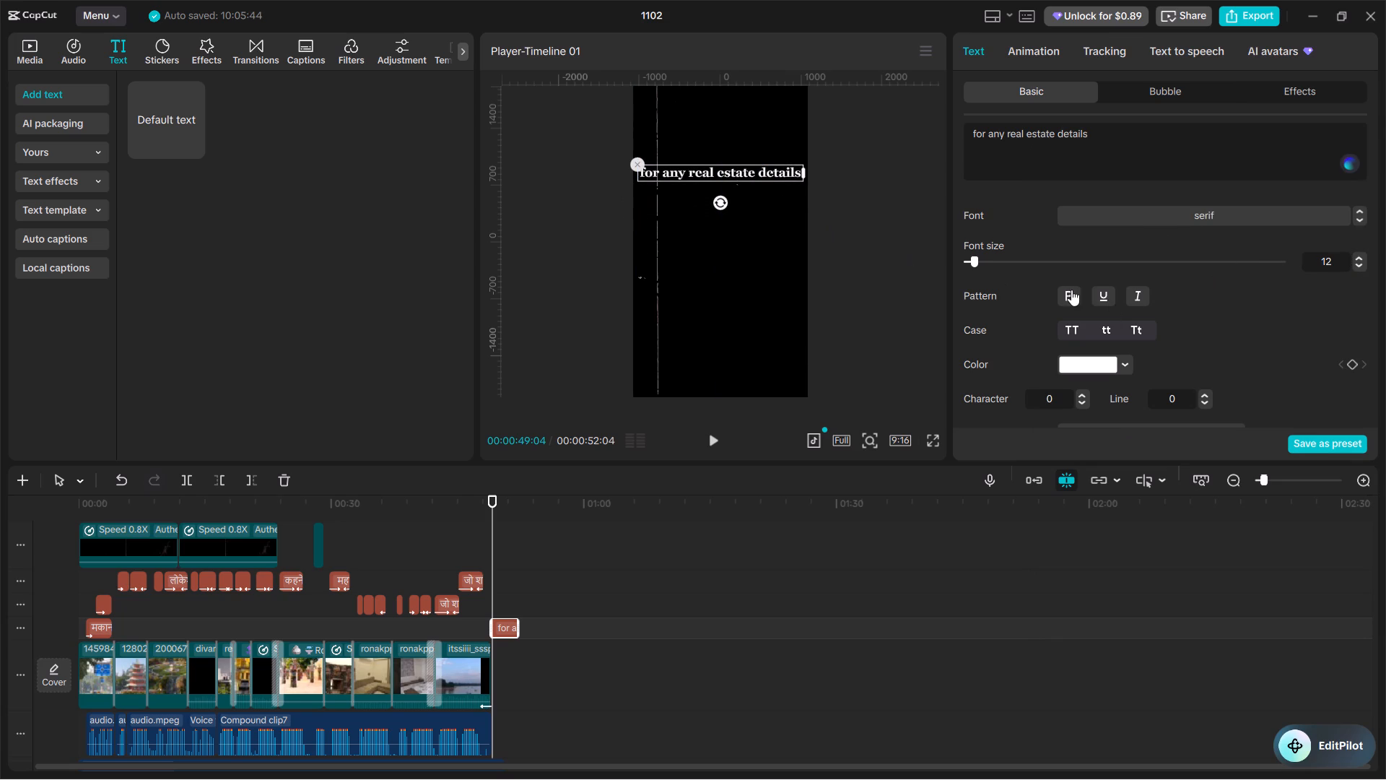
Make the closing text bold and title case, with font size 11.
left_click(1070, 290)
left_click(1138, 329)
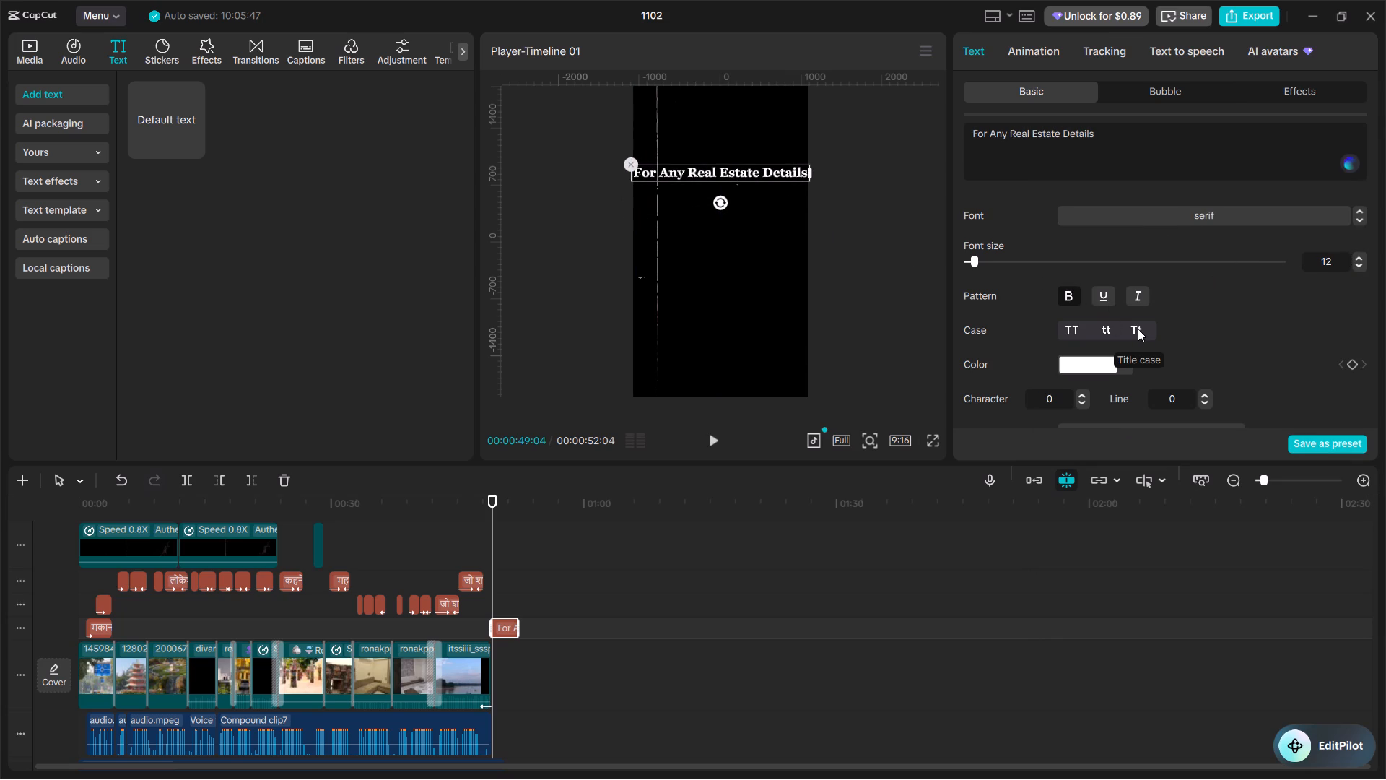
left_click(1359, 265)
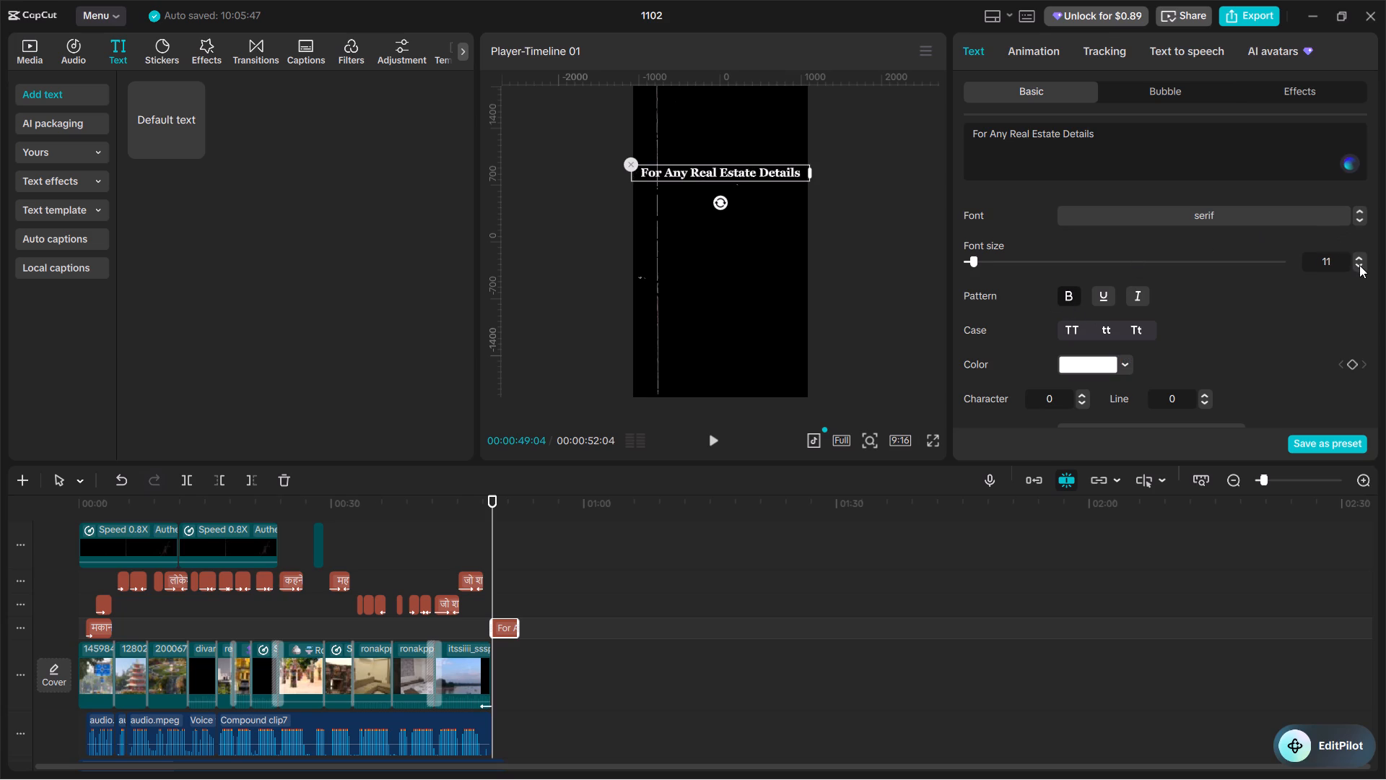
Add a red telephone receiver emoji at the end of the closing text "For Any Real Estate Details".
left_click(1105, 134)
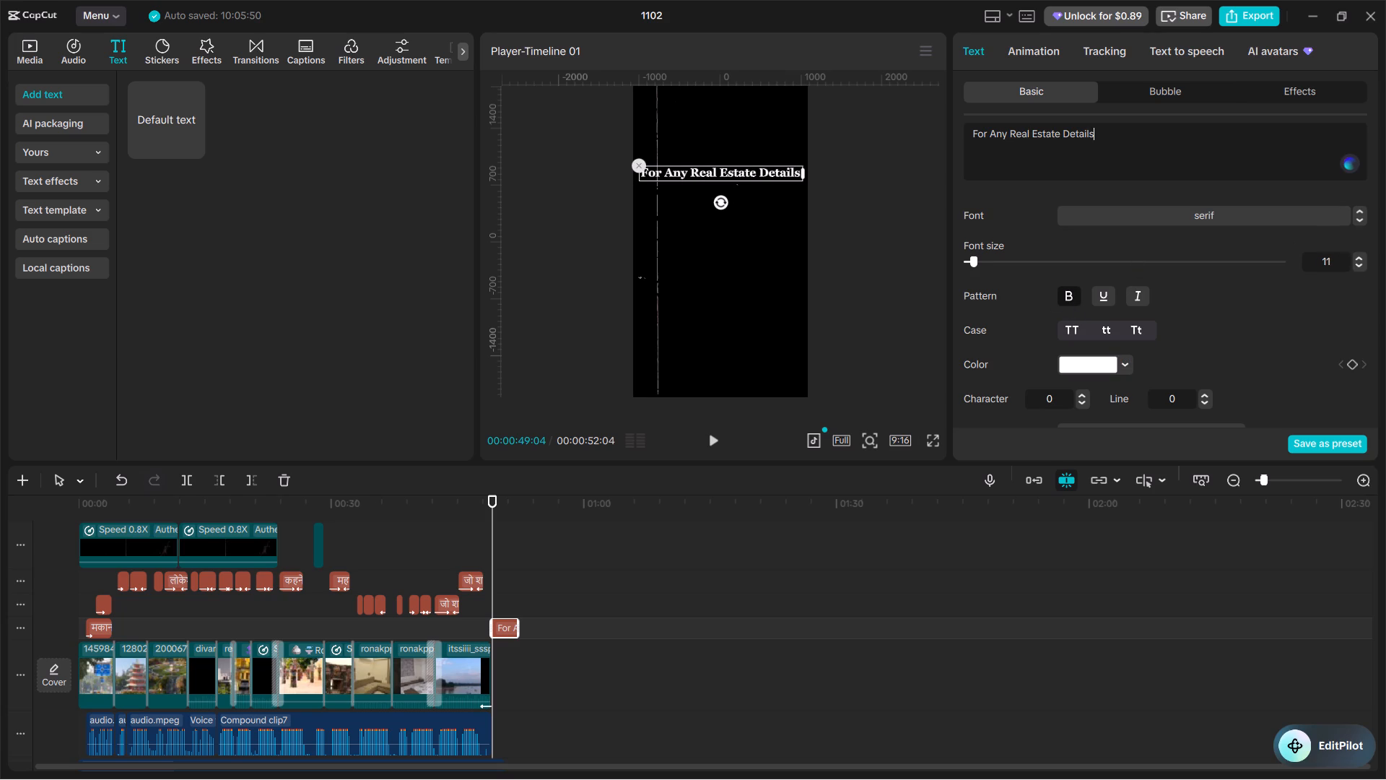
key("super+period")
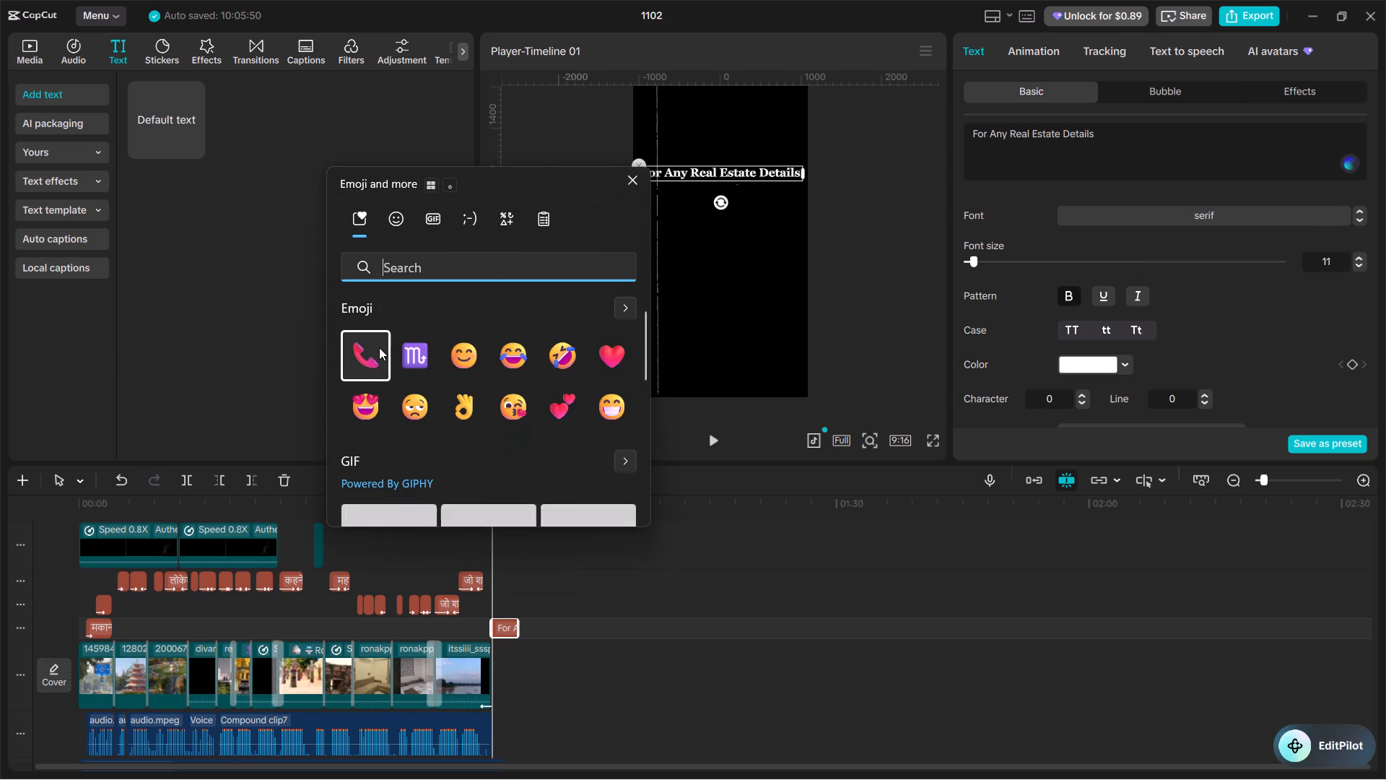
left_click(379, 347)
left_click(831, 217)
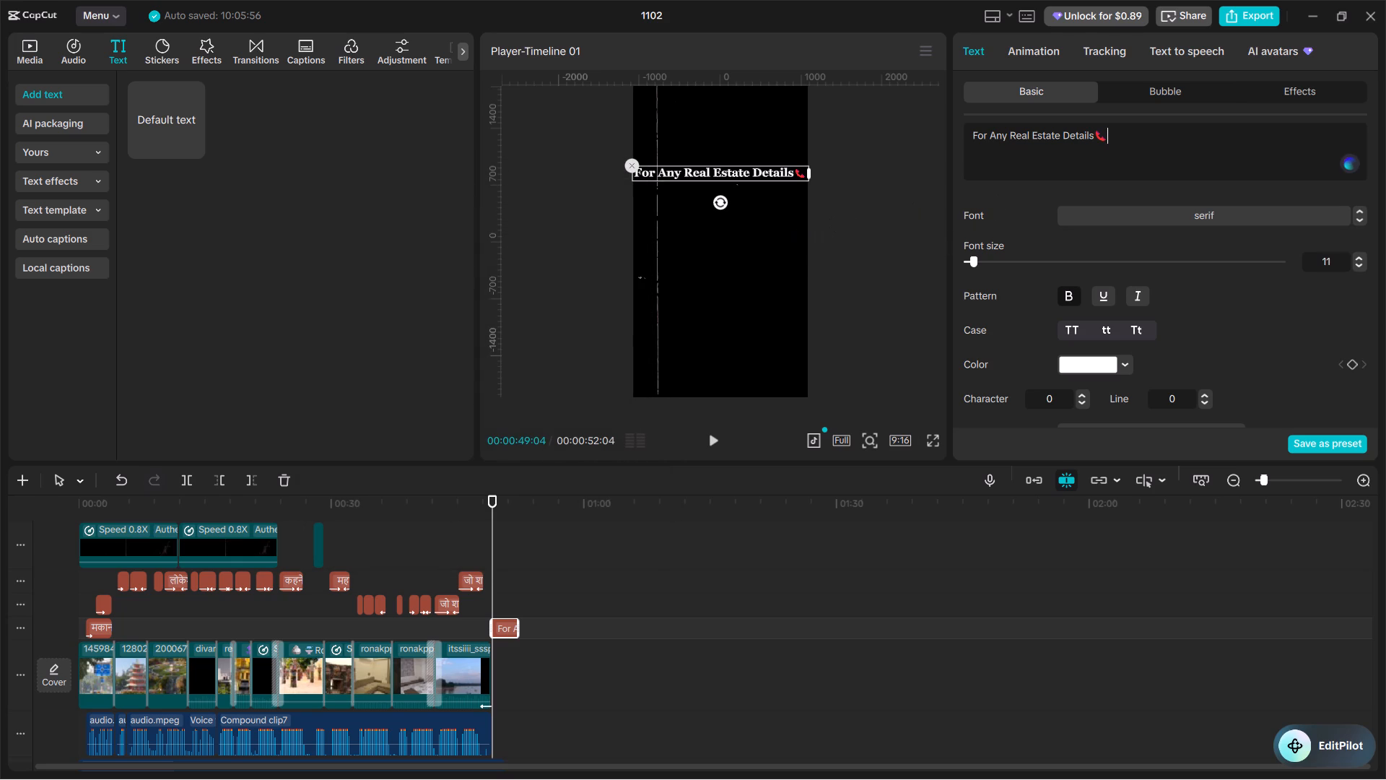
Start a second line in the closing text, below the real estate line, and enter the contact's name there.
key("shift+Return")
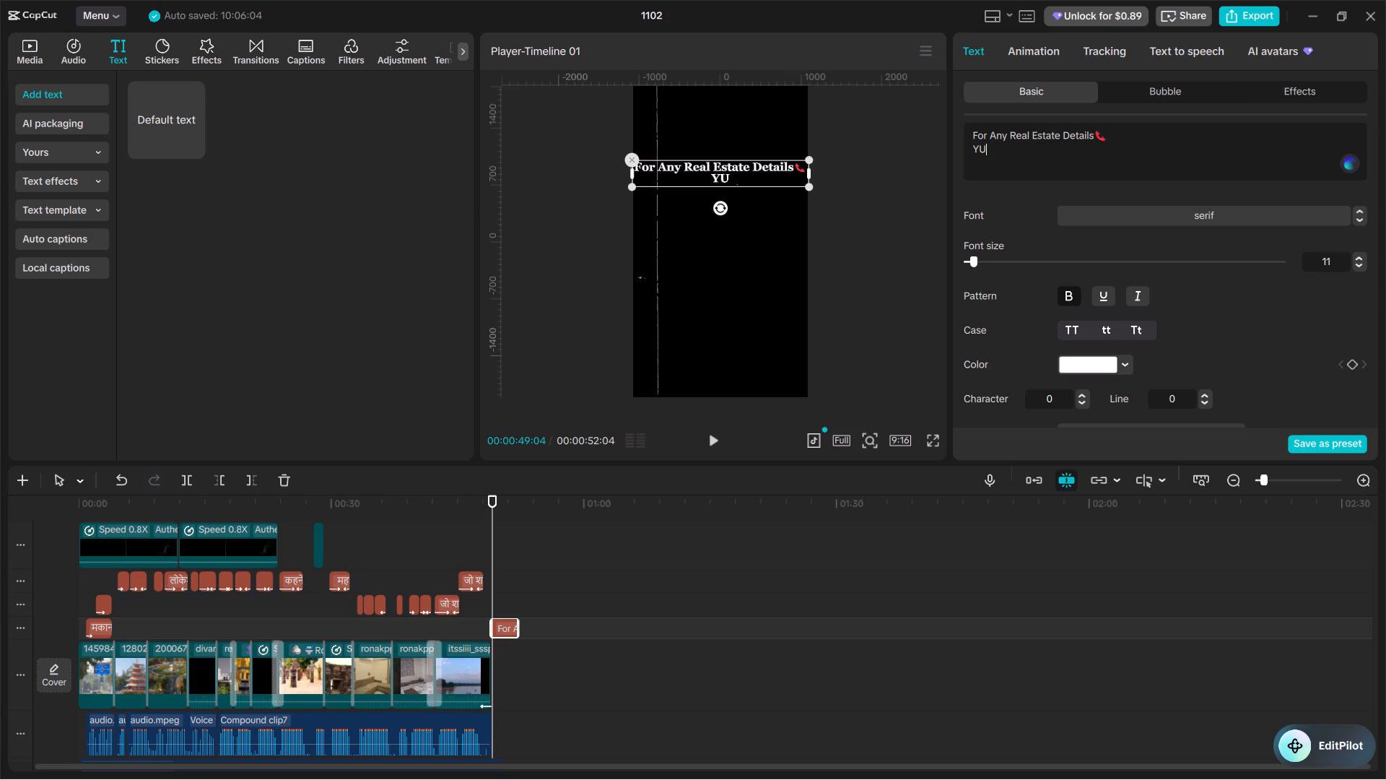
key("BackSpace")
type("vedh")
key("space")
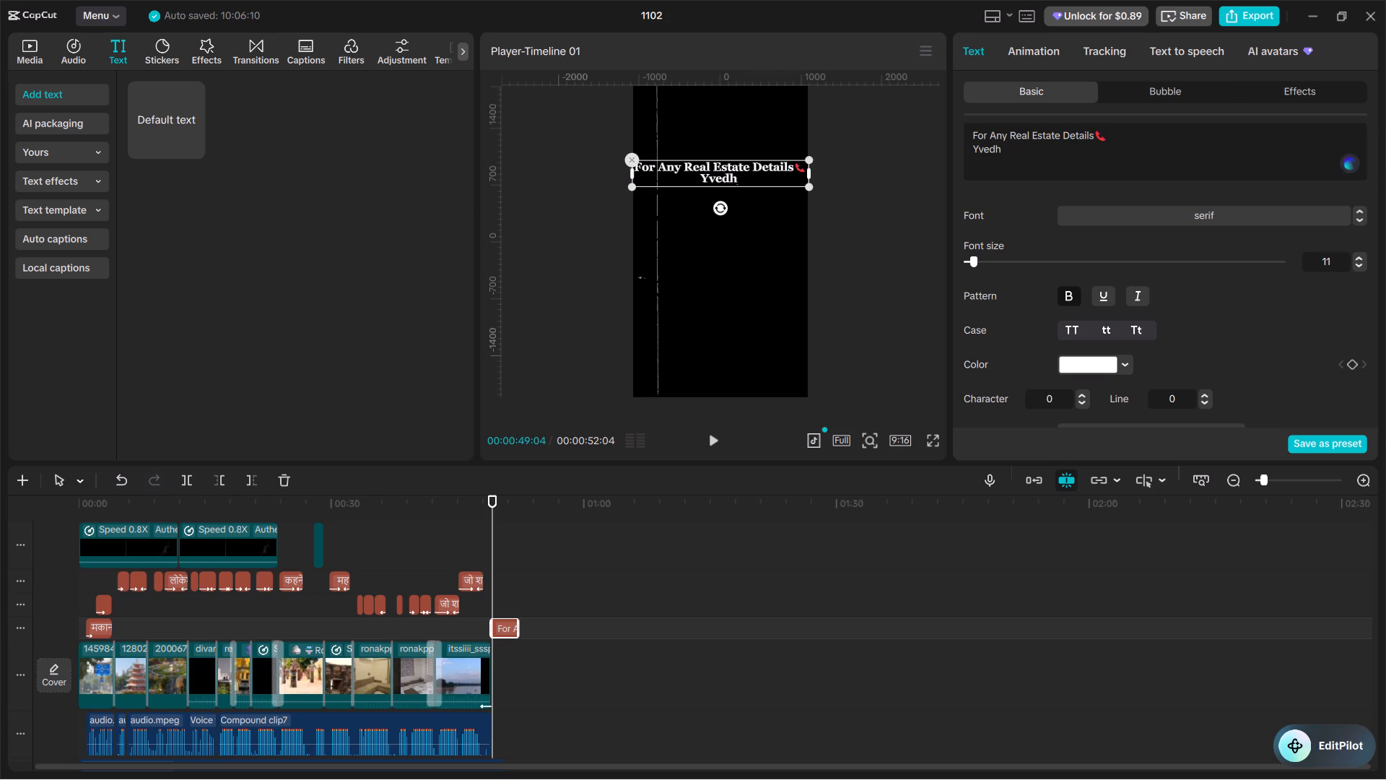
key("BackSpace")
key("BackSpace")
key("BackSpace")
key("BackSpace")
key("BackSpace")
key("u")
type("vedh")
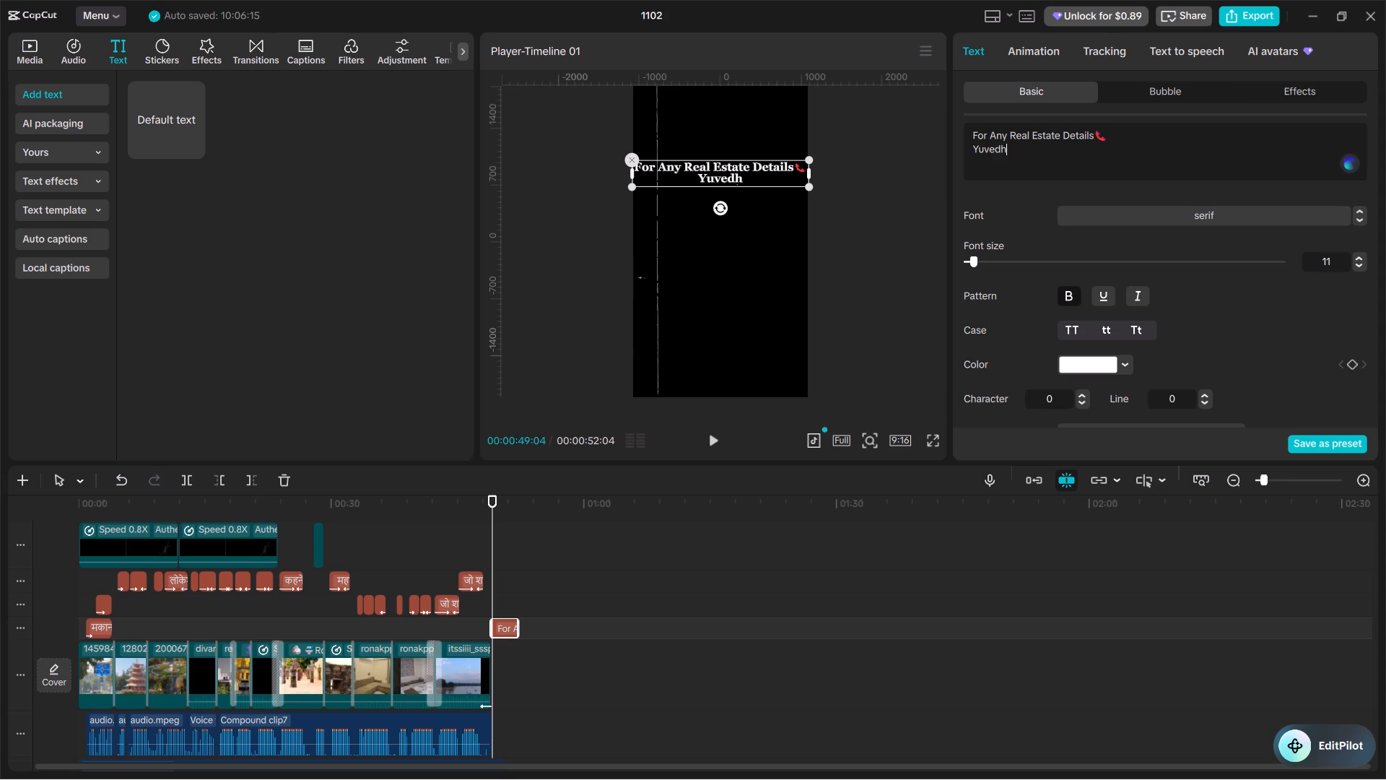
Complete the closing text's second line by adding the word "Estates" so that it reads "Yuvedh Estates".
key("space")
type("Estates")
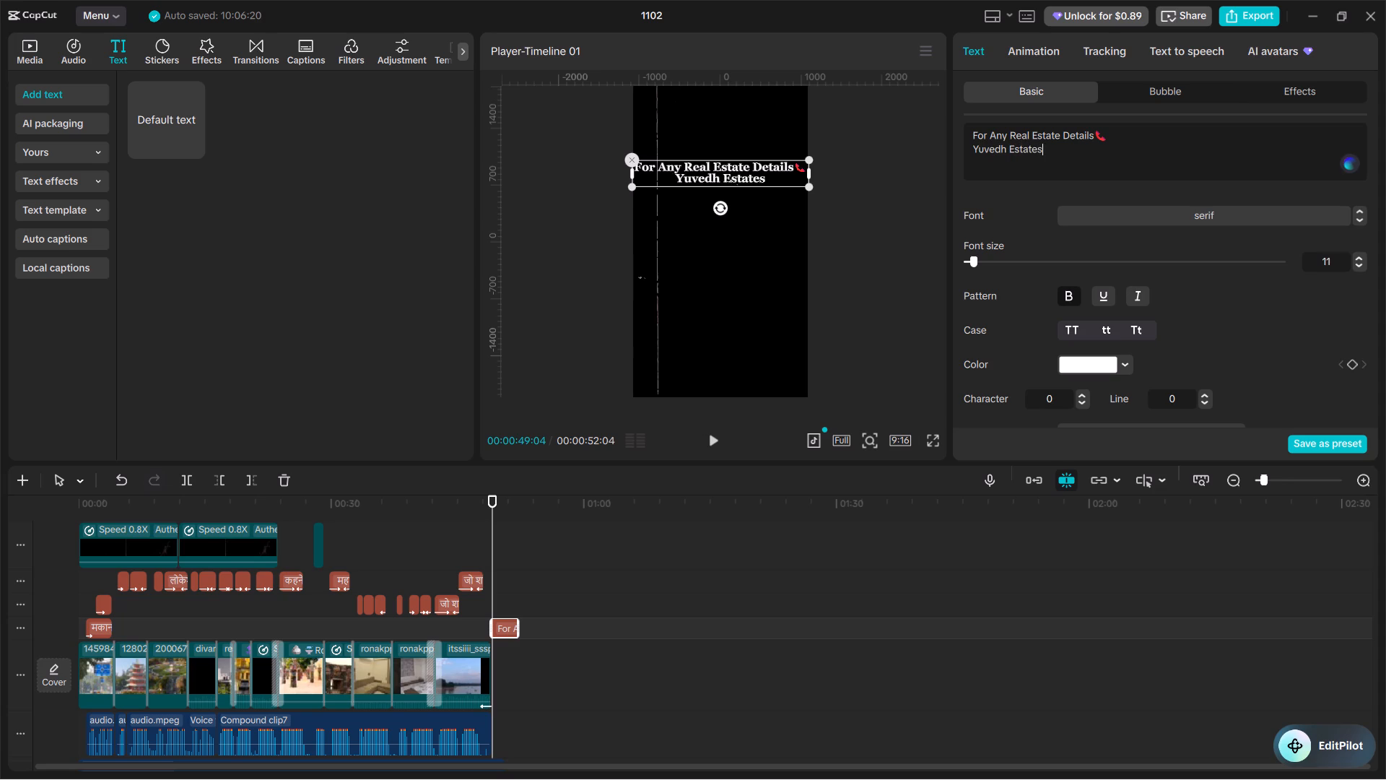
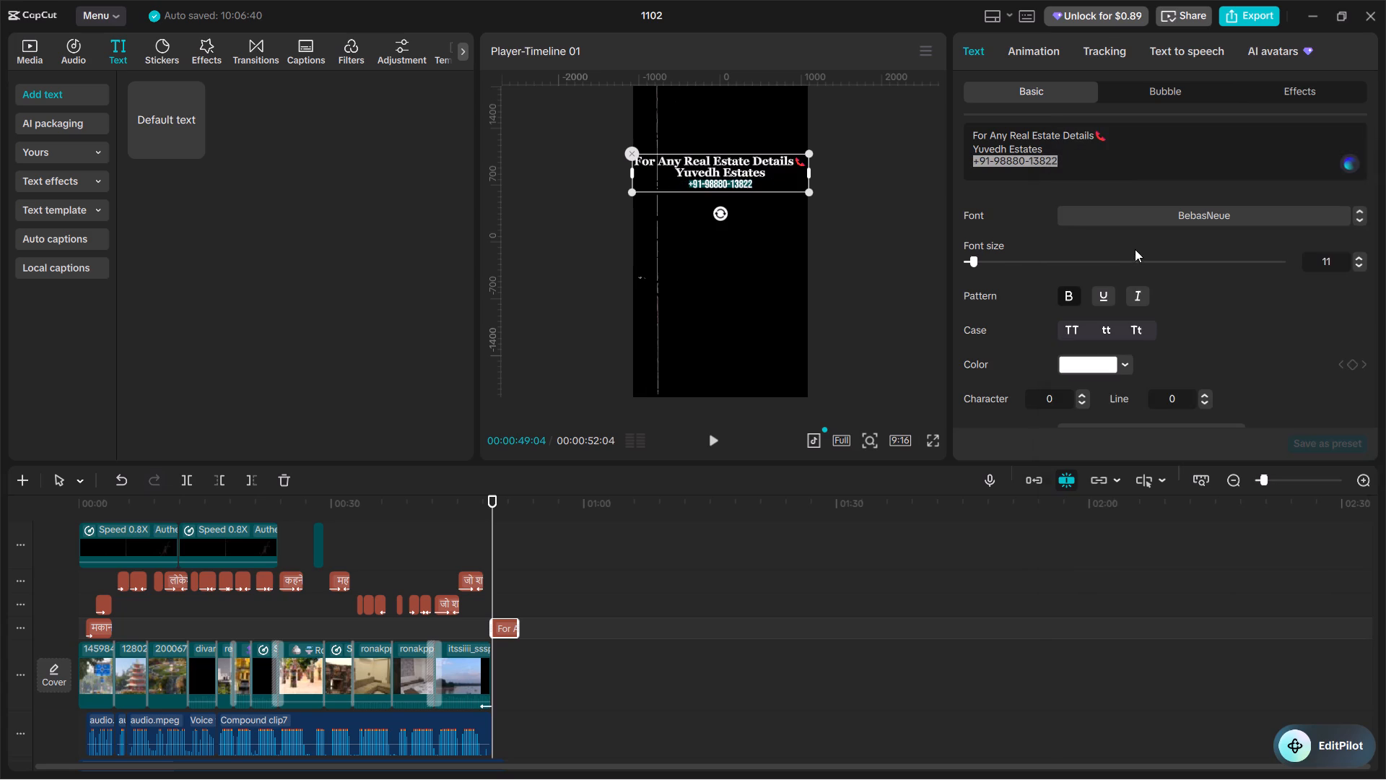
Set the phone number line of the closing text to font size 15 and apply the yellow preset style with black outline.
triple_click(1359, 257)
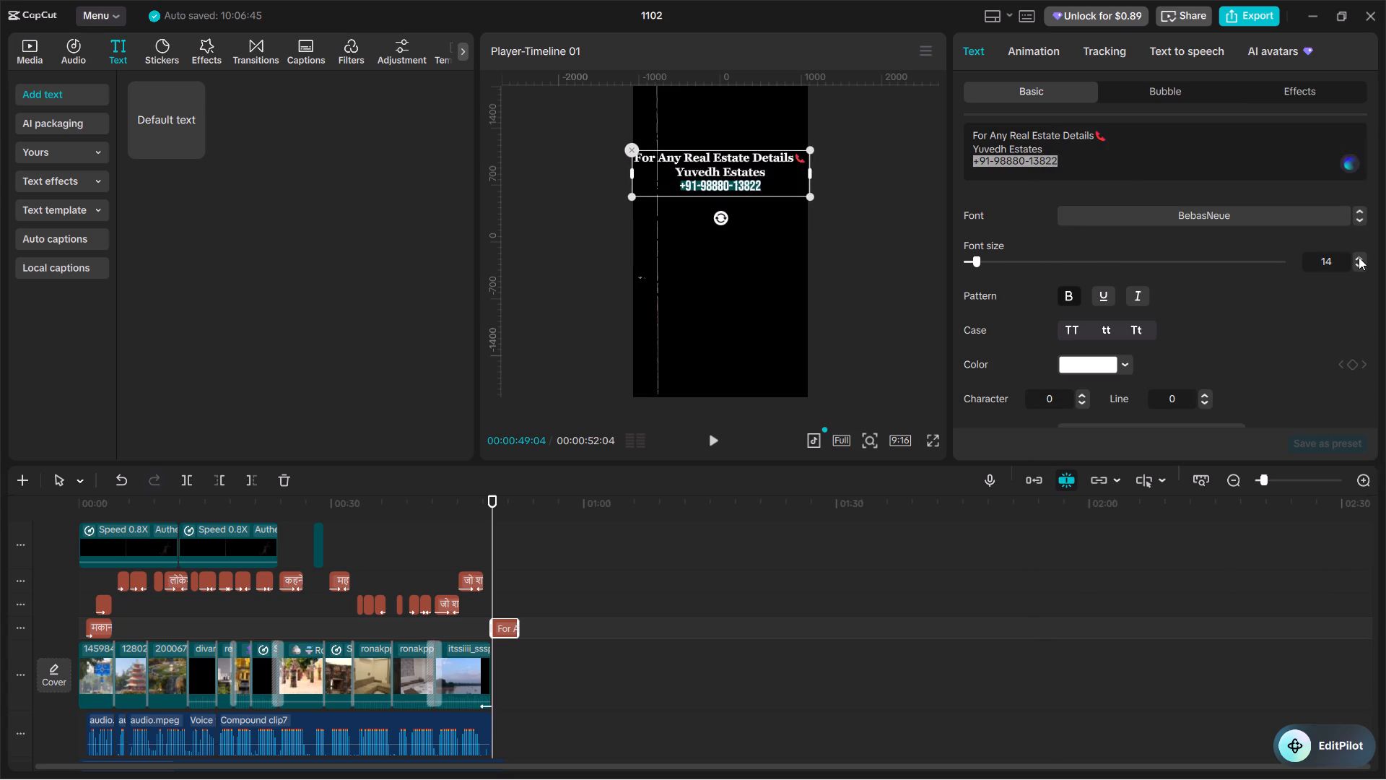
left_click(1359, 257)
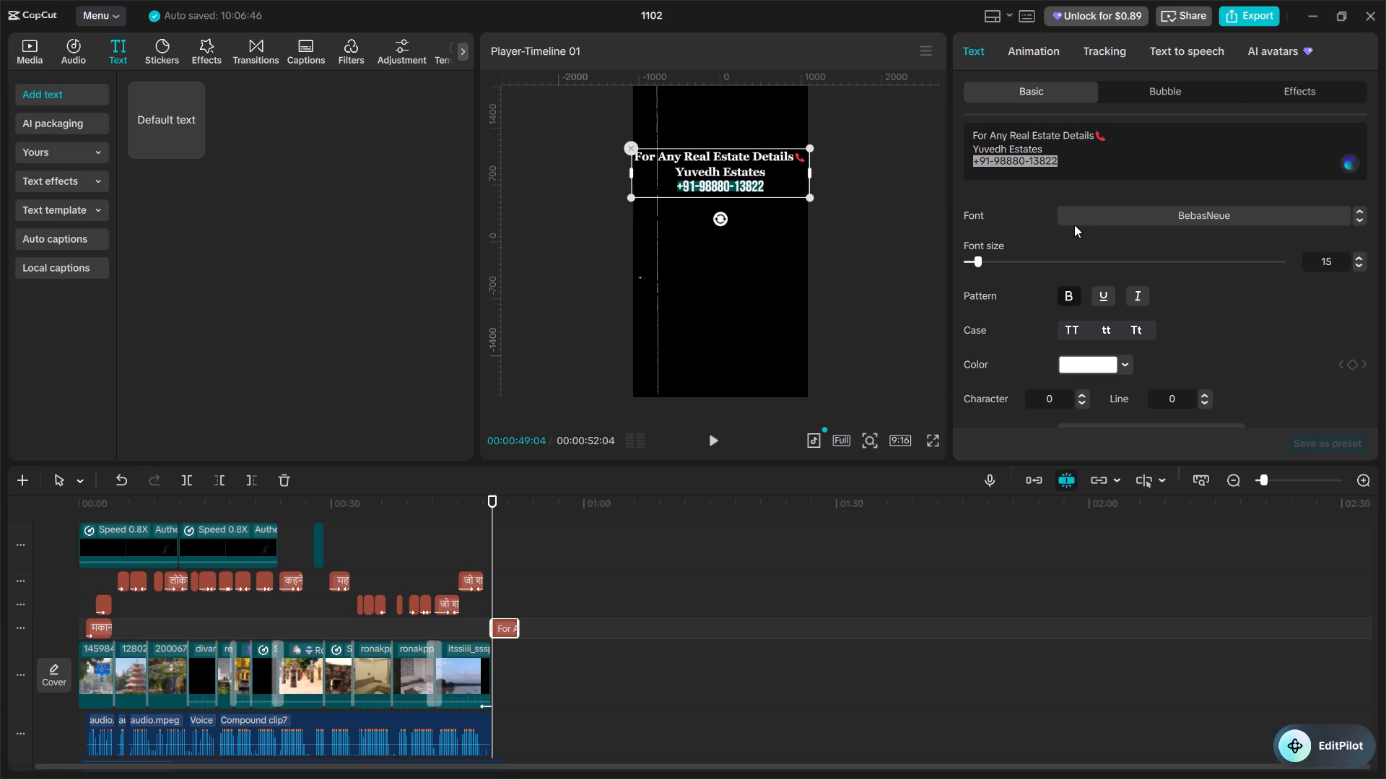
scroll(1151, 321, "down", 3)
left_click(1212, 272)
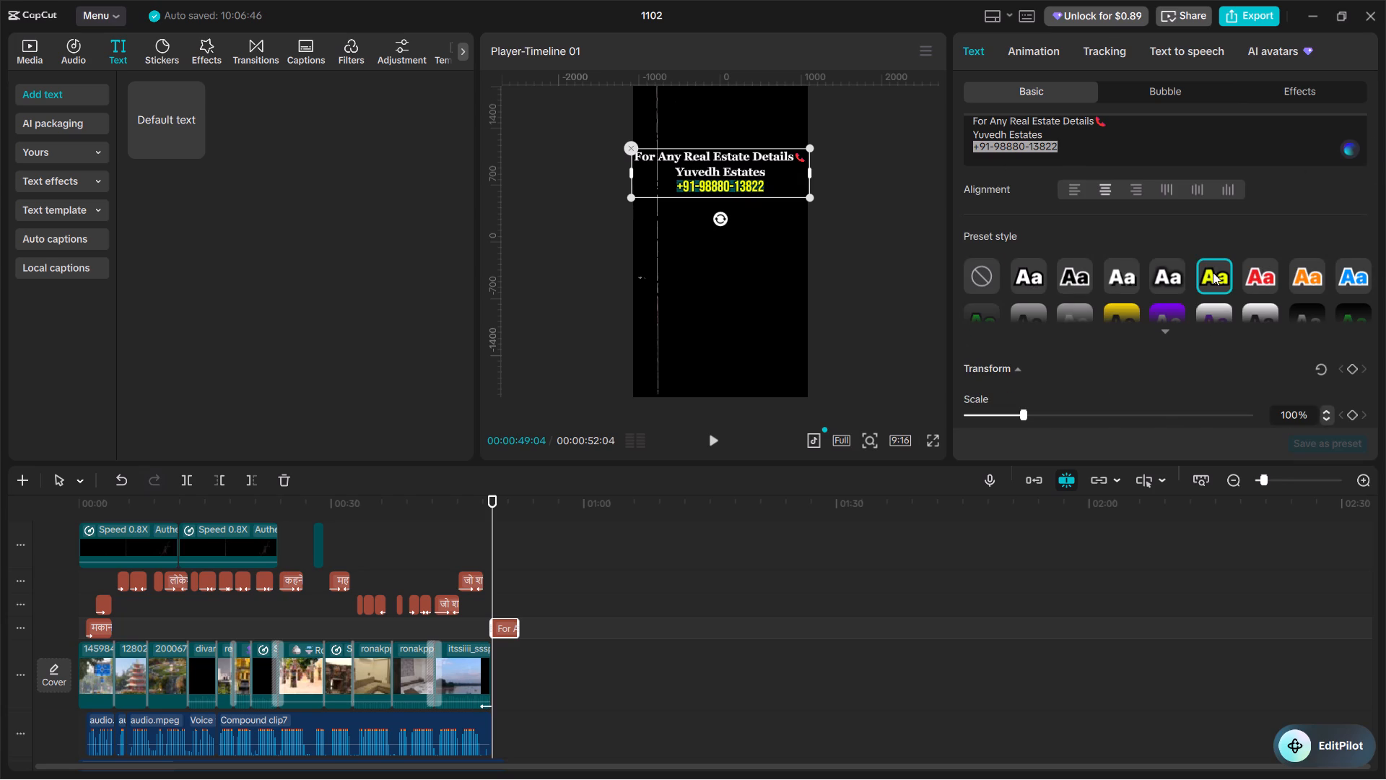
Apply the fourth white preset style to the "For Any Real Estate Details" and "Yuvedh Estates" lines of the closing text.
scroll(1194, 256, "up", 3)
left_click_drag(1060, 141, 1003, 142)
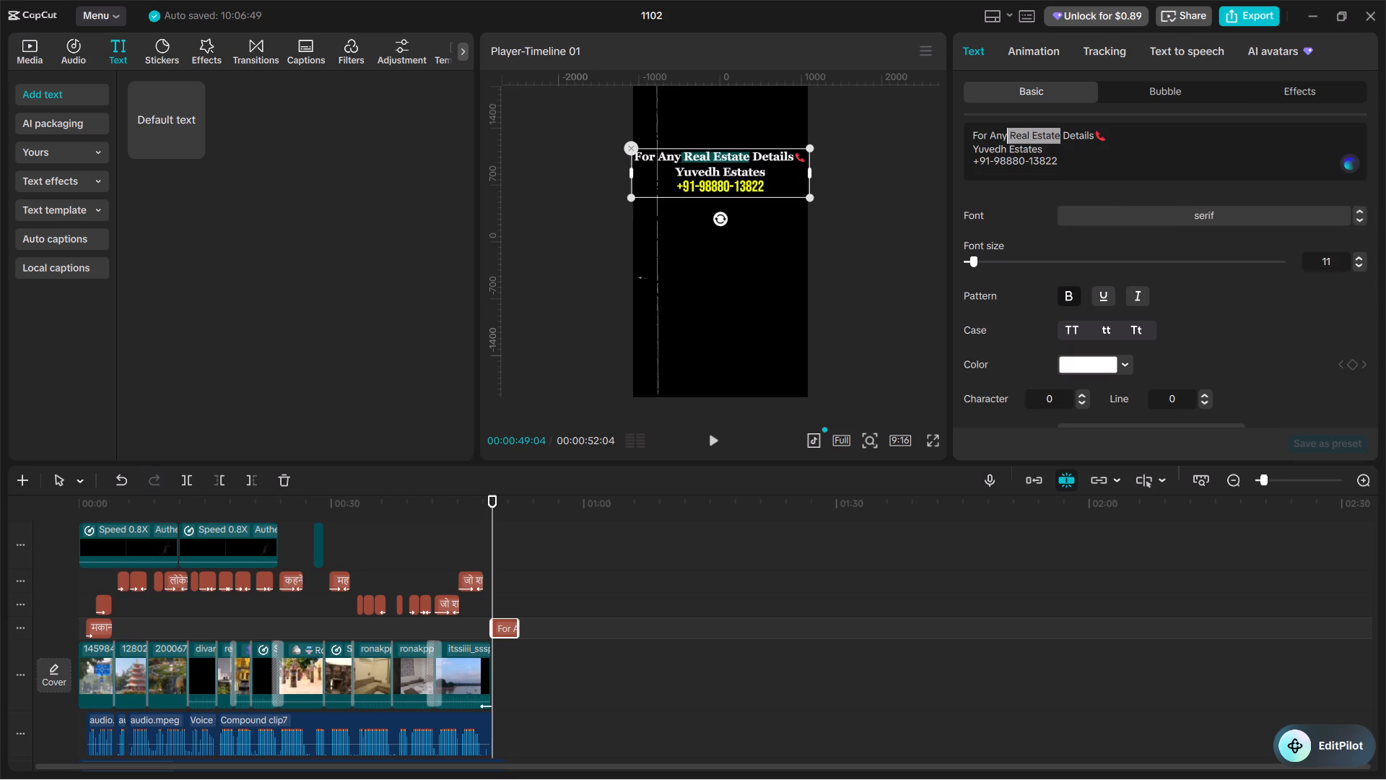
left_click_drag(1003, 142, 977, 142)
left_click_drag(1052, 153, 970, 128)
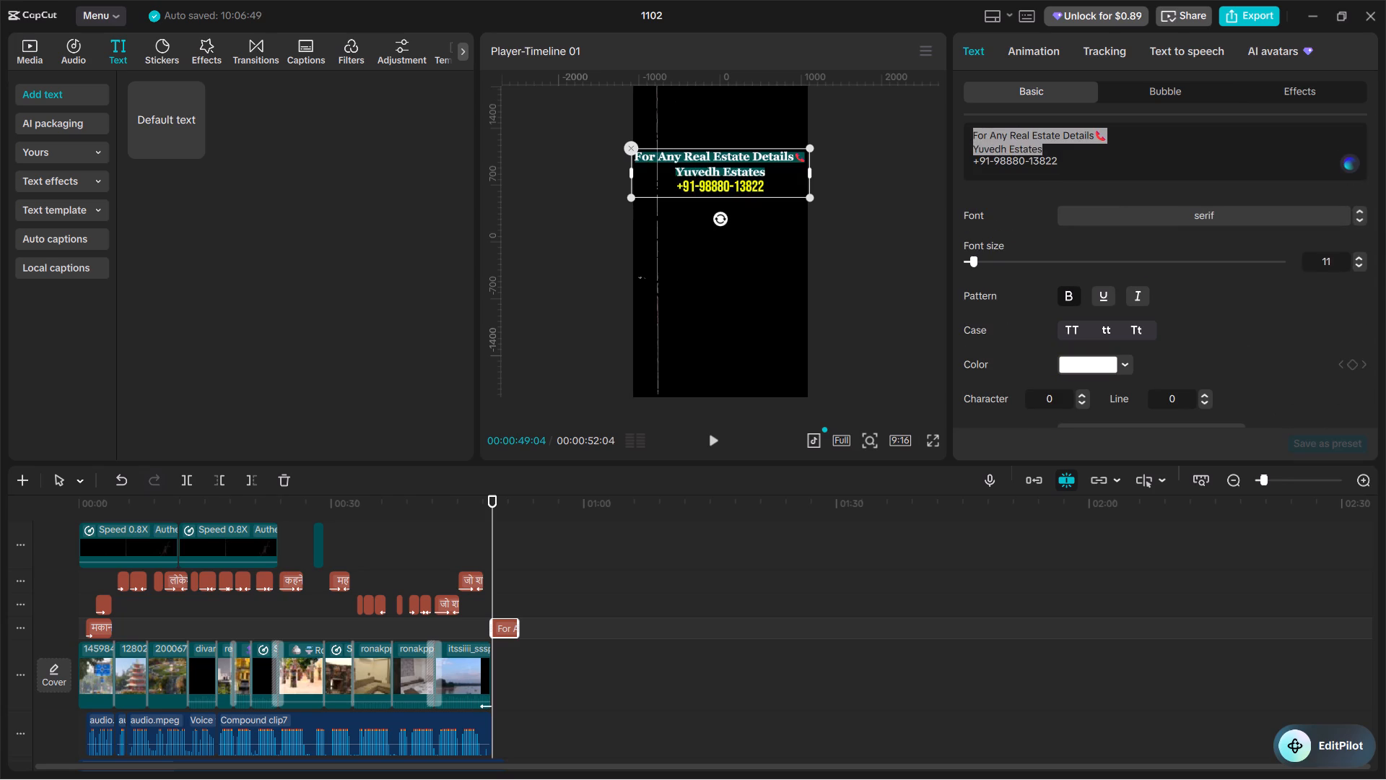
left_click_drag(970, 128, 969, 127)
scroll(1233, 295, "down", 3)
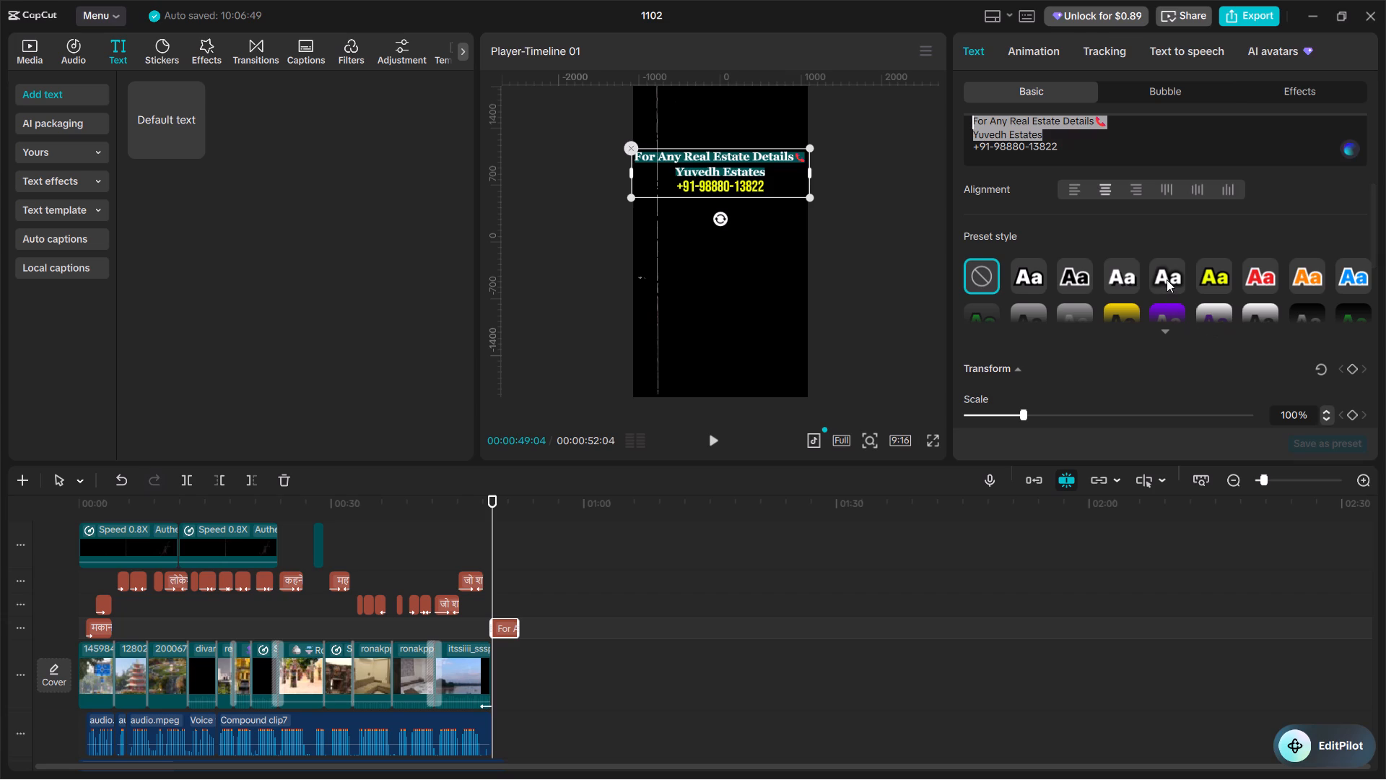
left_click(1167, 279)
Preview the closing contact text in full screen, with its lines deselected, to check its styling.
left_click(930, 438)
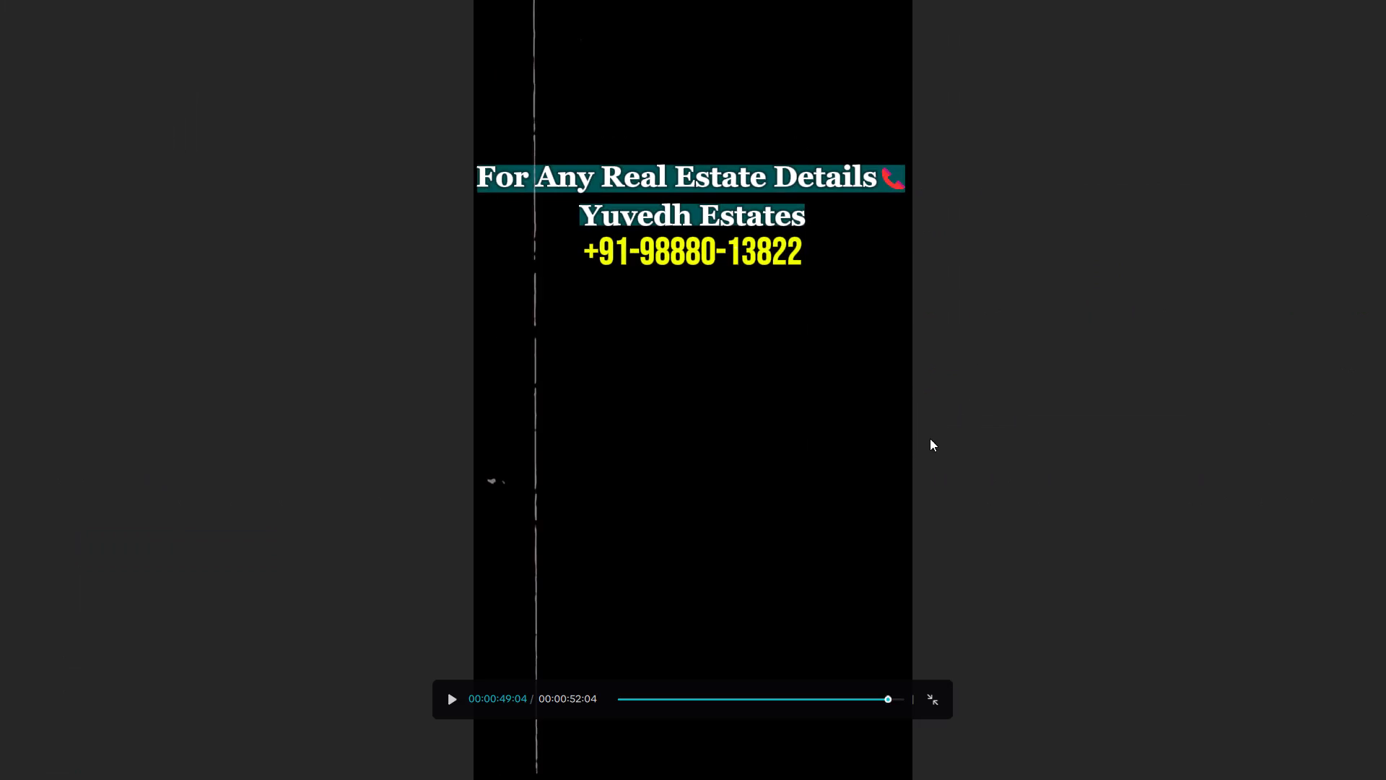
left_click(885, 563)
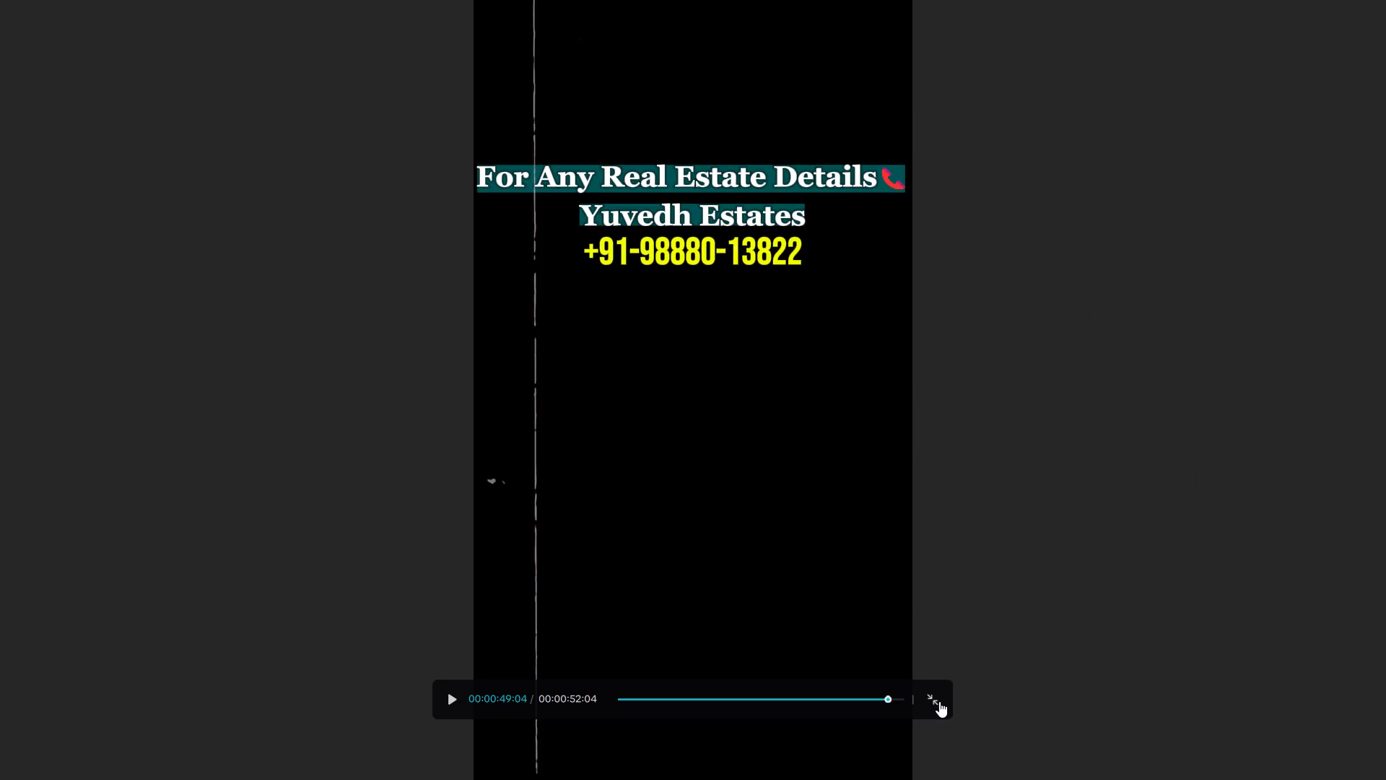
left_click(937, 701)
left_click(1070, 142)
left_click(925, 441)
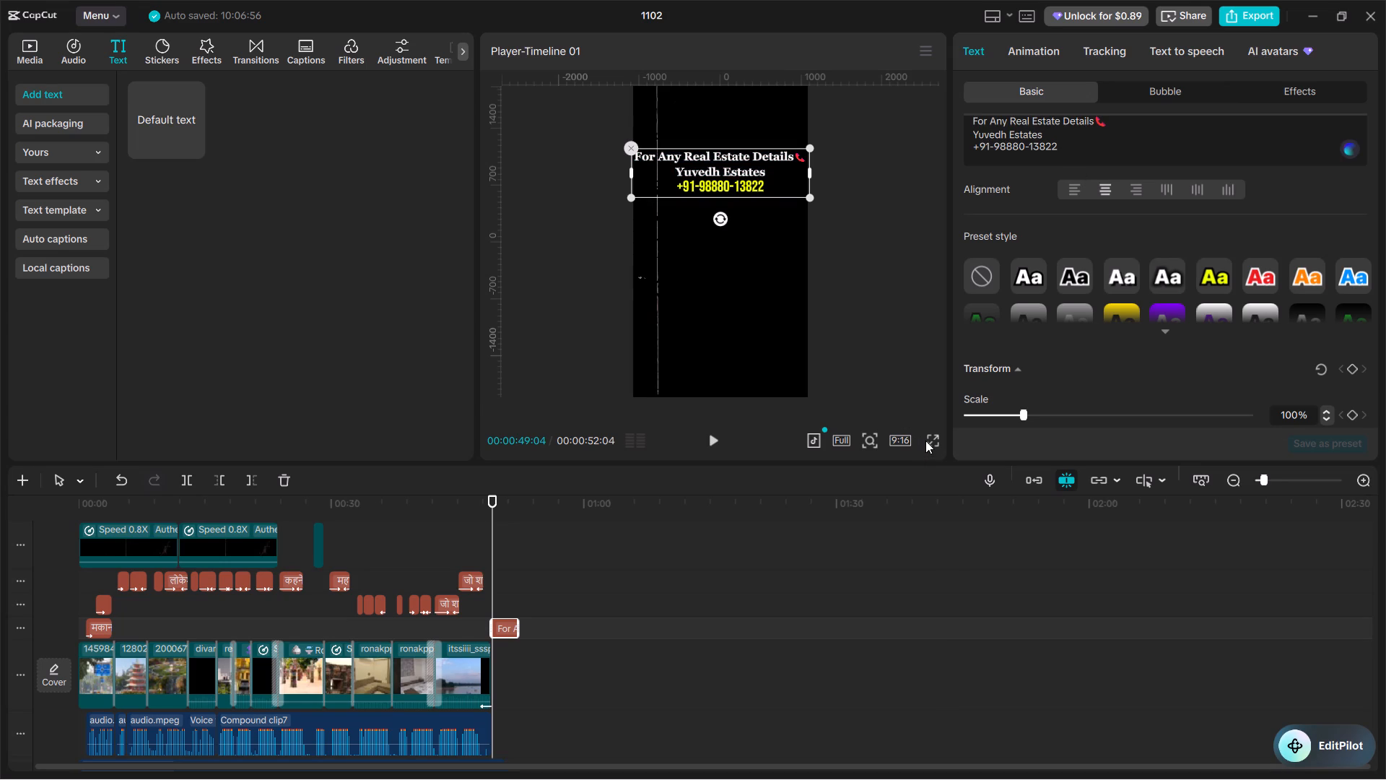
left_click(929, 438)
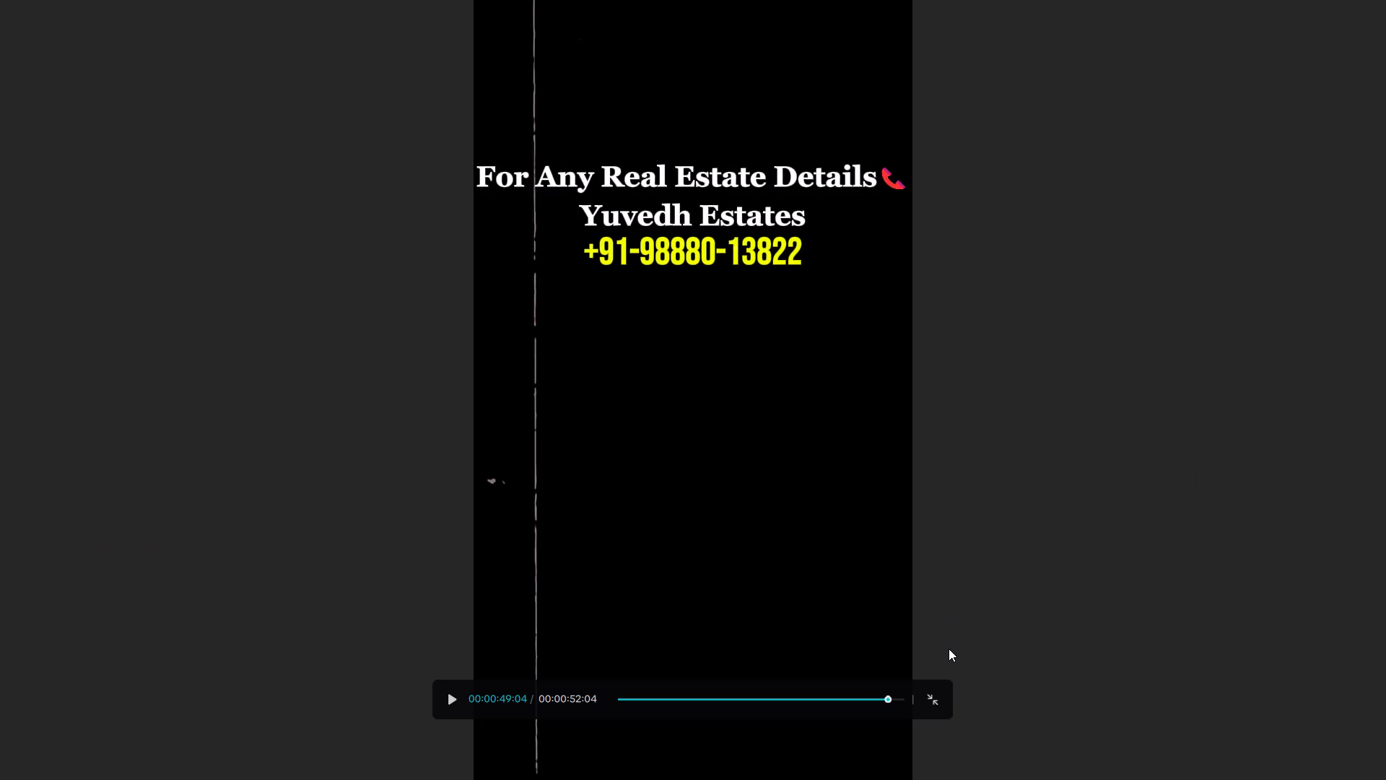
Insert a blank line above "Yuvedh Estates" in the closing text and move the text block down to just above the frame's centre.
left_click(936, 702)
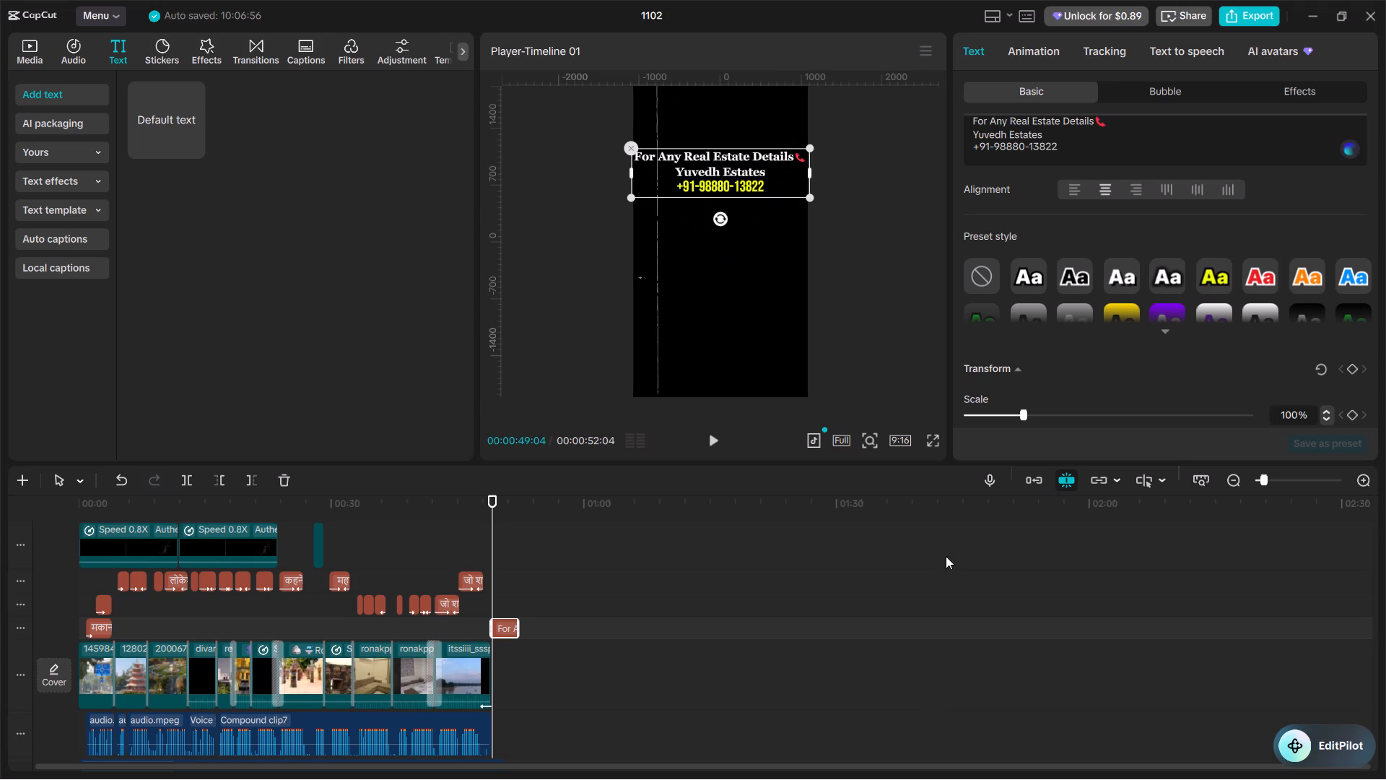
left_click(1114, 123)
key("shift+Return")
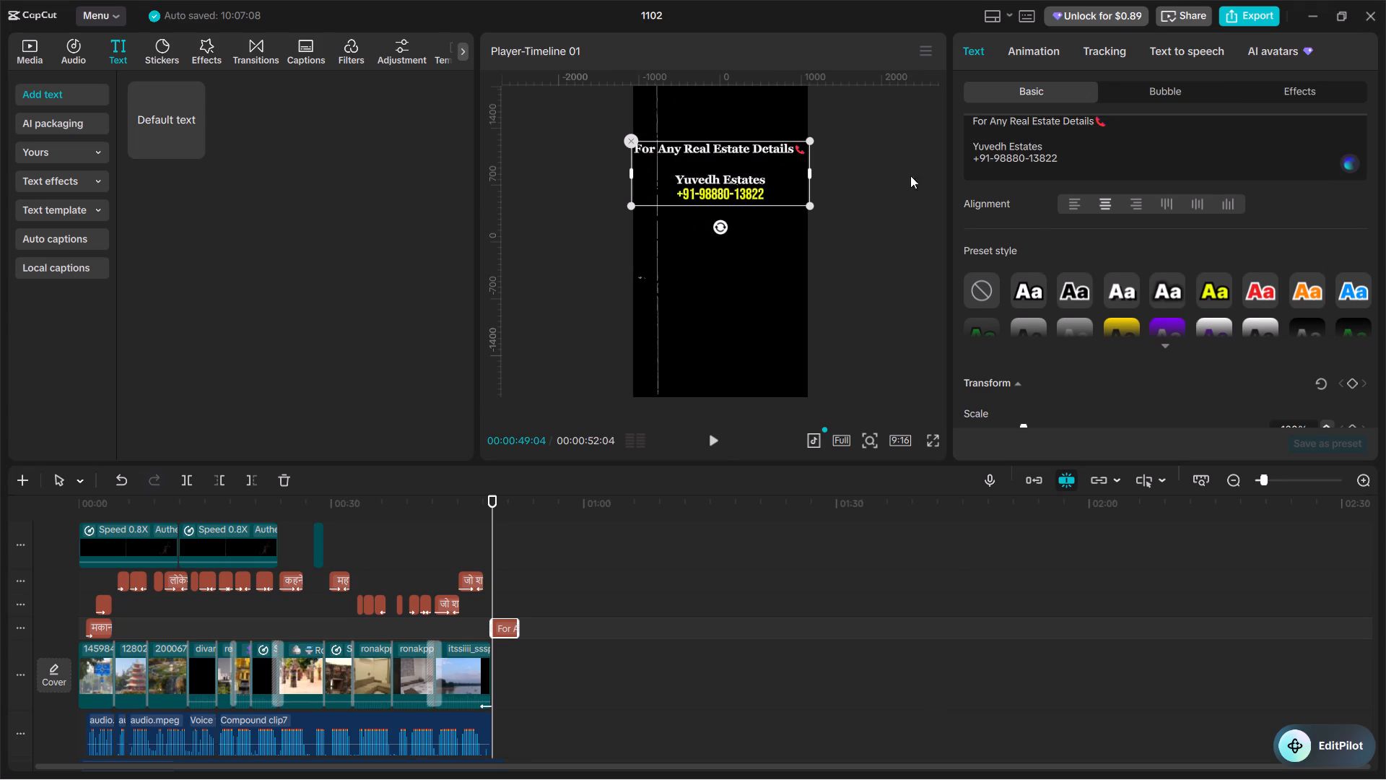
left_click_drag(736, 172, 733, 214)
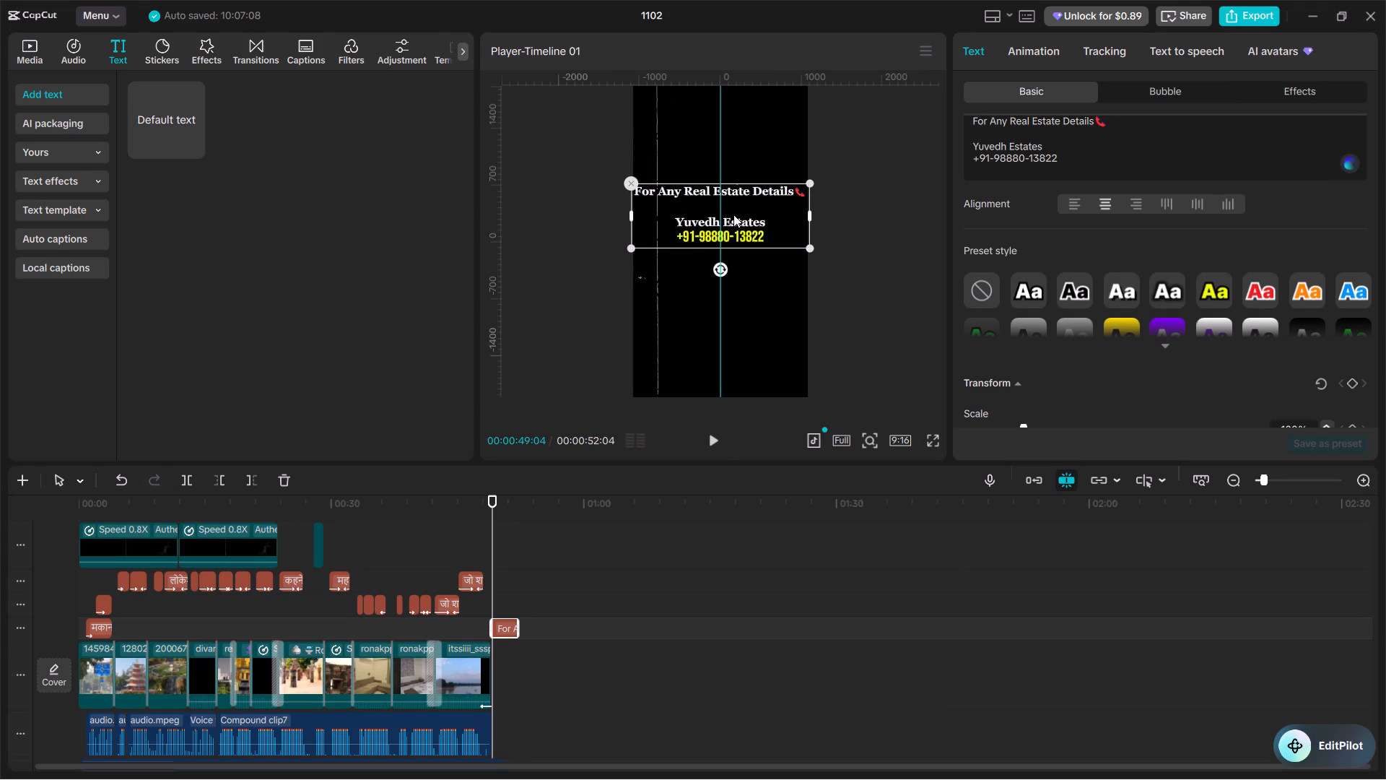
left_click_drag(733, 214, 735, 217)
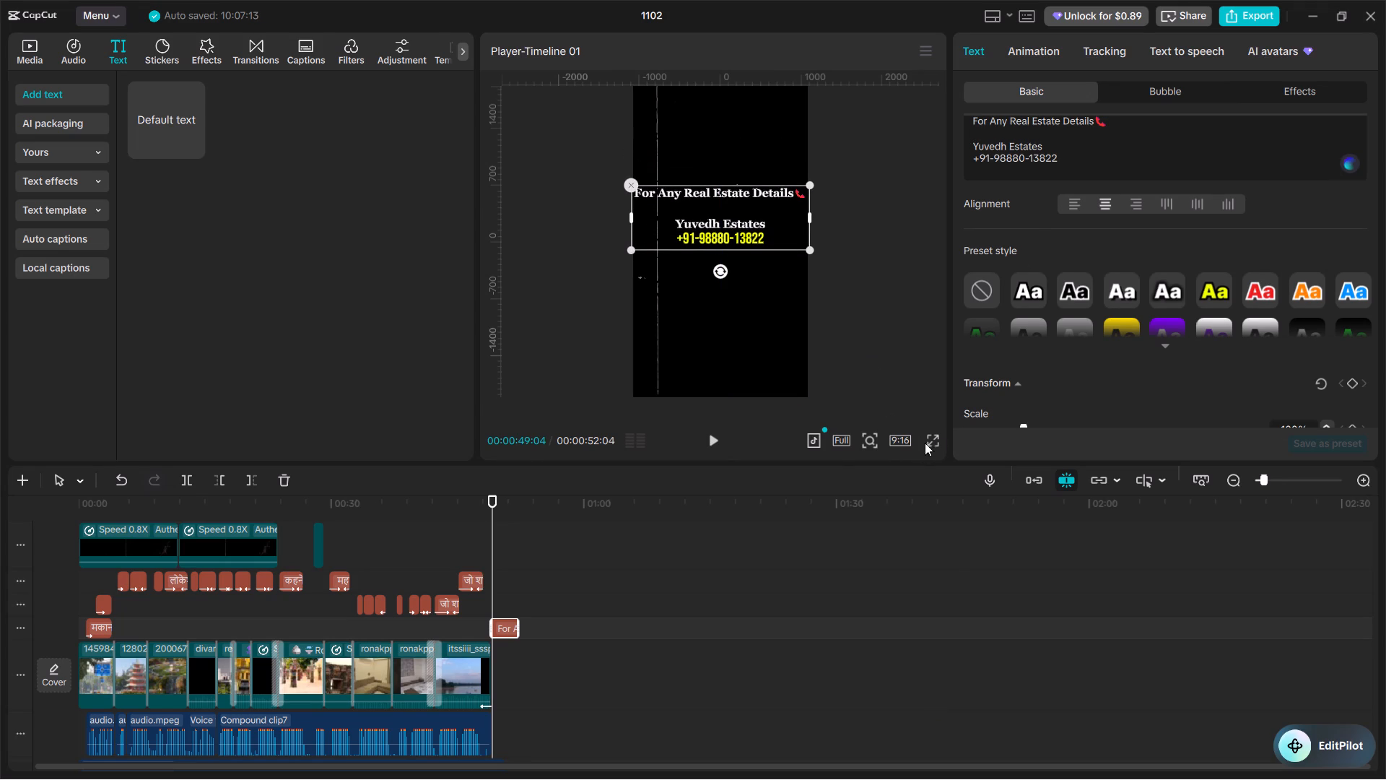
left_click(938, 439)
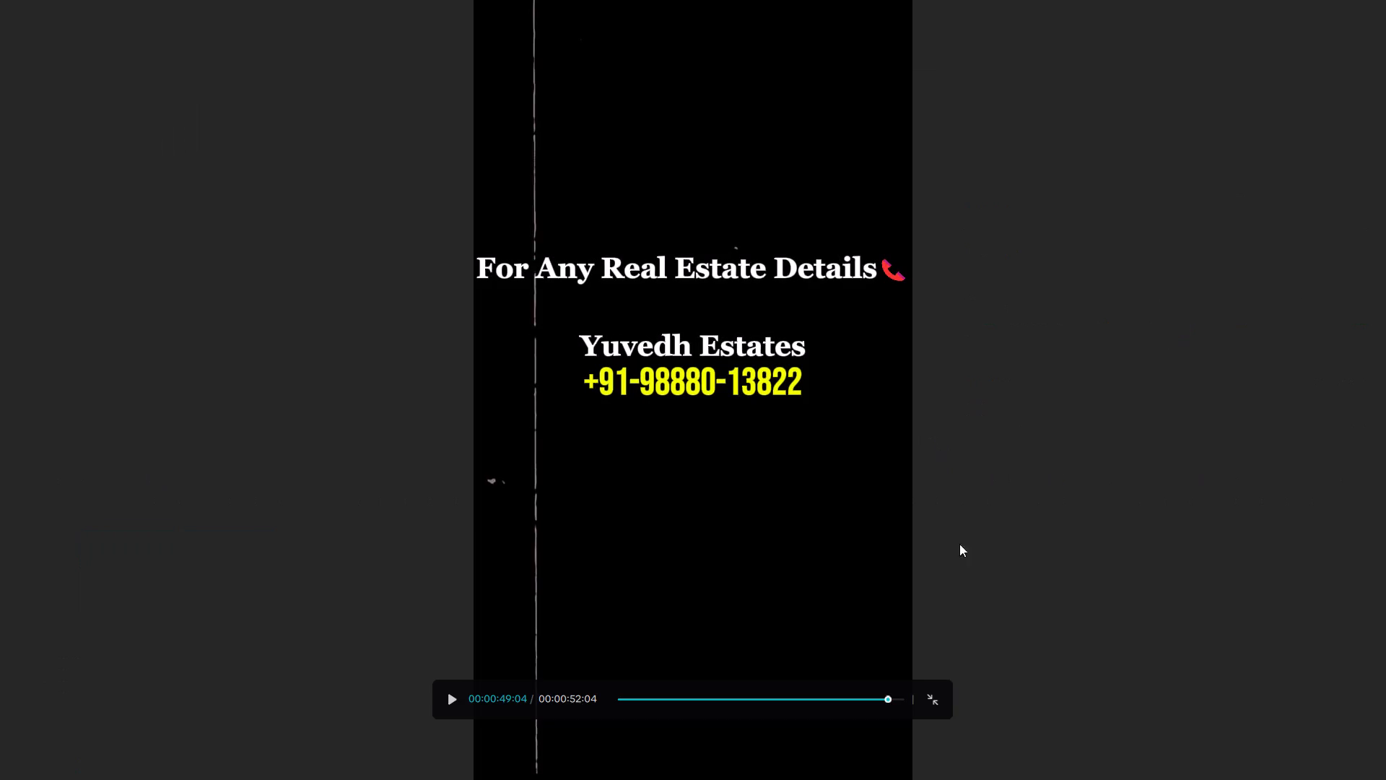
left_click(931, 701)
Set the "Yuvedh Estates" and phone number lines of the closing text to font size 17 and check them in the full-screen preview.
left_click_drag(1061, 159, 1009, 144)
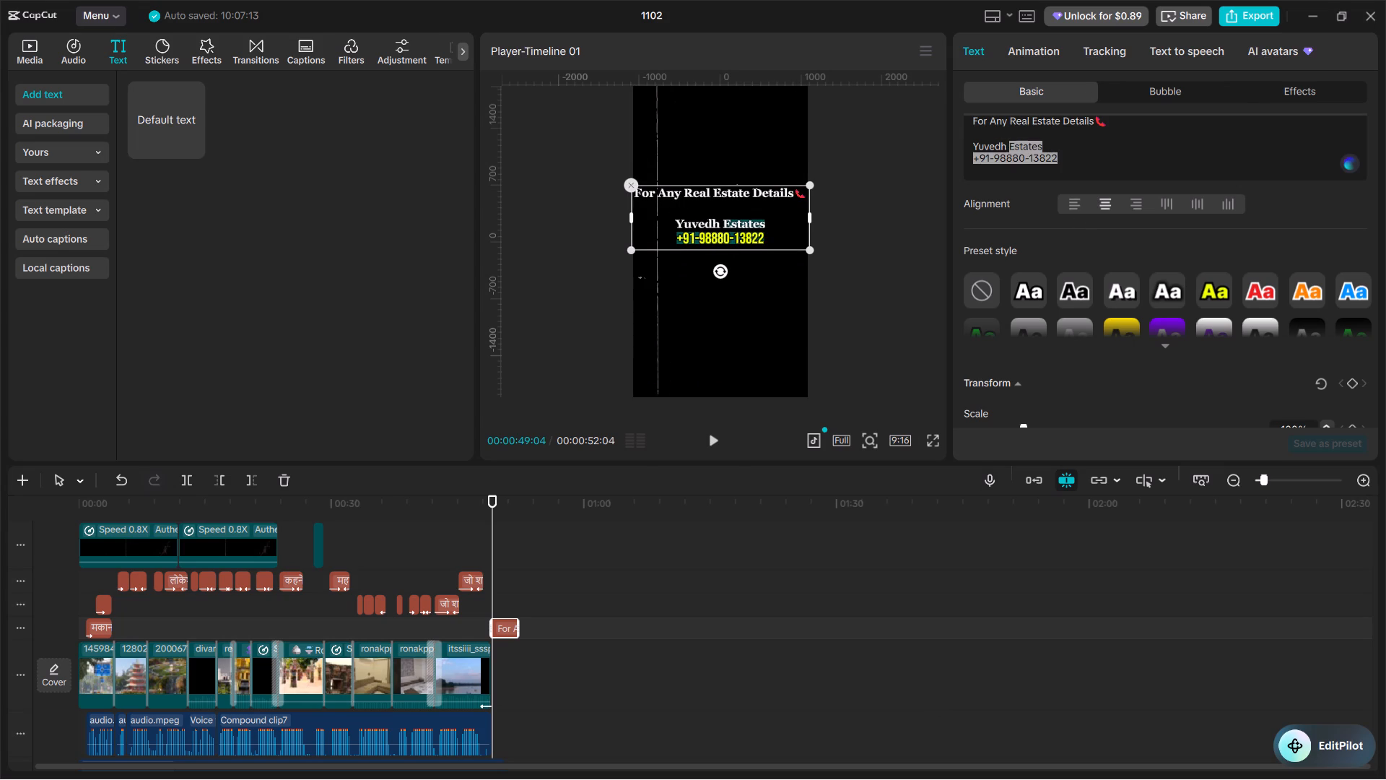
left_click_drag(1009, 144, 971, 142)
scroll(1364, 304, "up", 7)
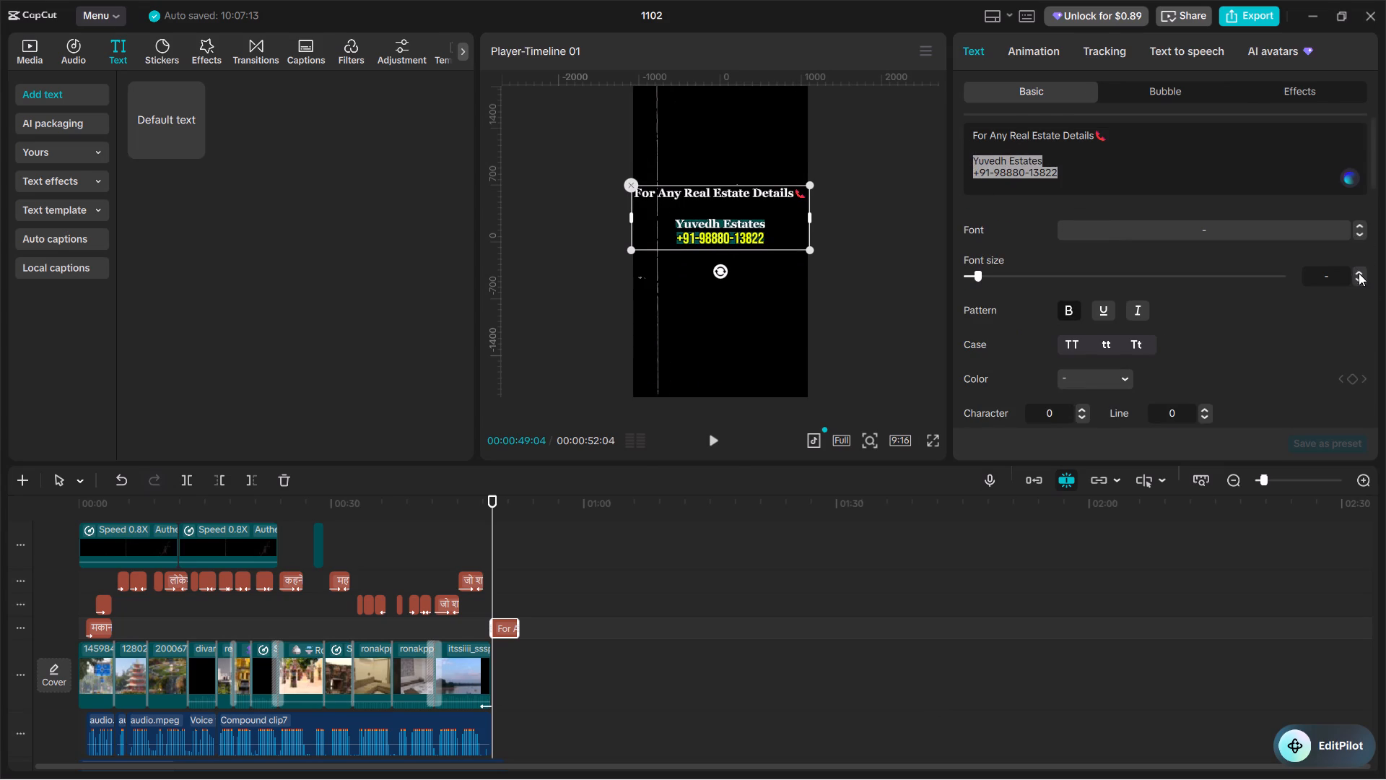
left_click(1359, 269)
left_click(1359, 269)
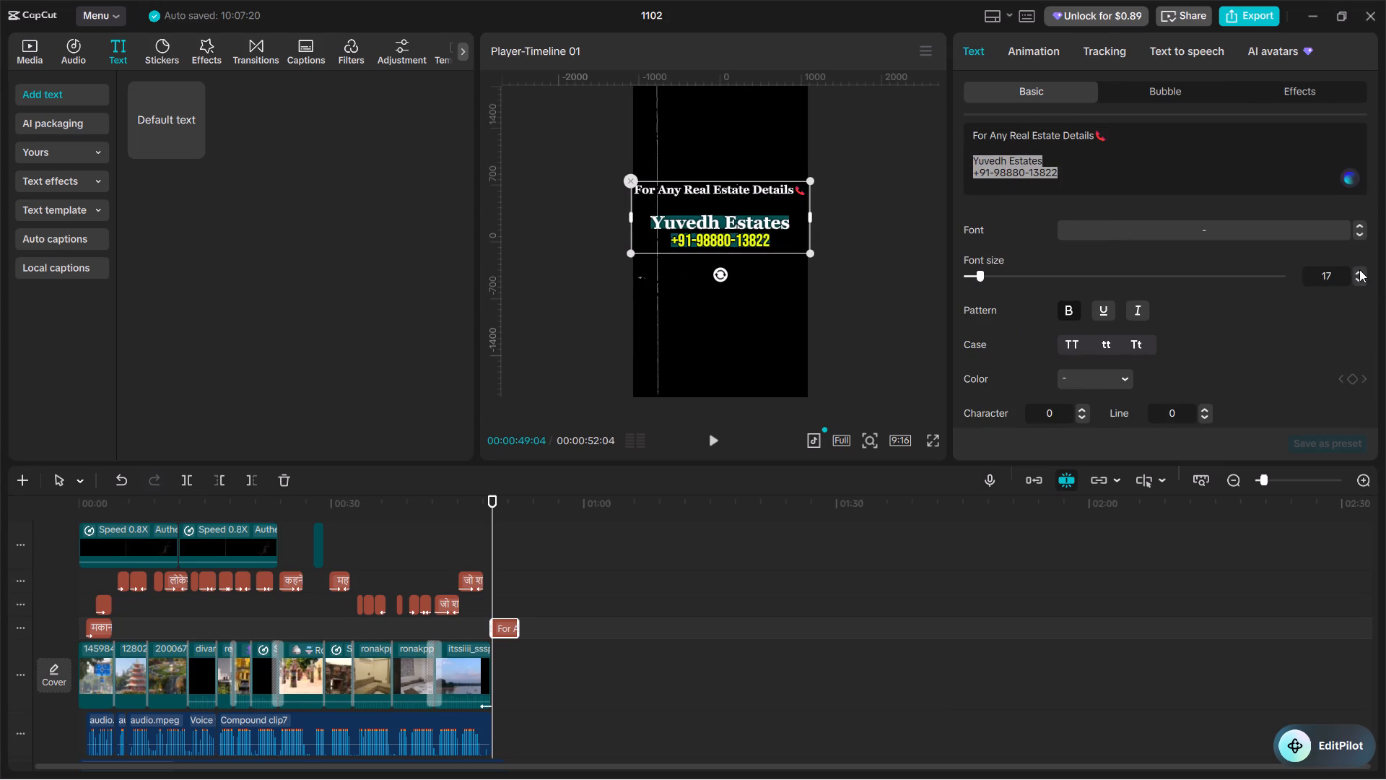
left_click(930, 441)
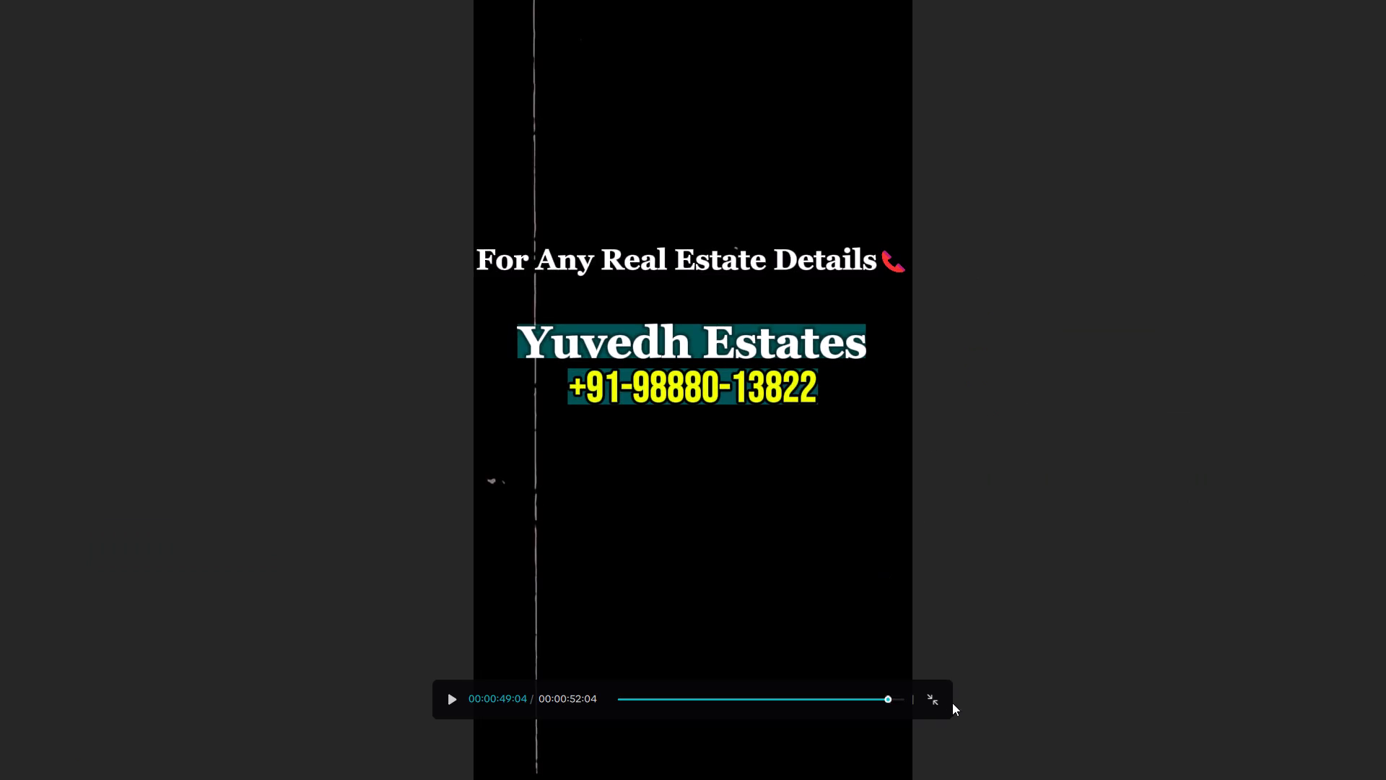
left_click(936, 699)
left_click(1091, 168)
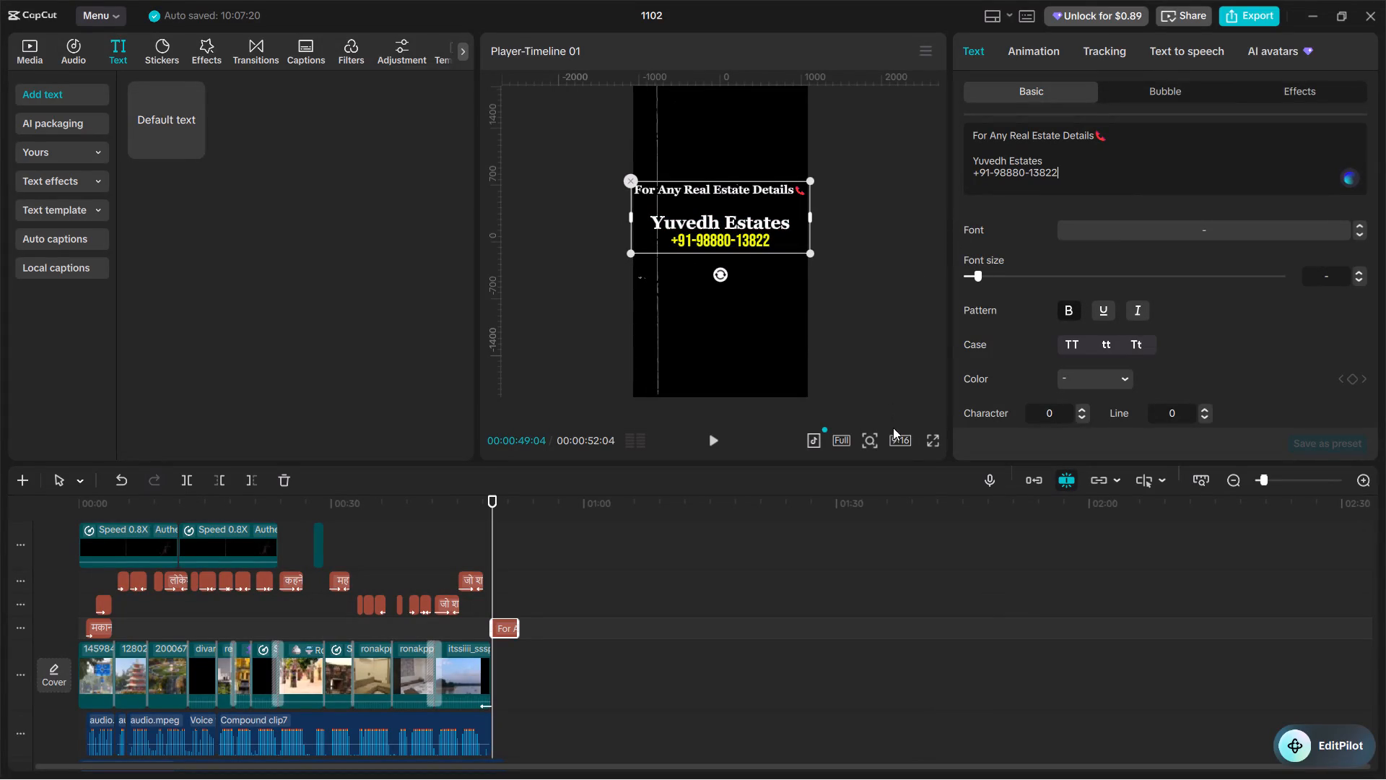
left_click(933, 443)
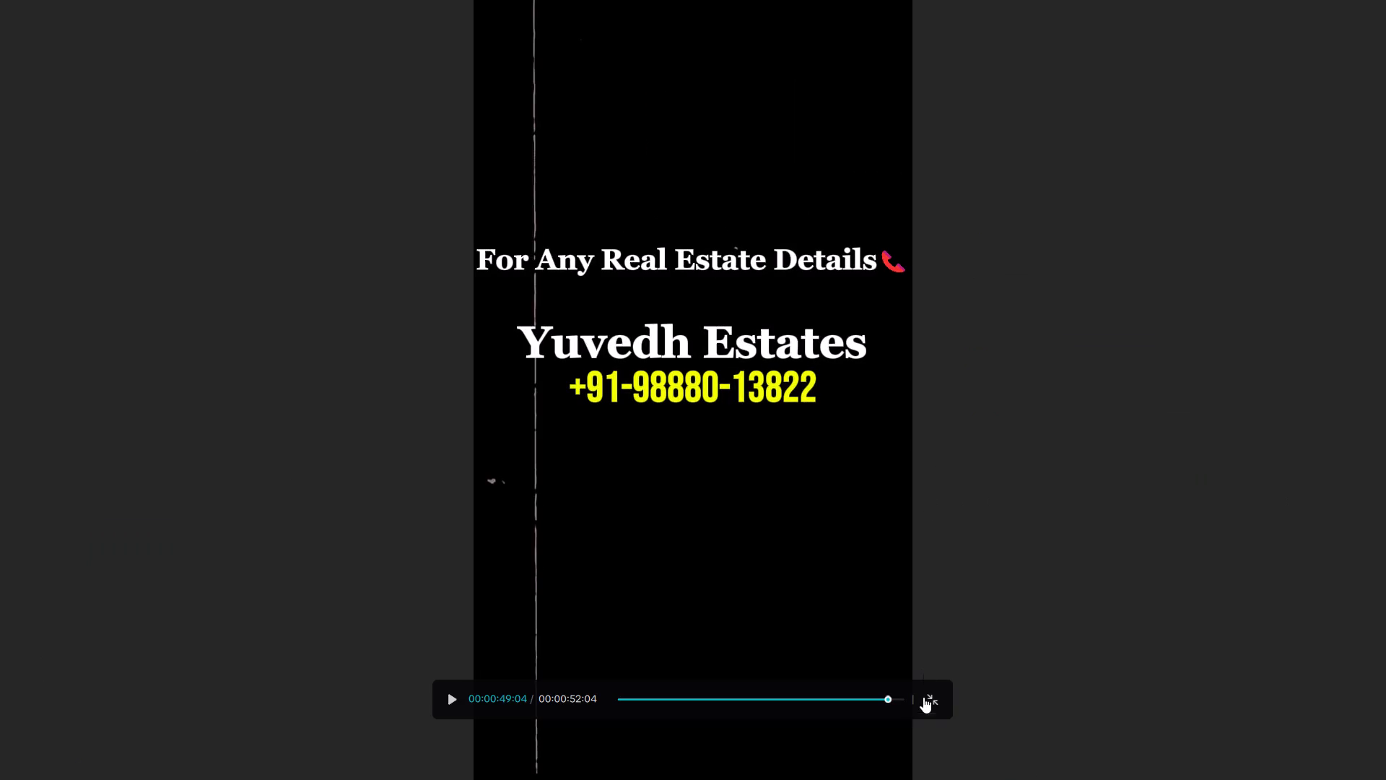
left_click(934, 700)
Underline the "For Any Real Estate Details" line of the closing text, including its telephone emoji.
left_click_drag(1108, 134, 978, 127)
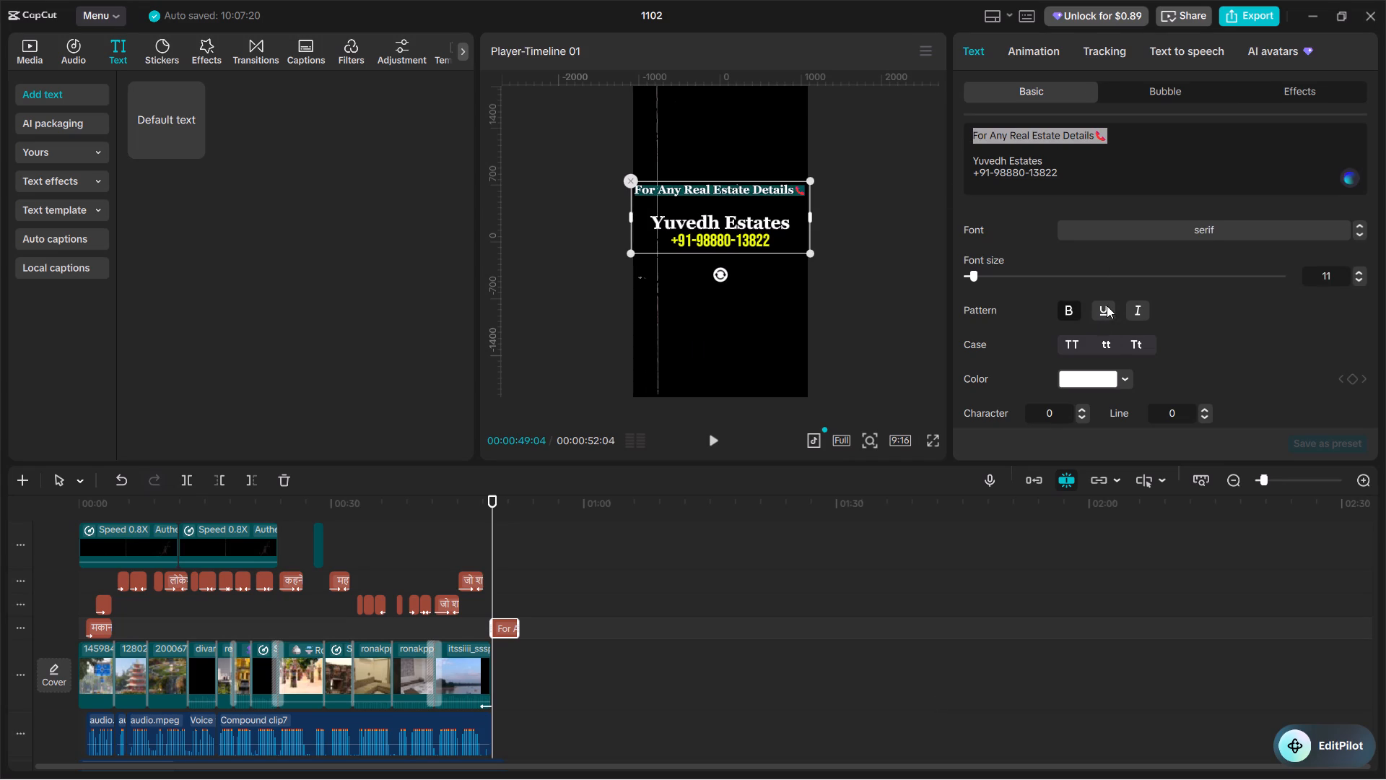
left_click(1106, 305)
Set the font size of the "Yuvedh Estates" and phone number lines in the closing text to 15.
left_click(1079, 176)
left_click_drag(1079, 176, 976, 160)
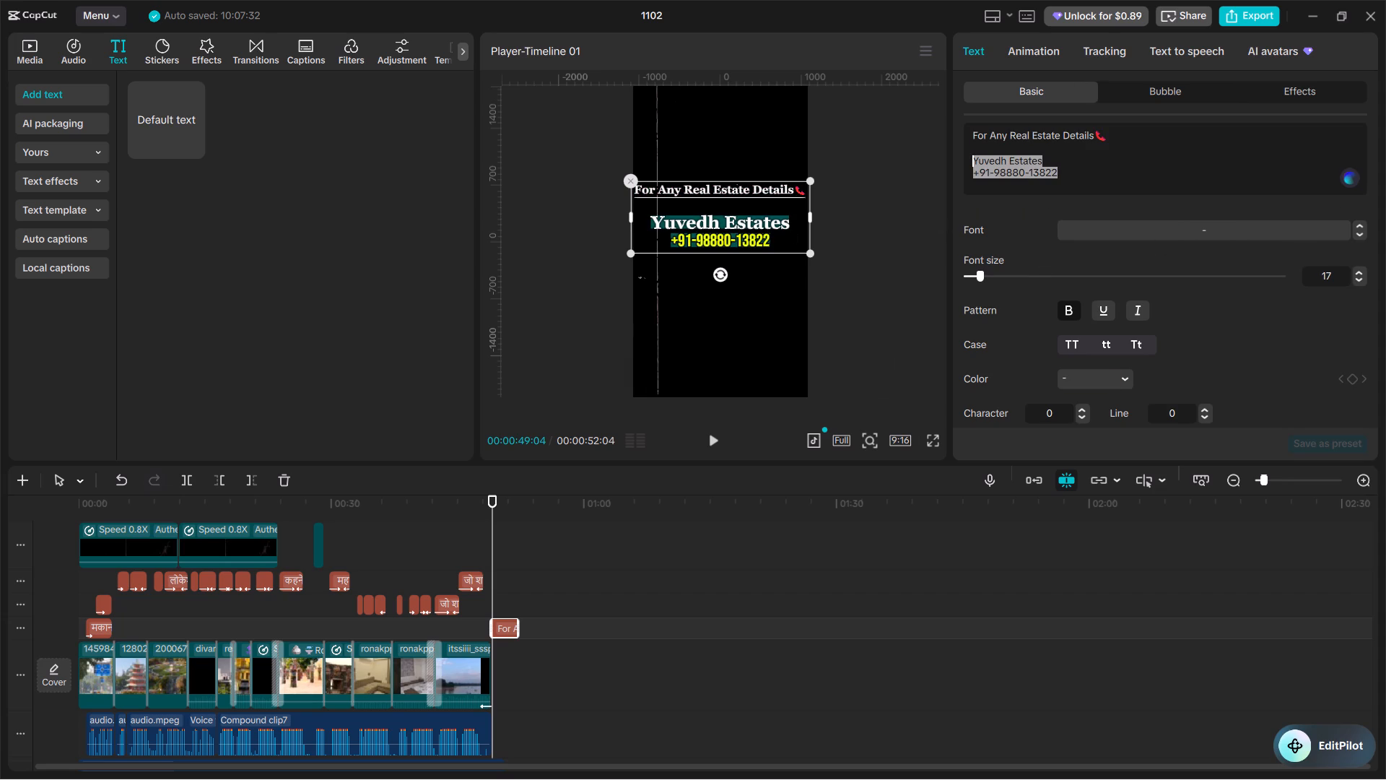
left_click(1359, 279)
left_click(1359, 279)
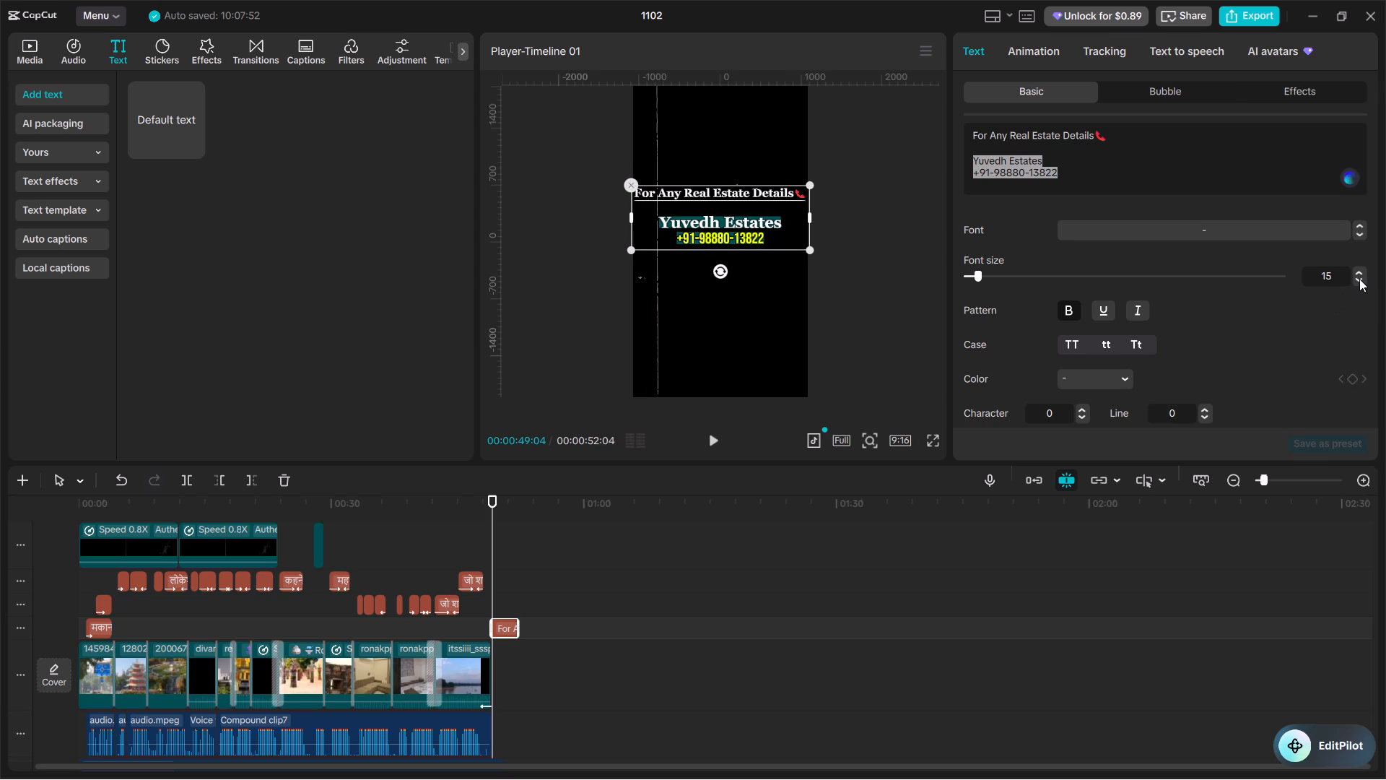
Set the "For Any Real Estate Details" line to font size 12 and scale the closing text down to fit the frame width.
left_click_drag(1130, 139, 954, 134)
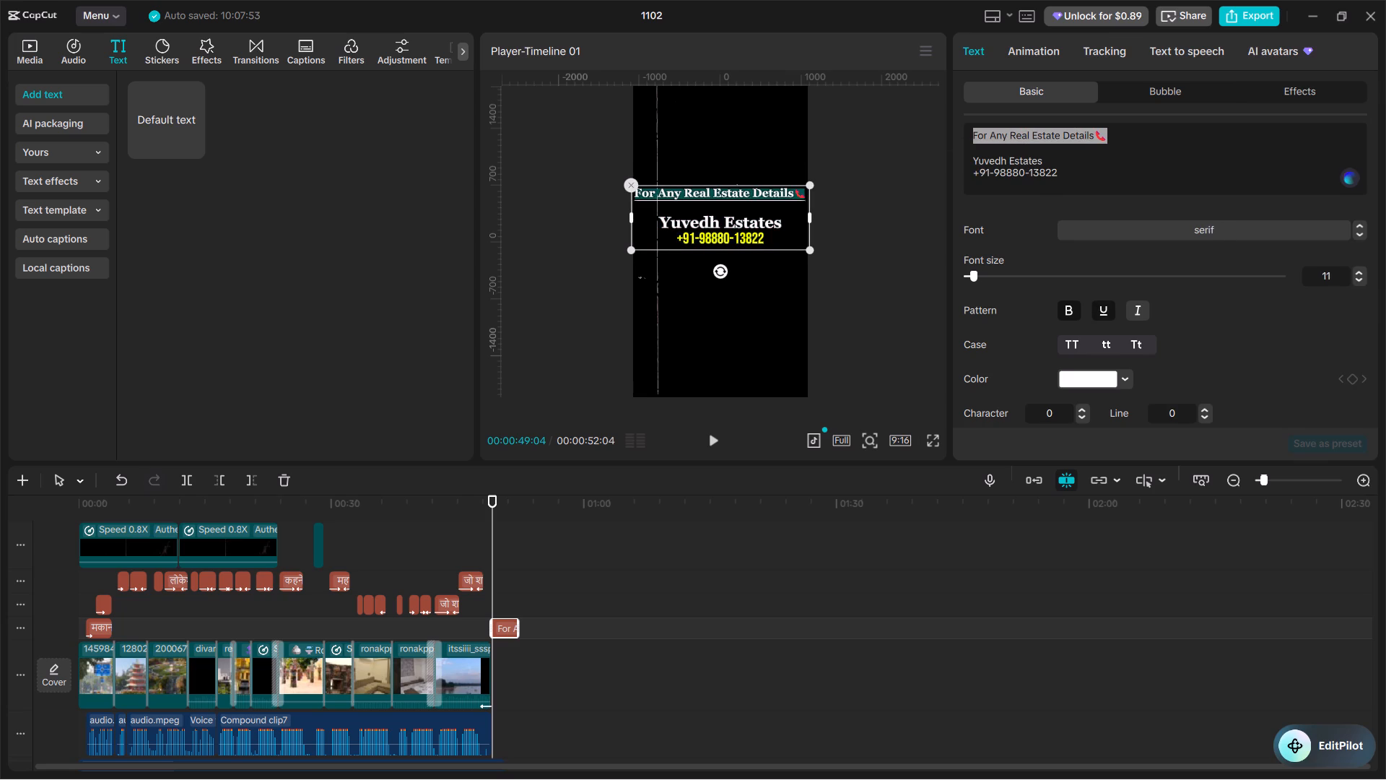
left_click(1360, 271)
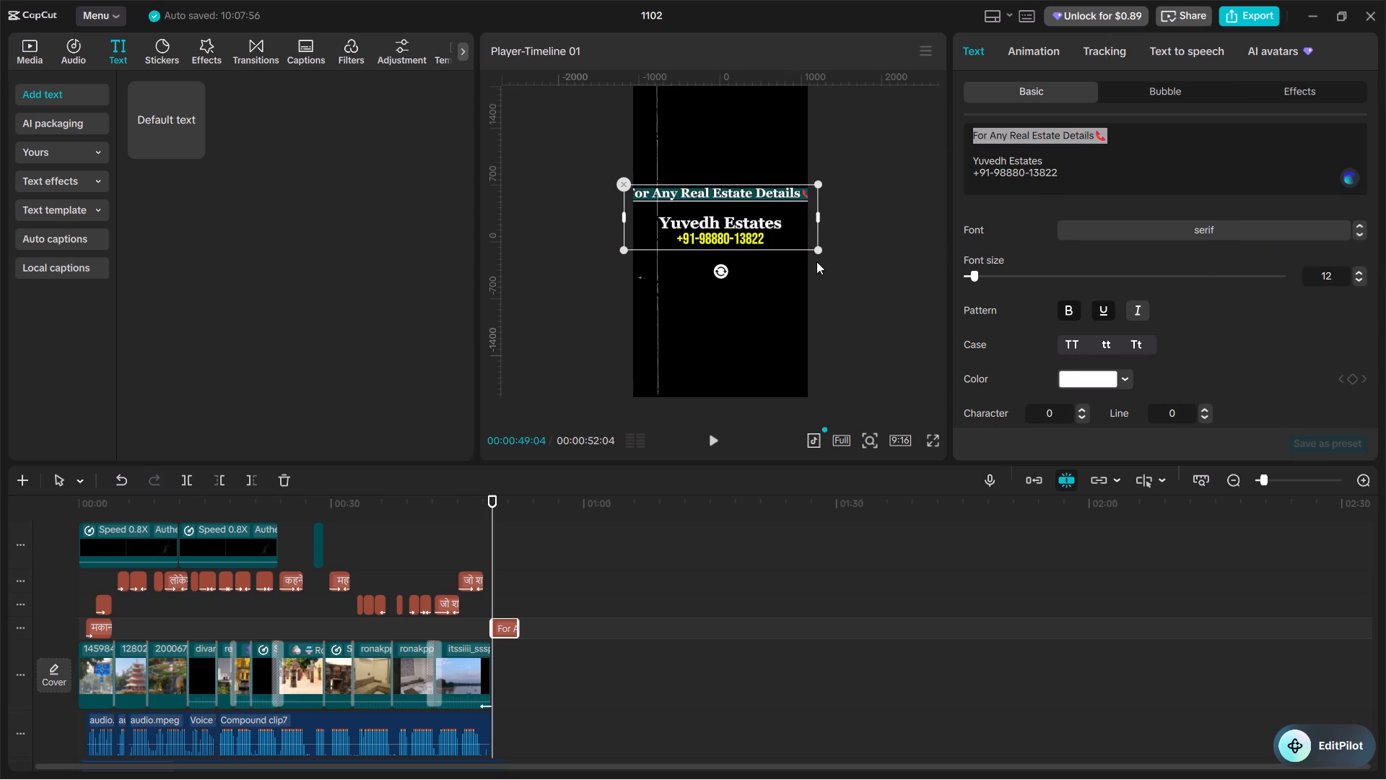
left_click_drag(812, 251, 799, 245)
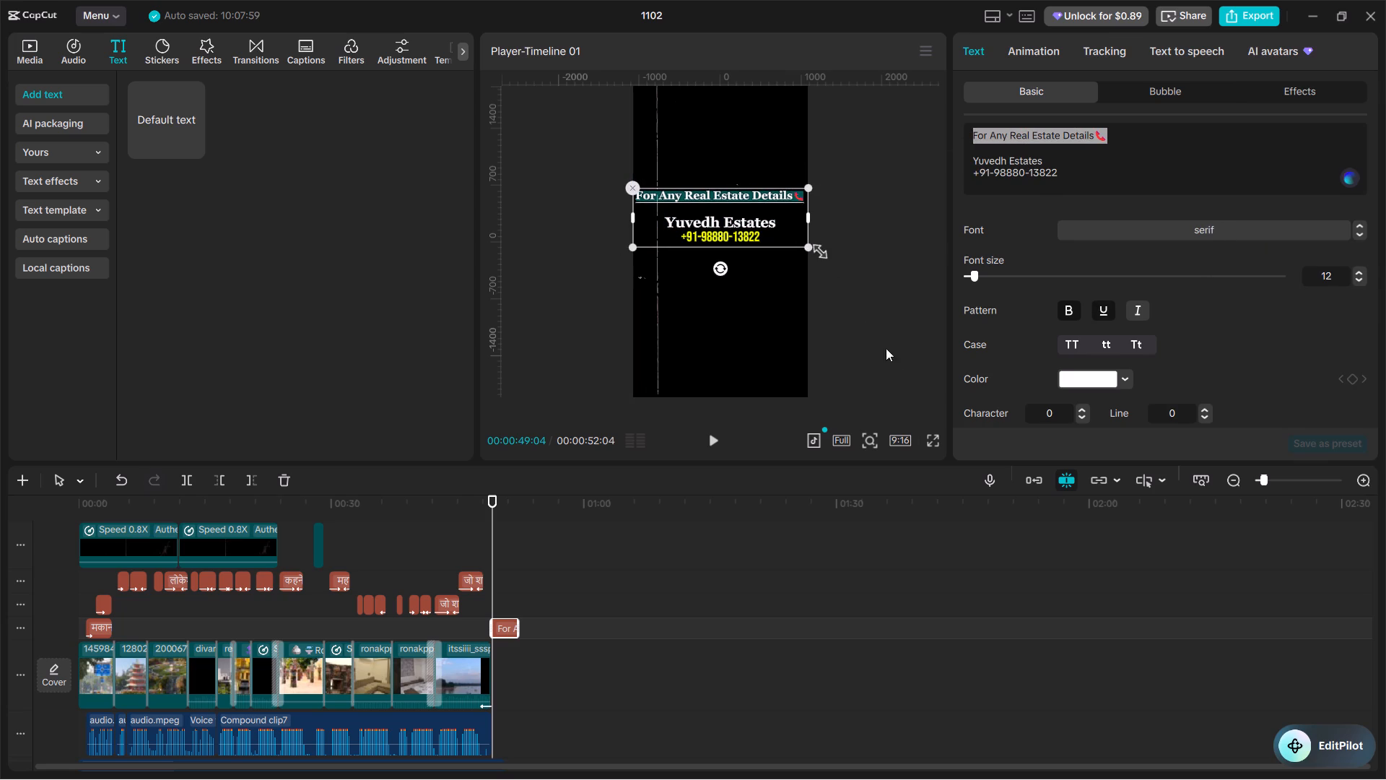
left_click(937, 443)
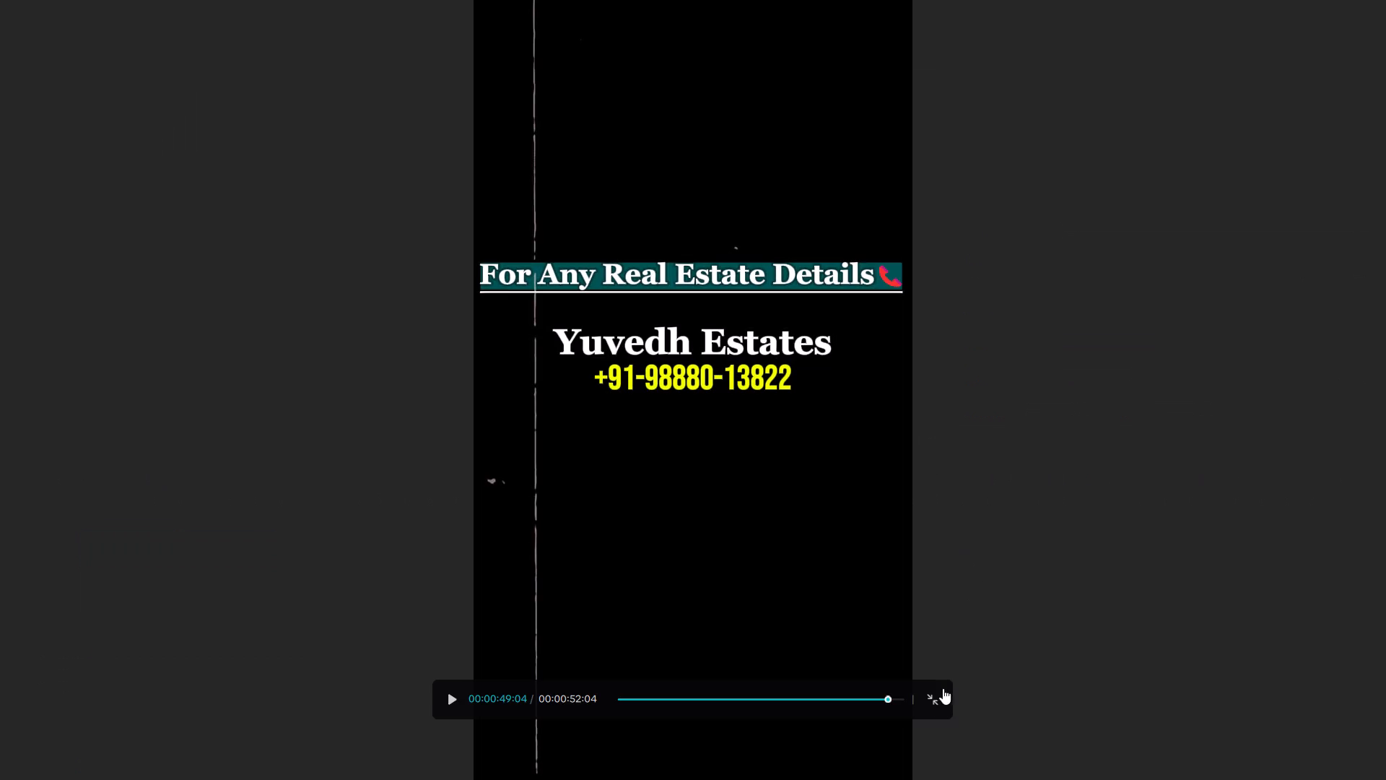
left_click(933, 698)
left_click(1121, 147)
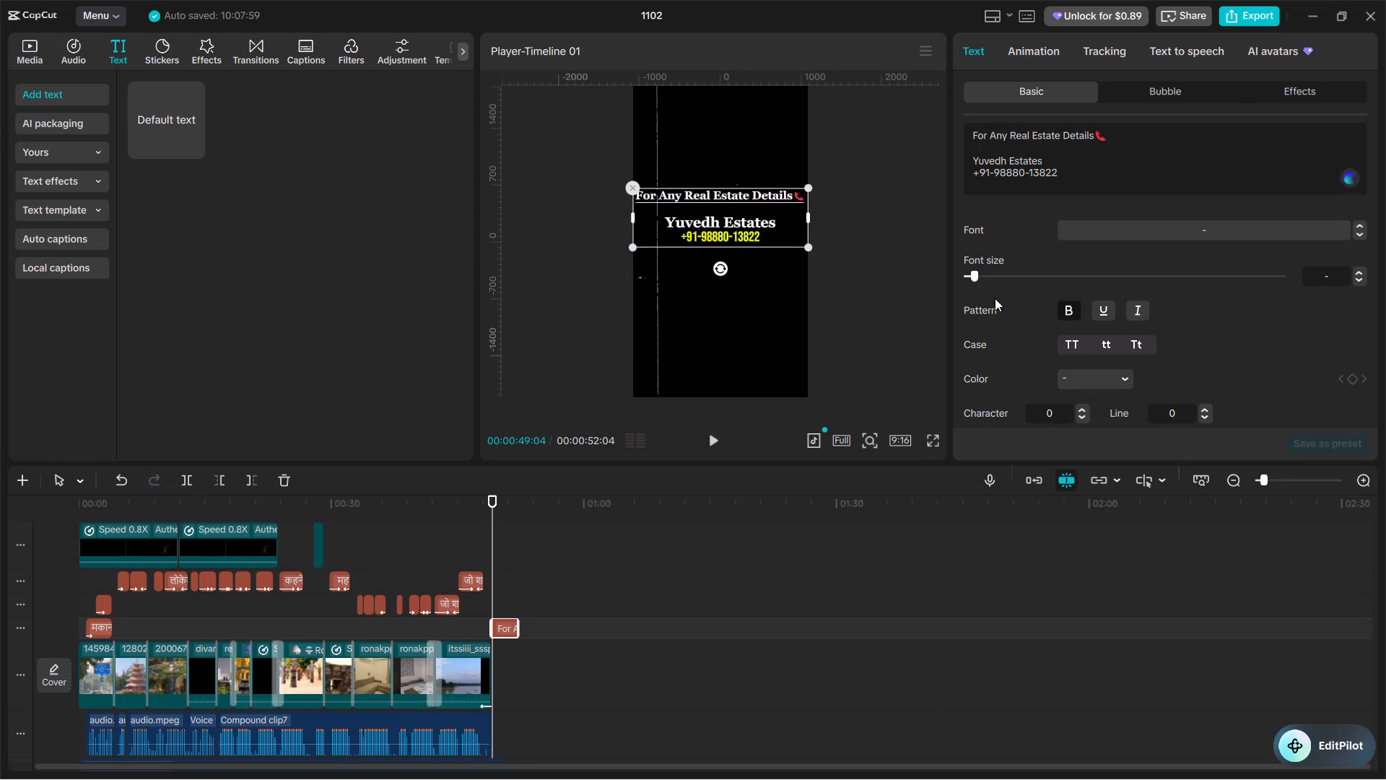
left_click(930, 439)
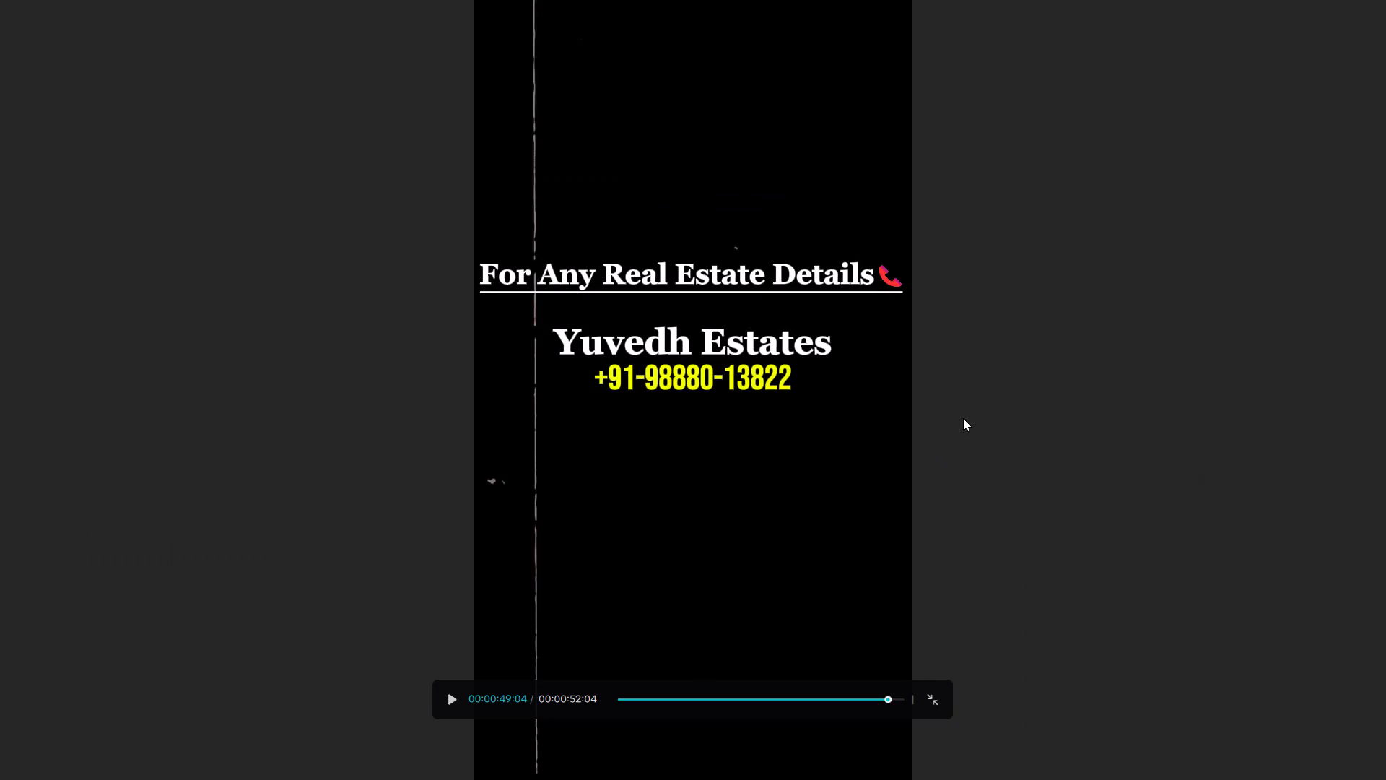
left_click(928, 702)
Cut the closing text clip at 00:00:50:21, where the background music ends, and delete the part after it.
left_click(445, 534)
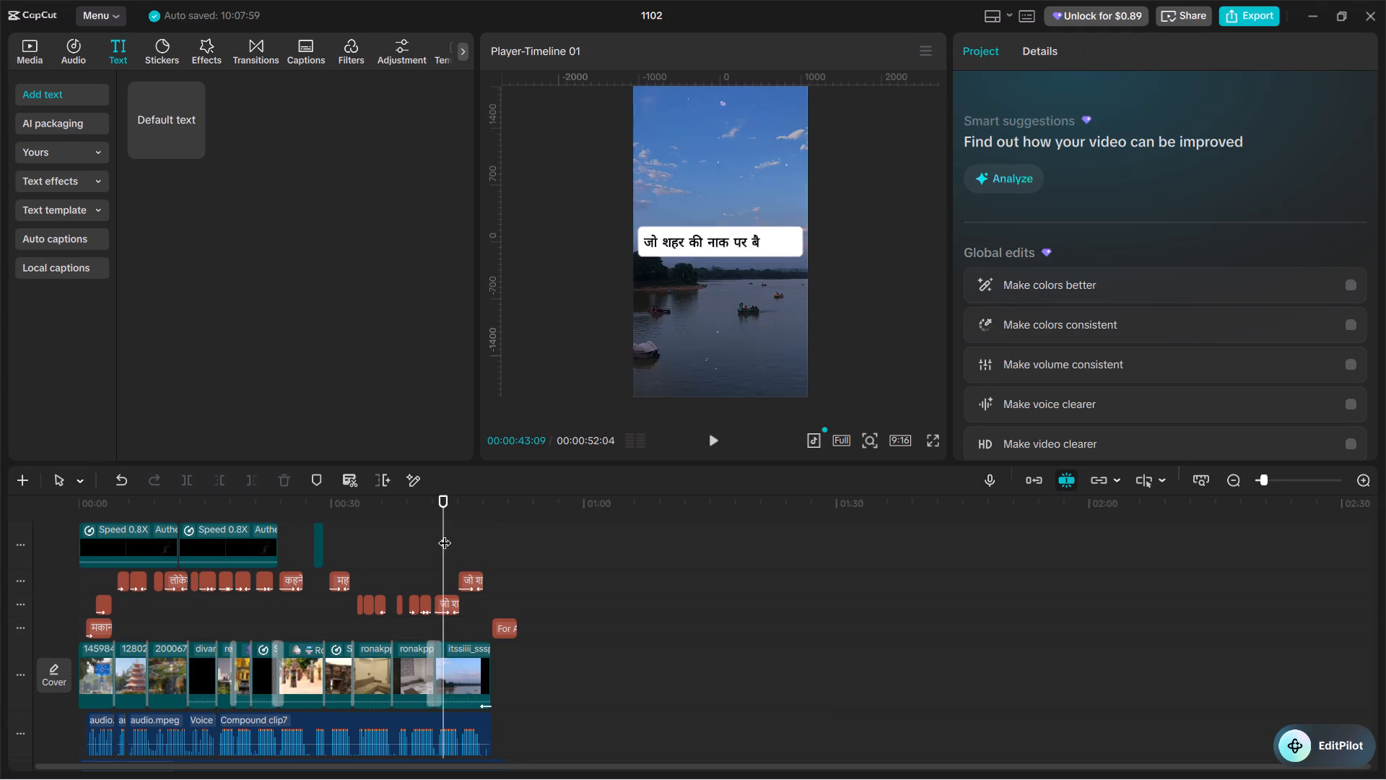
left_click_drag(445, 534, 515, 538)
scroll(508, 558, "down", 5)
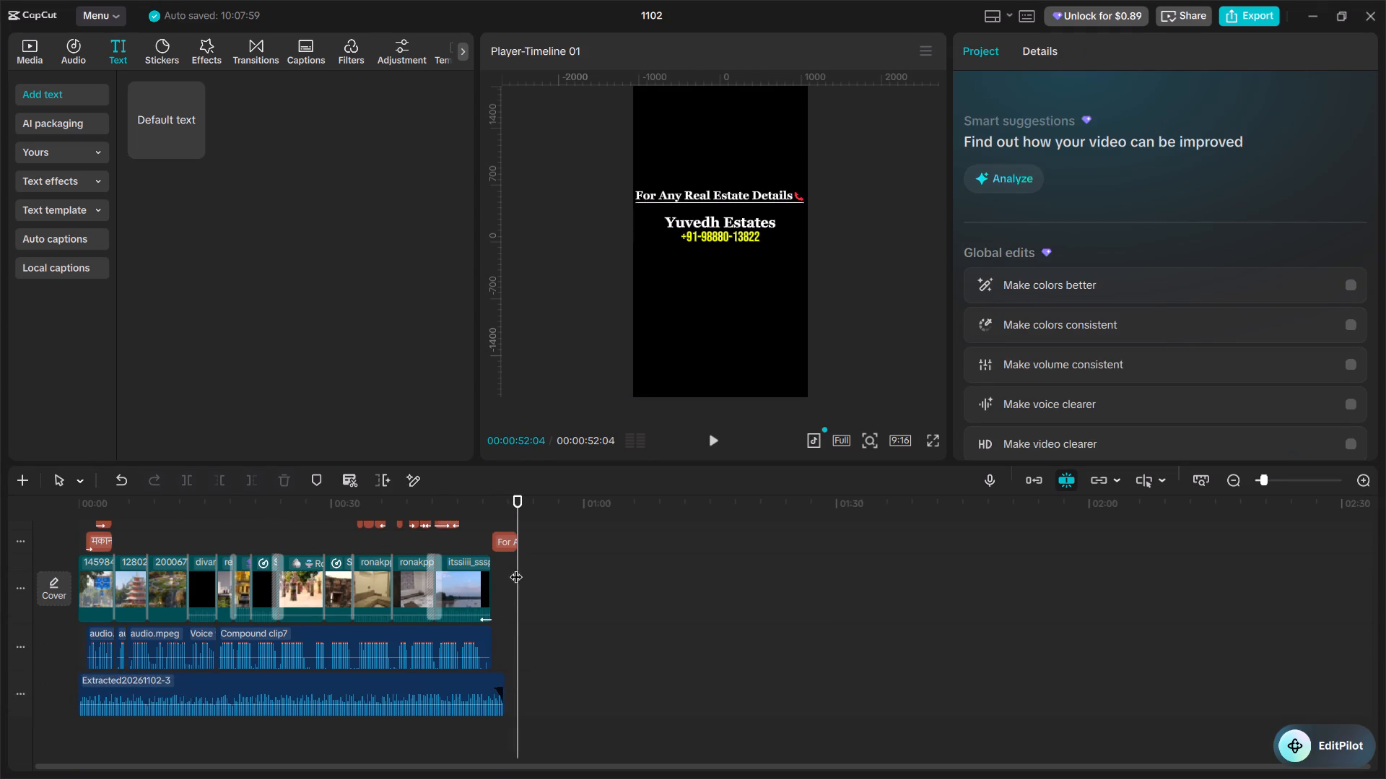
scroll(516, 568, "down", 8)
left_click_drag(515, 598, 502, 597)
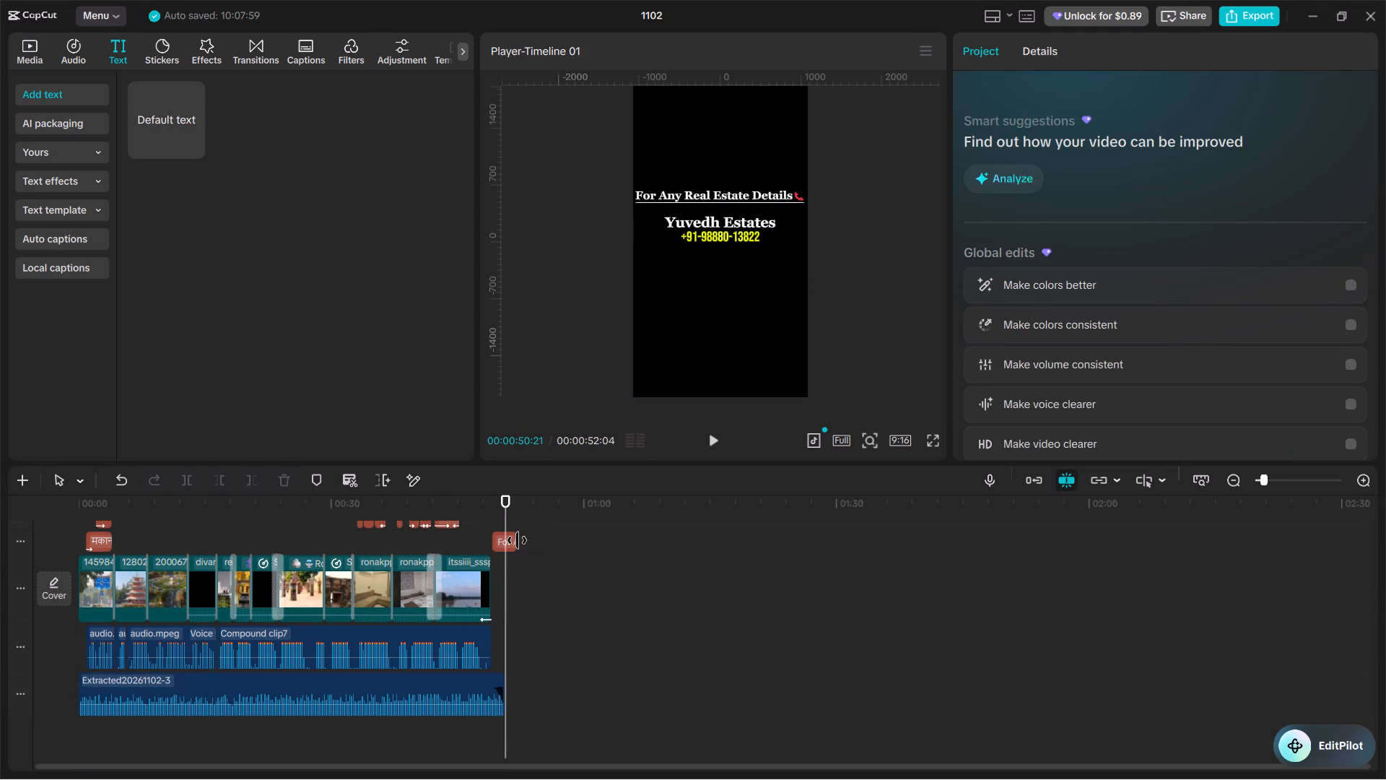
left_click(517, 540)
key("ctrl+b")
key("BackSpace")
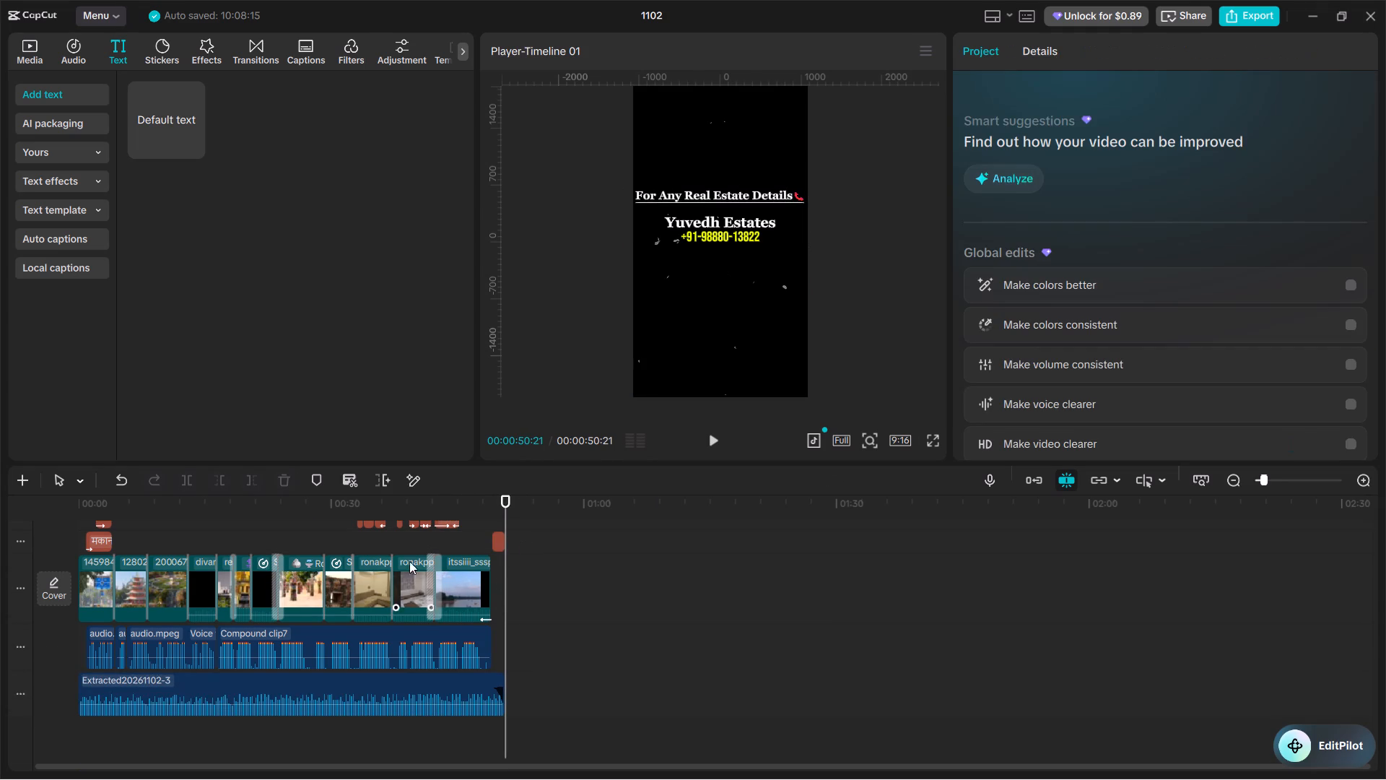
Play the video from the beginning to about 00:00:38:20, checking the Hindi captions against the footage and voiceover.
left_click(463, 534)
left_click_drag(463, 534, 62, 513)
key("space")
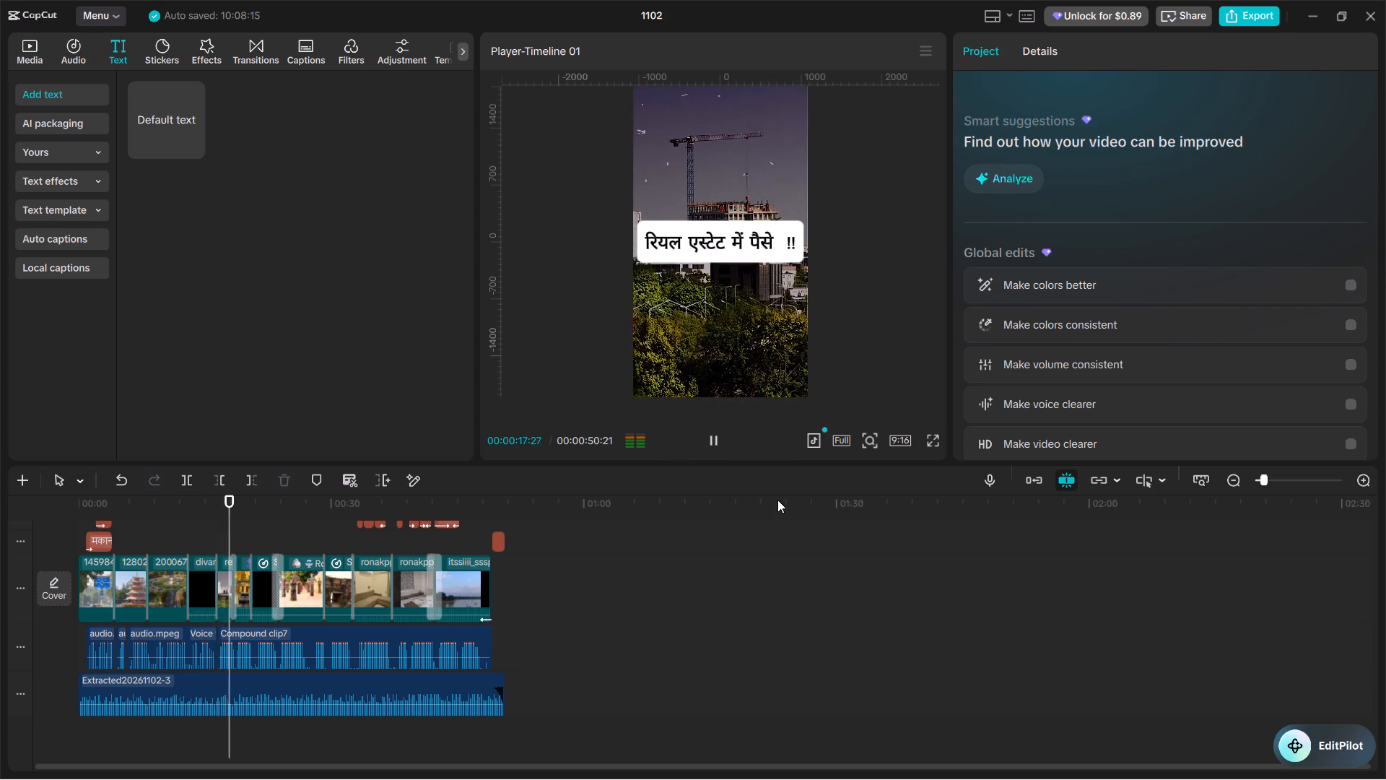
key("space")
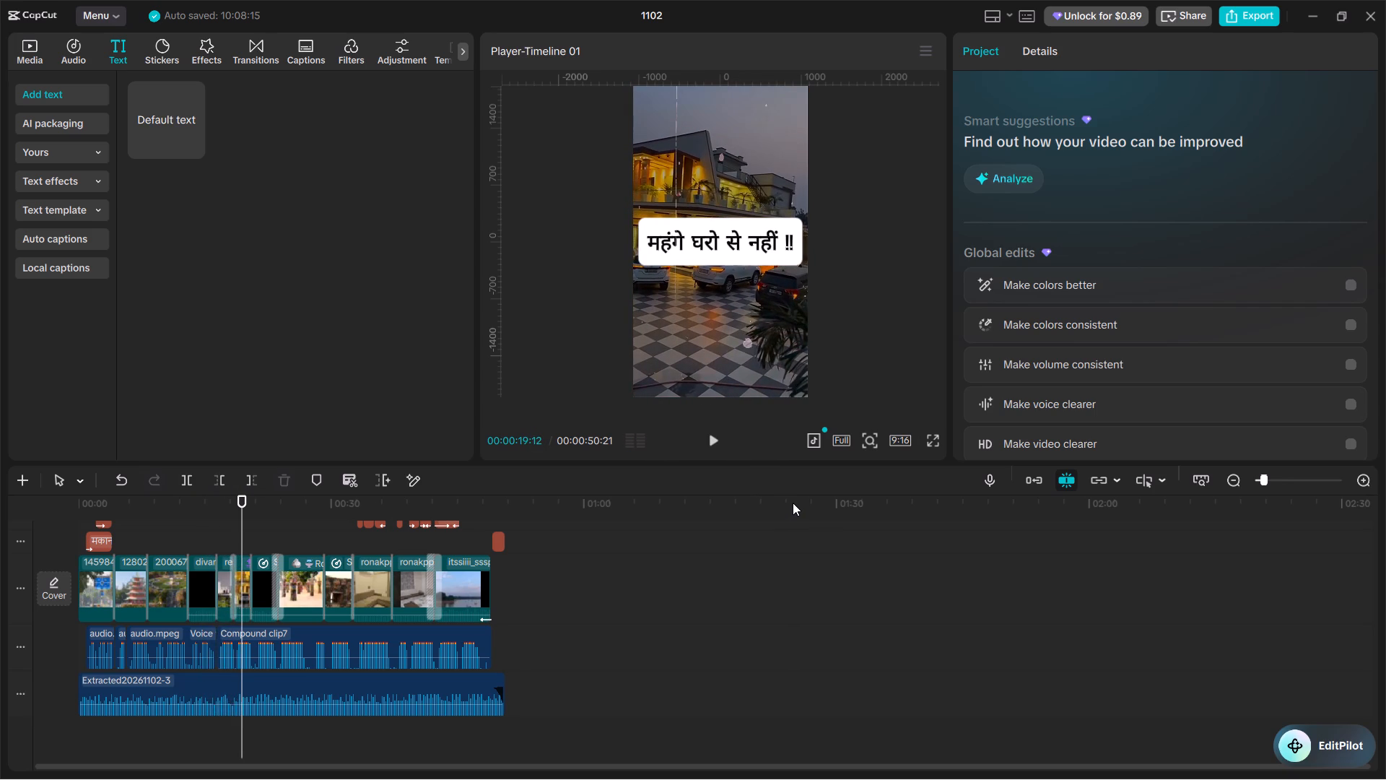
key("space")
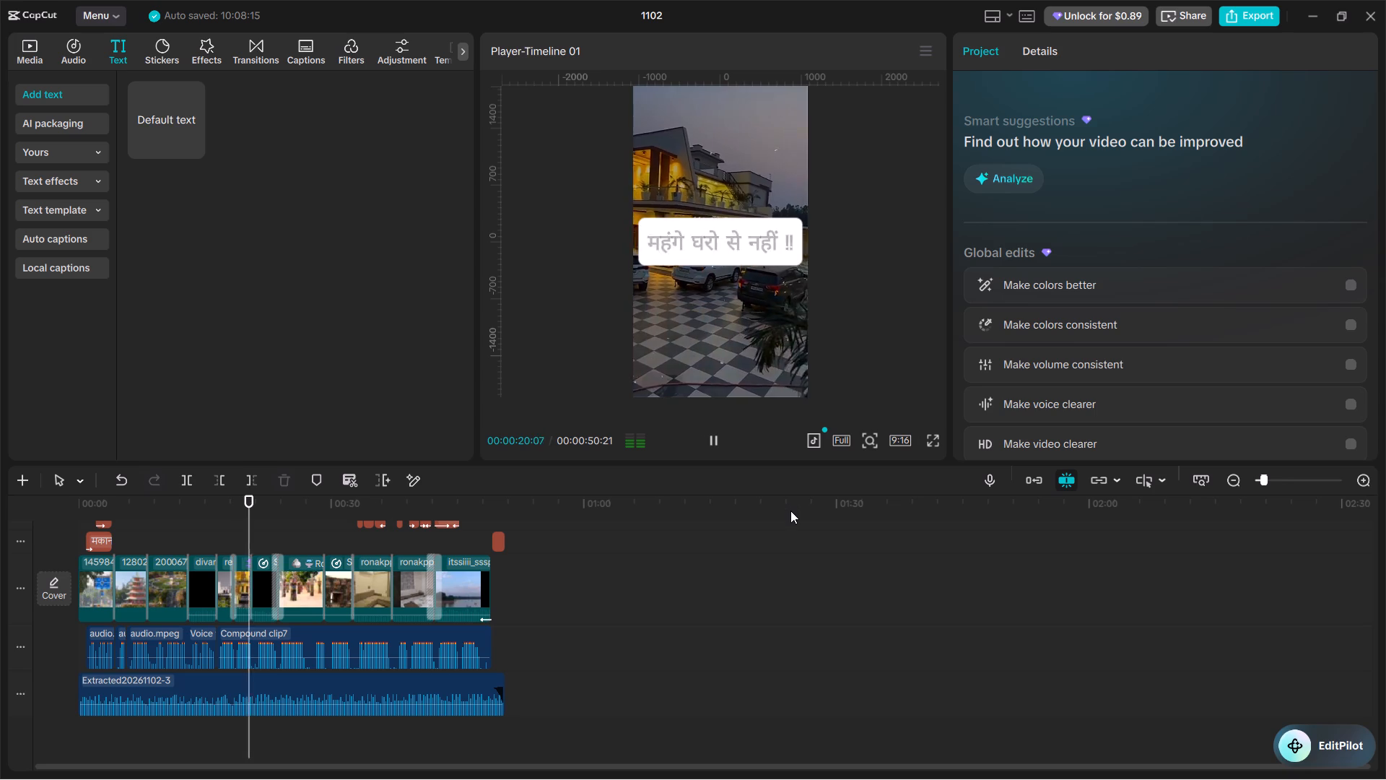
key("space")
key("space")
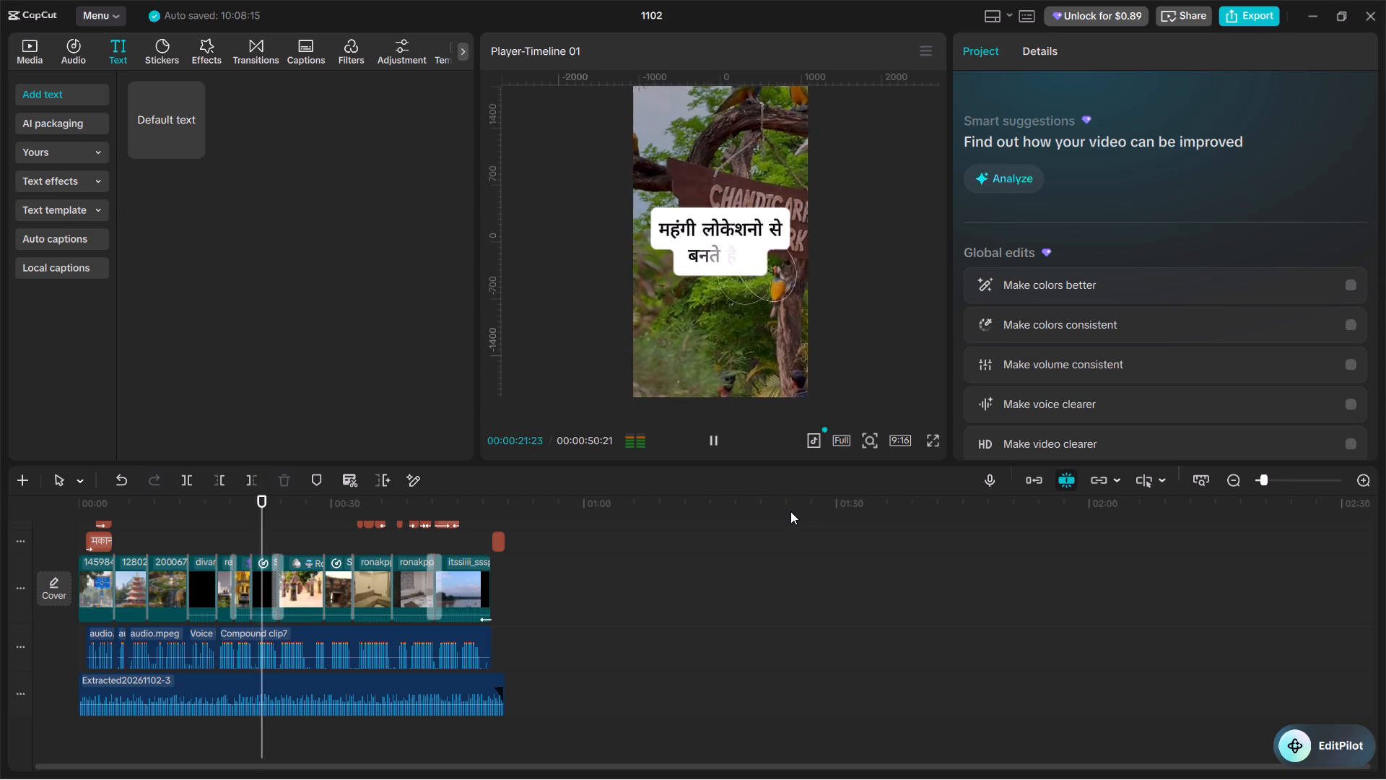
key("space")
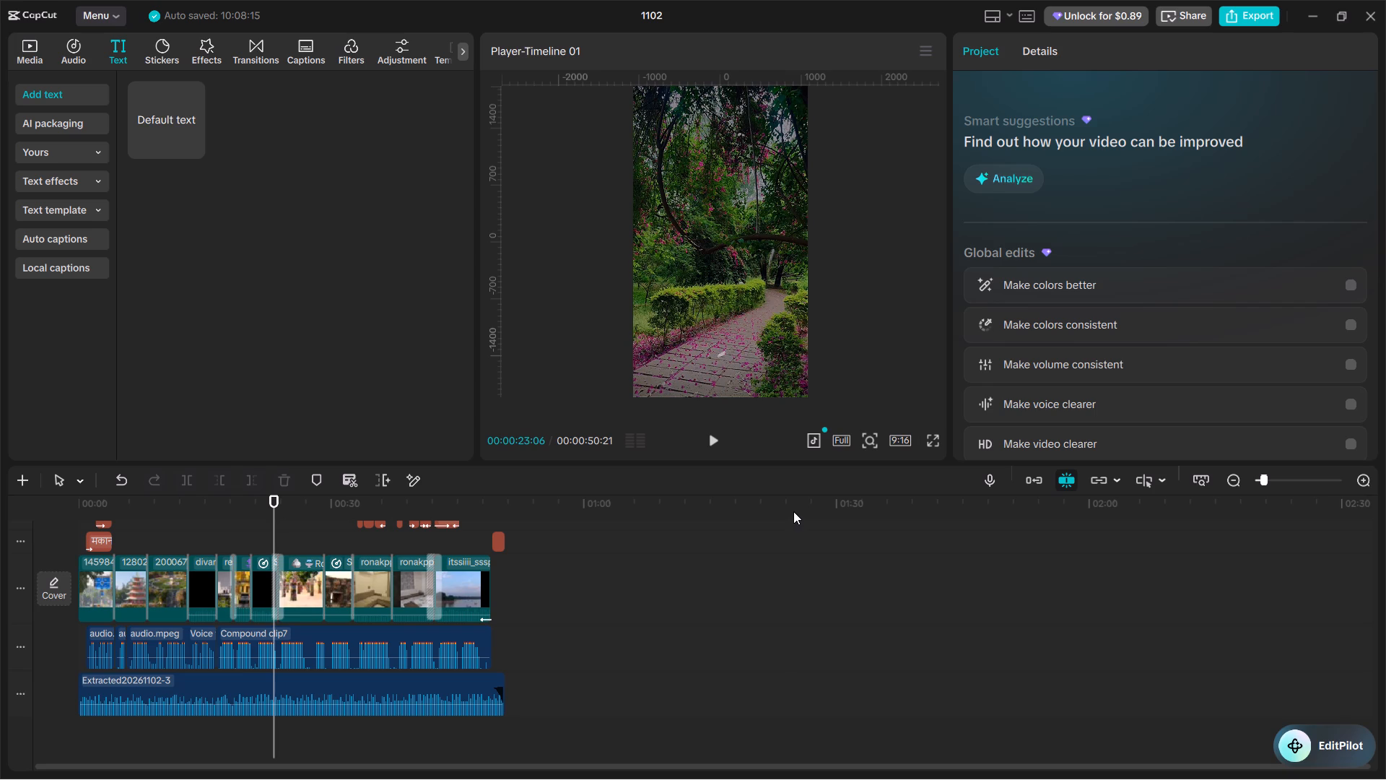
key("space")
key("space")
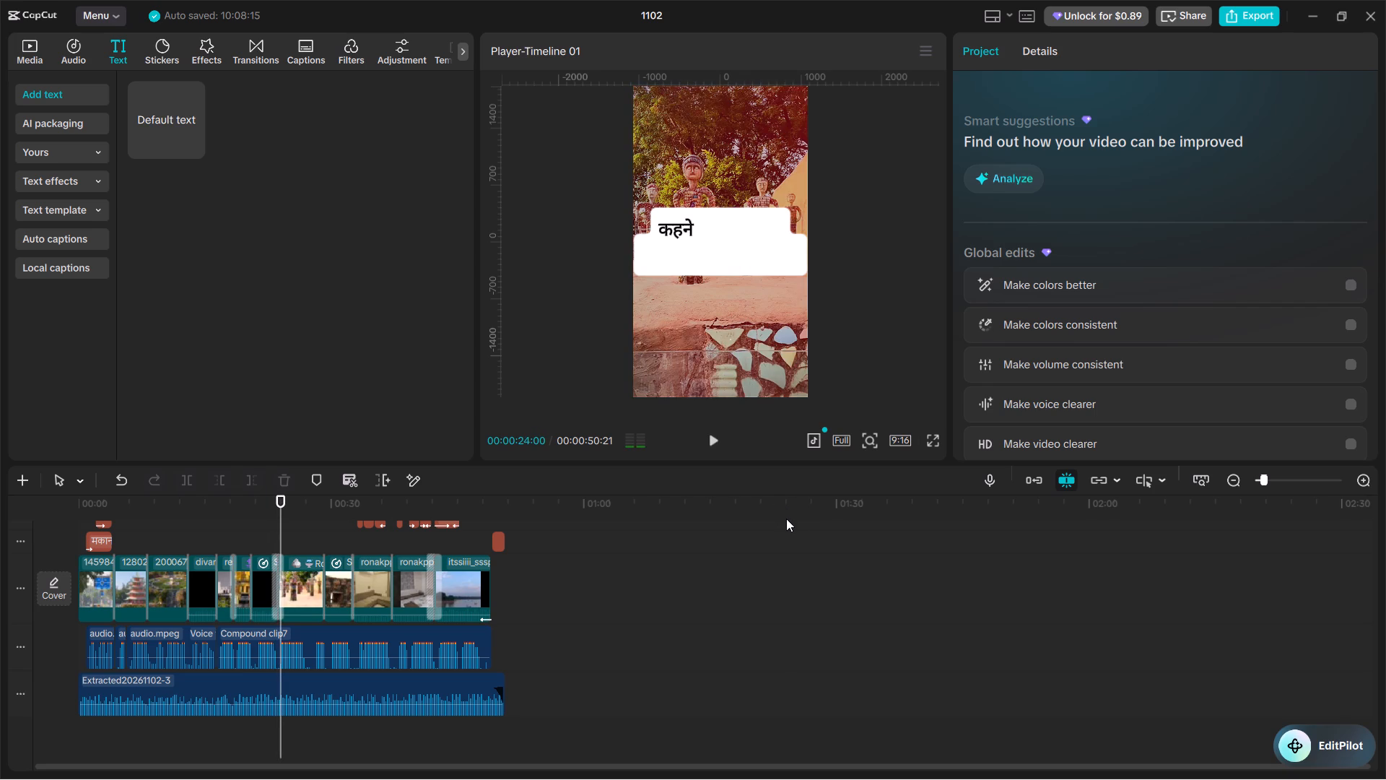
key("space")
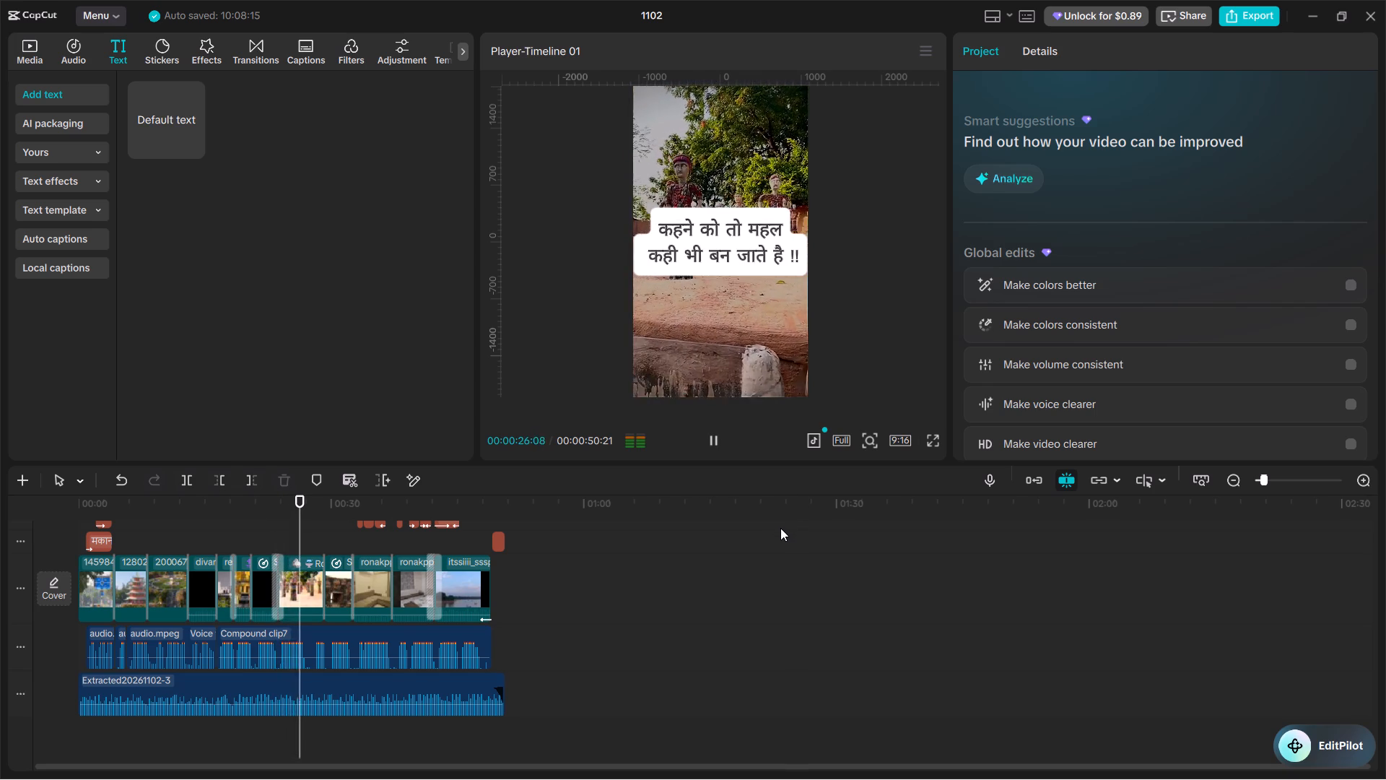
key("space")
key("space")
type("b")
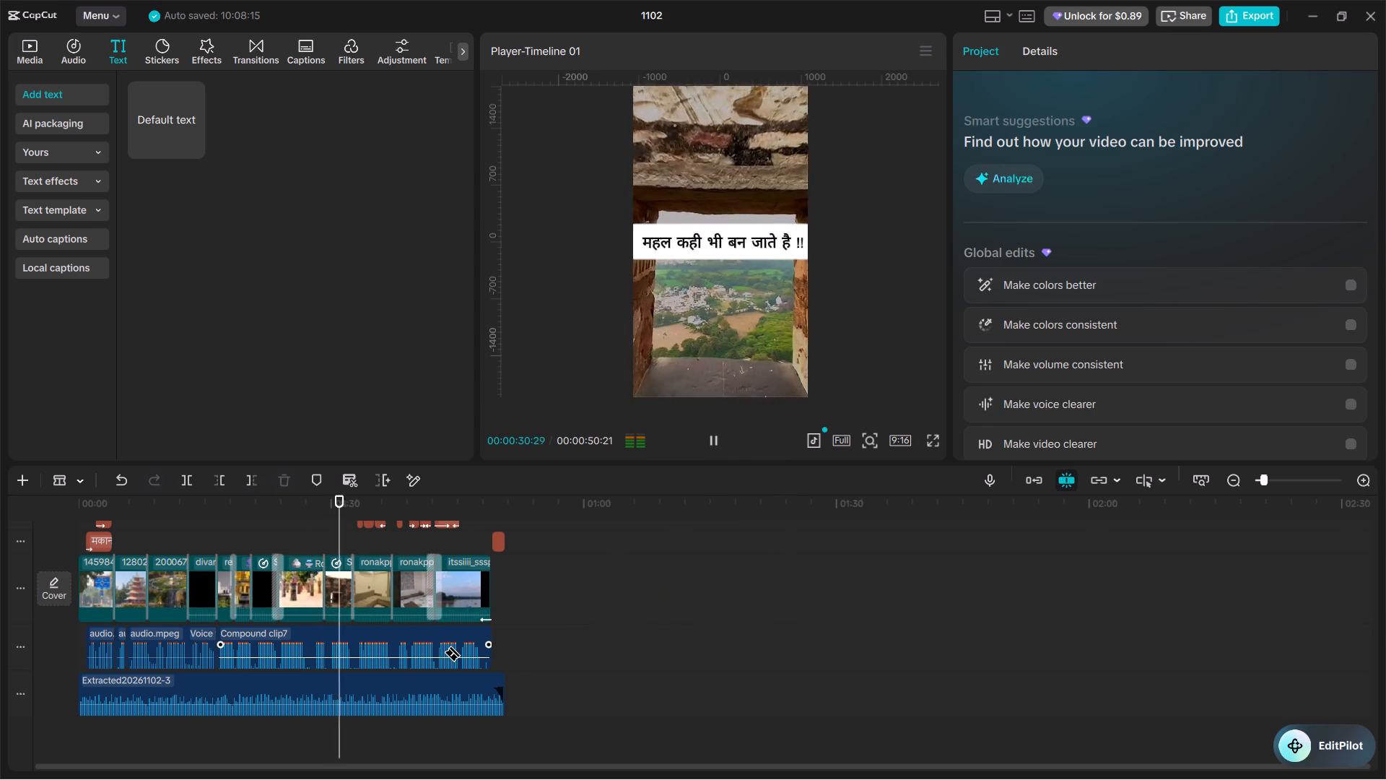
key("a")
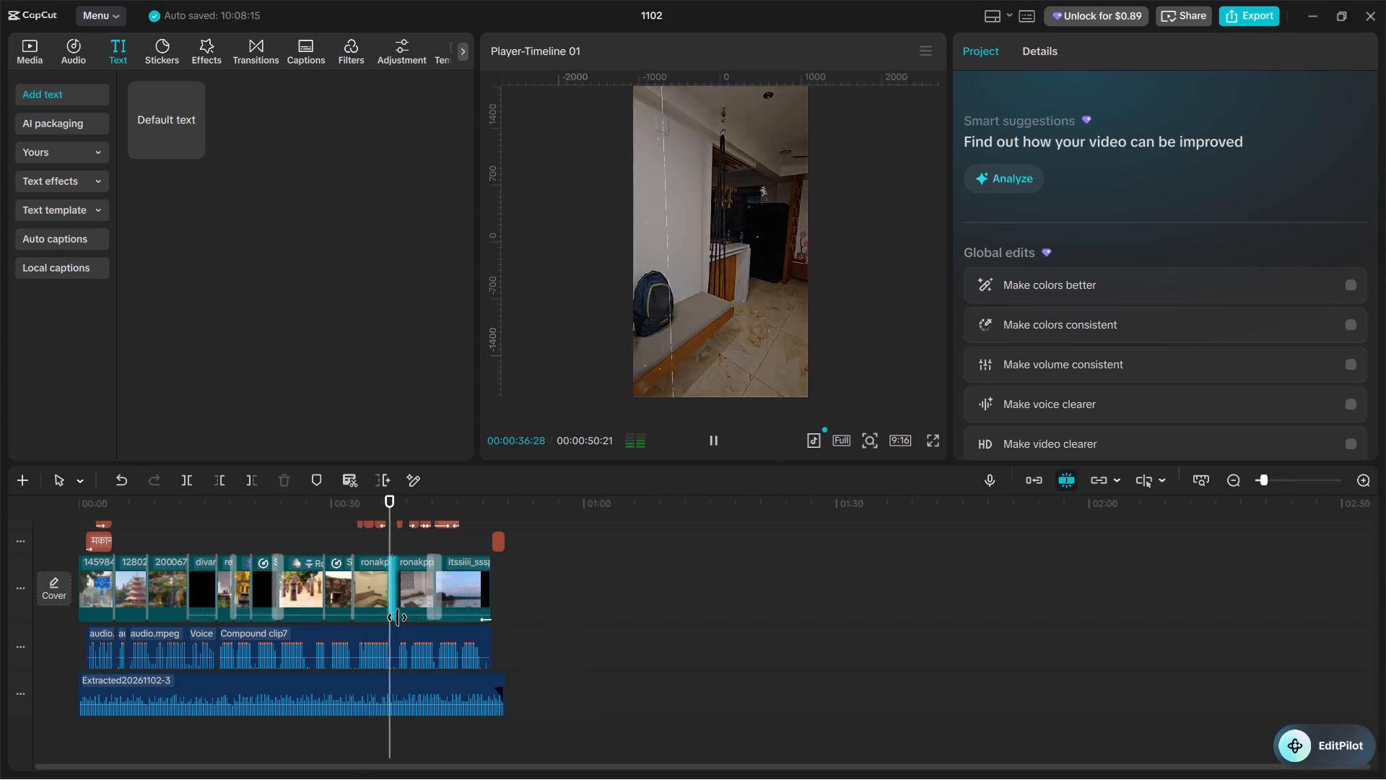
key("space")
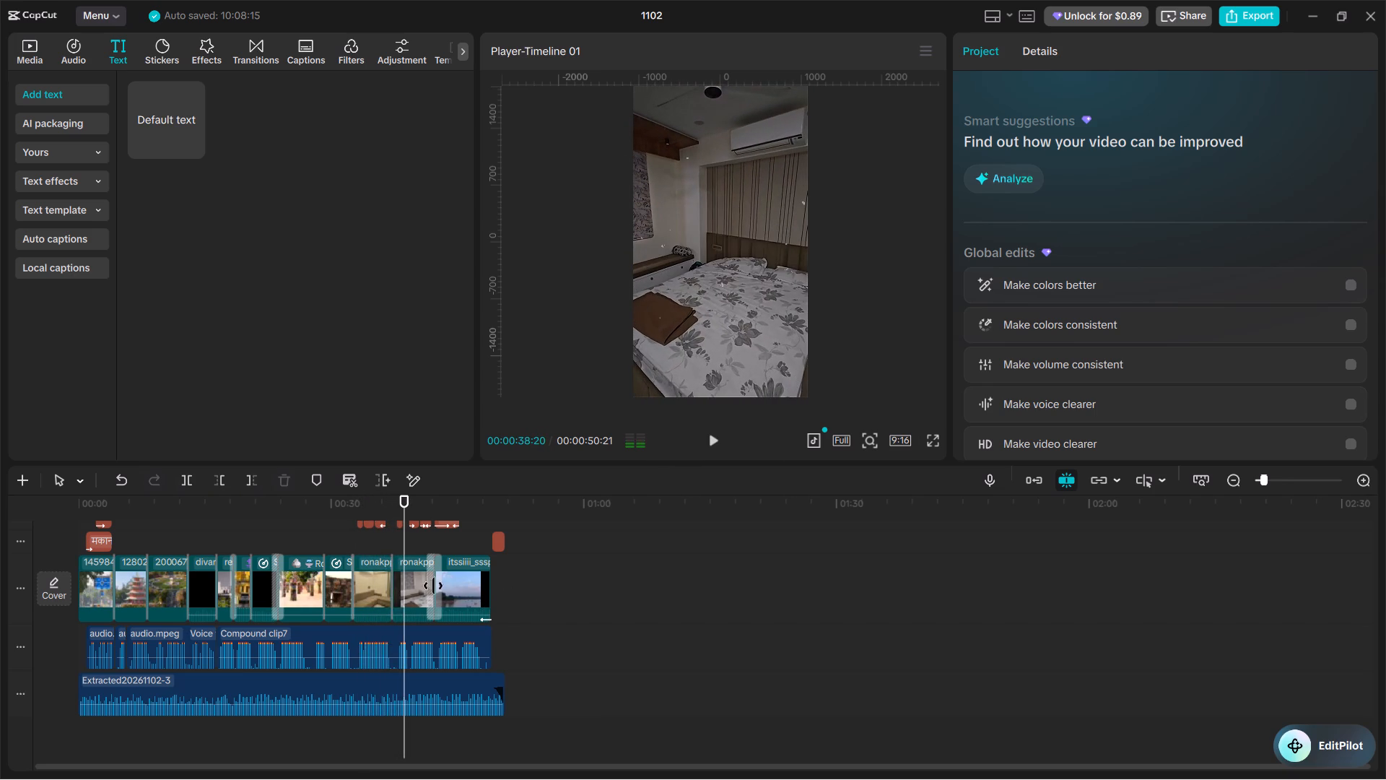
Replay the section from about 00:00:33:03, checking the captions over the apartment interior footage.
scroll(365, 568, "up", 3)
scroll(372, 593, "up", 11, "ctrl")
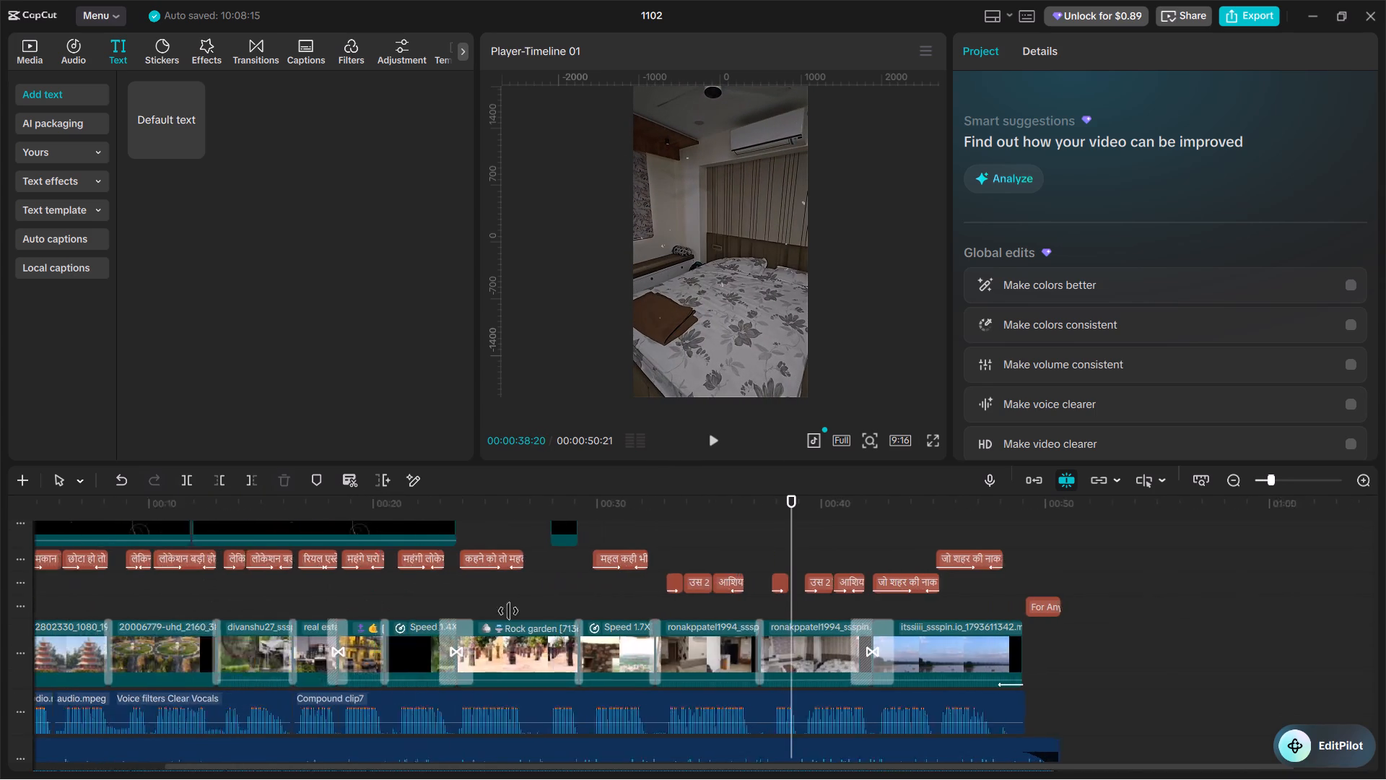
scroll(508, 611, "up", 3, "ctrl")
left_click(622, 580)
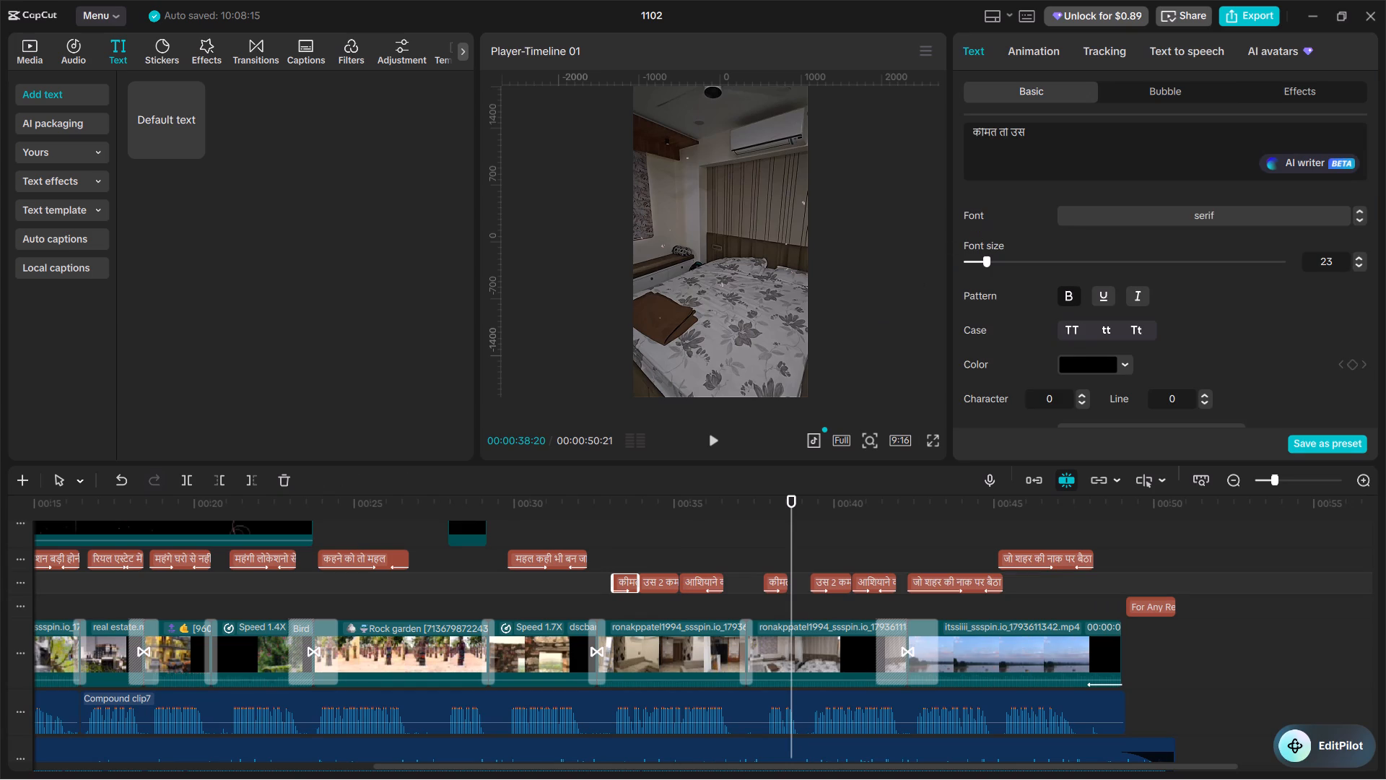
key("space")
left_click(609, 544)
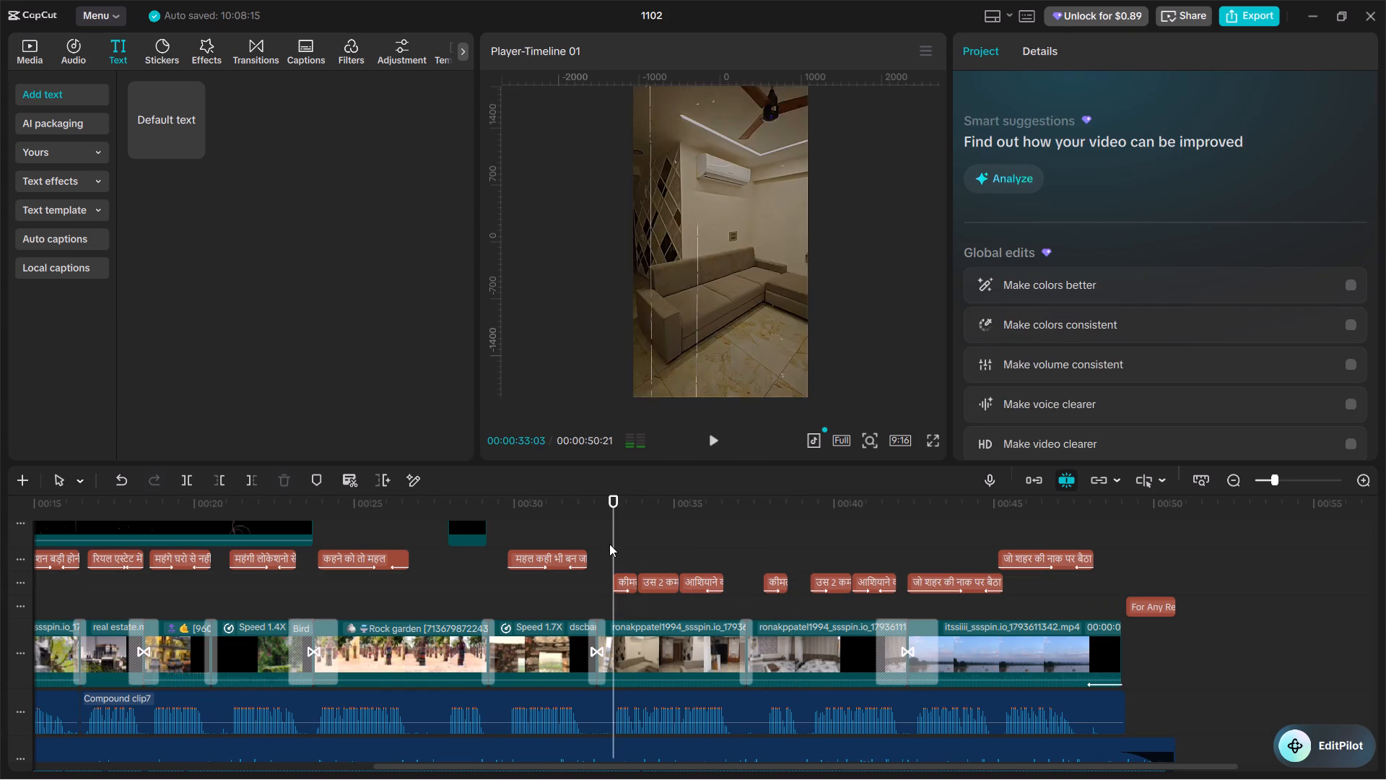
key("space")
key("space")
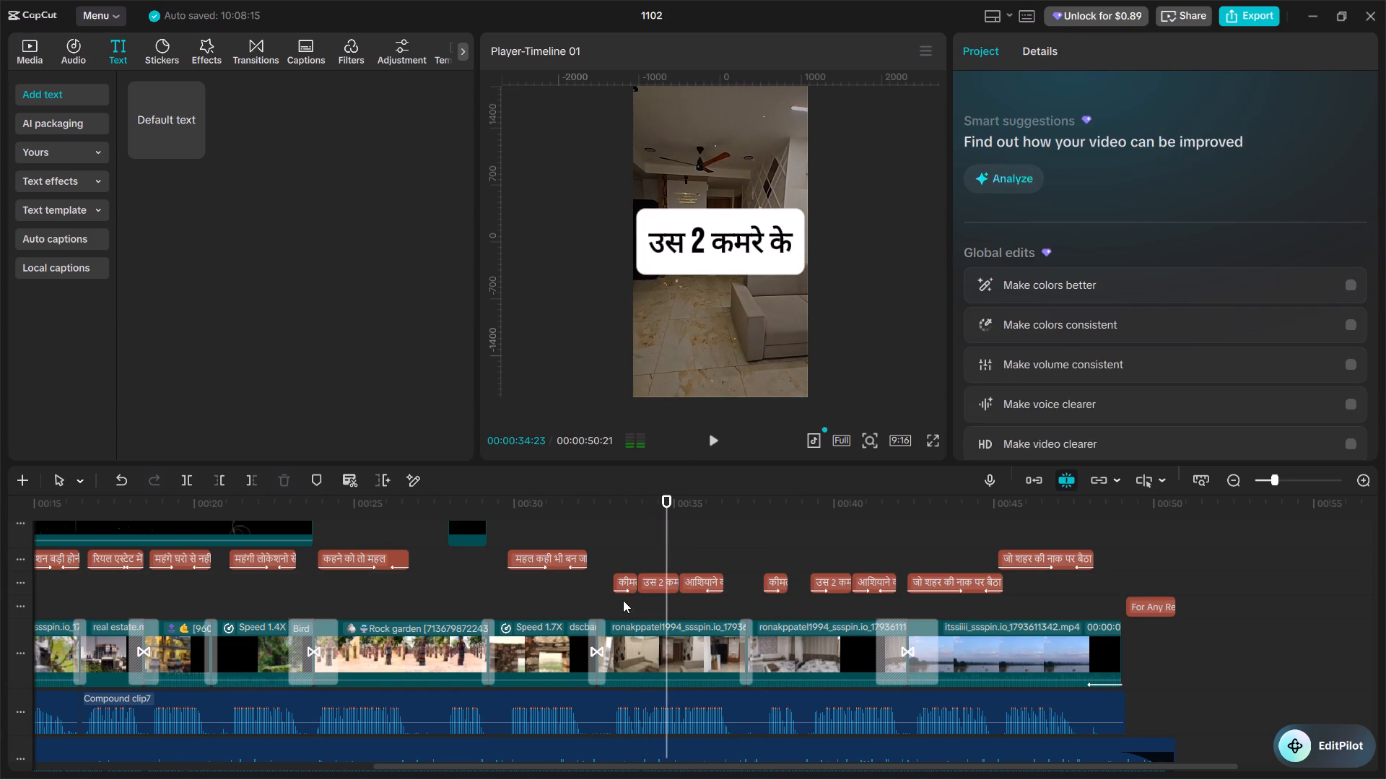
Apply the Type 2 entrance animation to the first "कीमत तो उस" caption at about 00:00:33:03.
left_click(621, 584)
left_click(1044, 64)
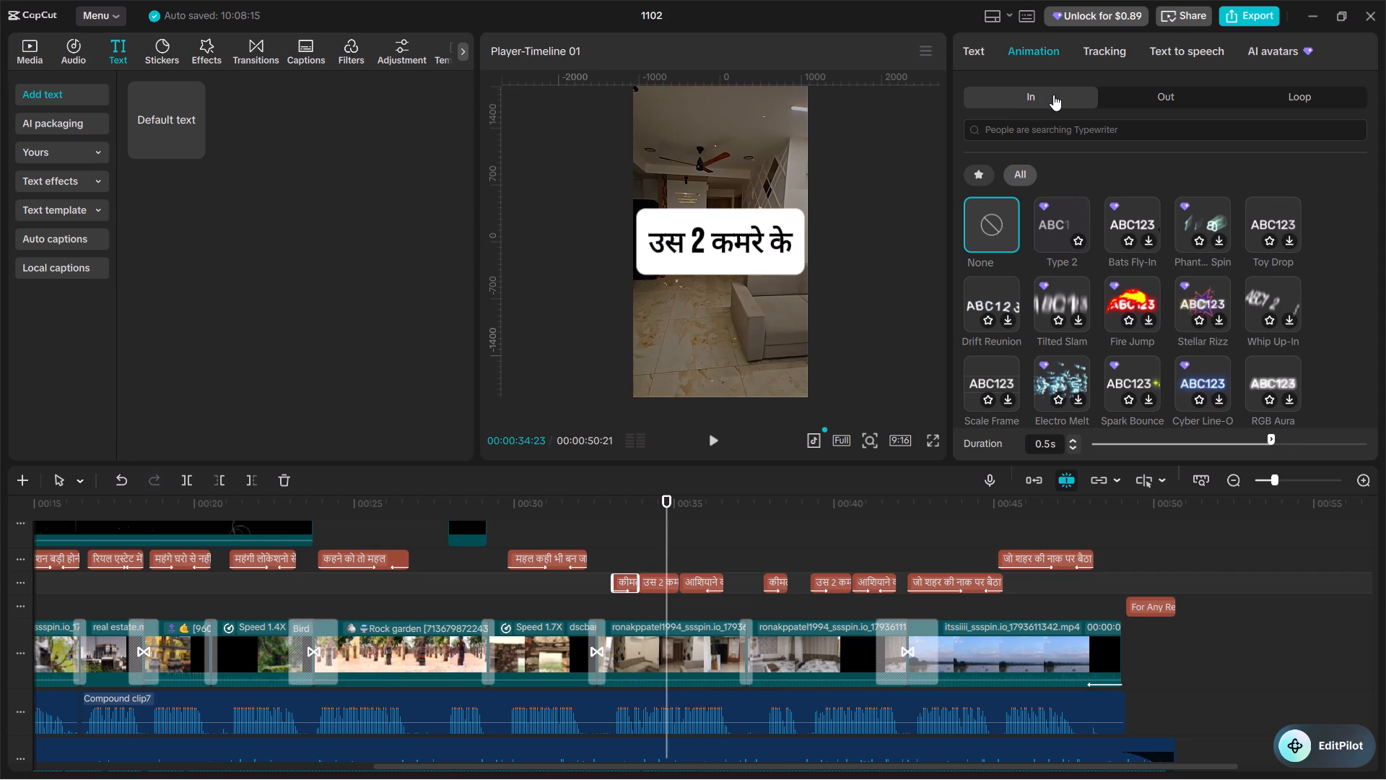
left_click(1067, 126)
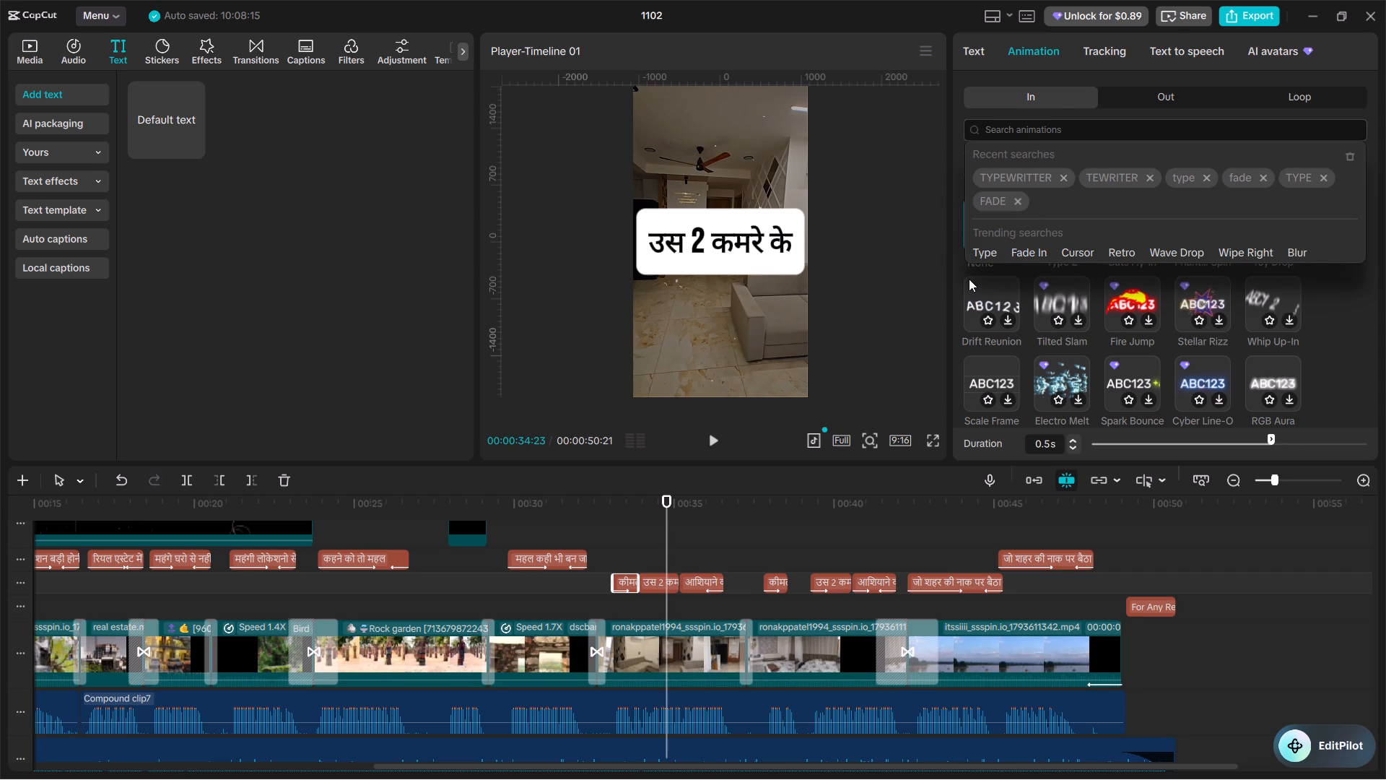
left_click(957, 273)
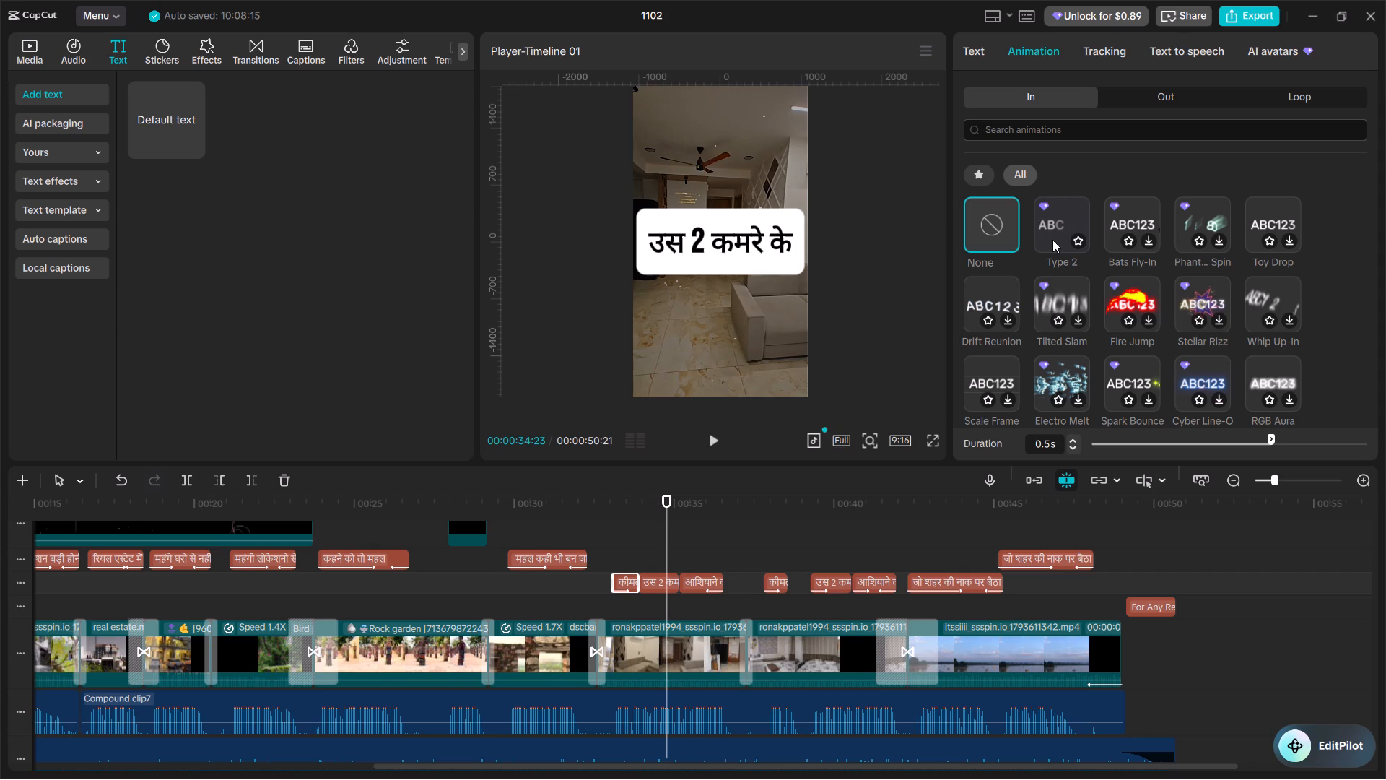
left_click(1054, 230)
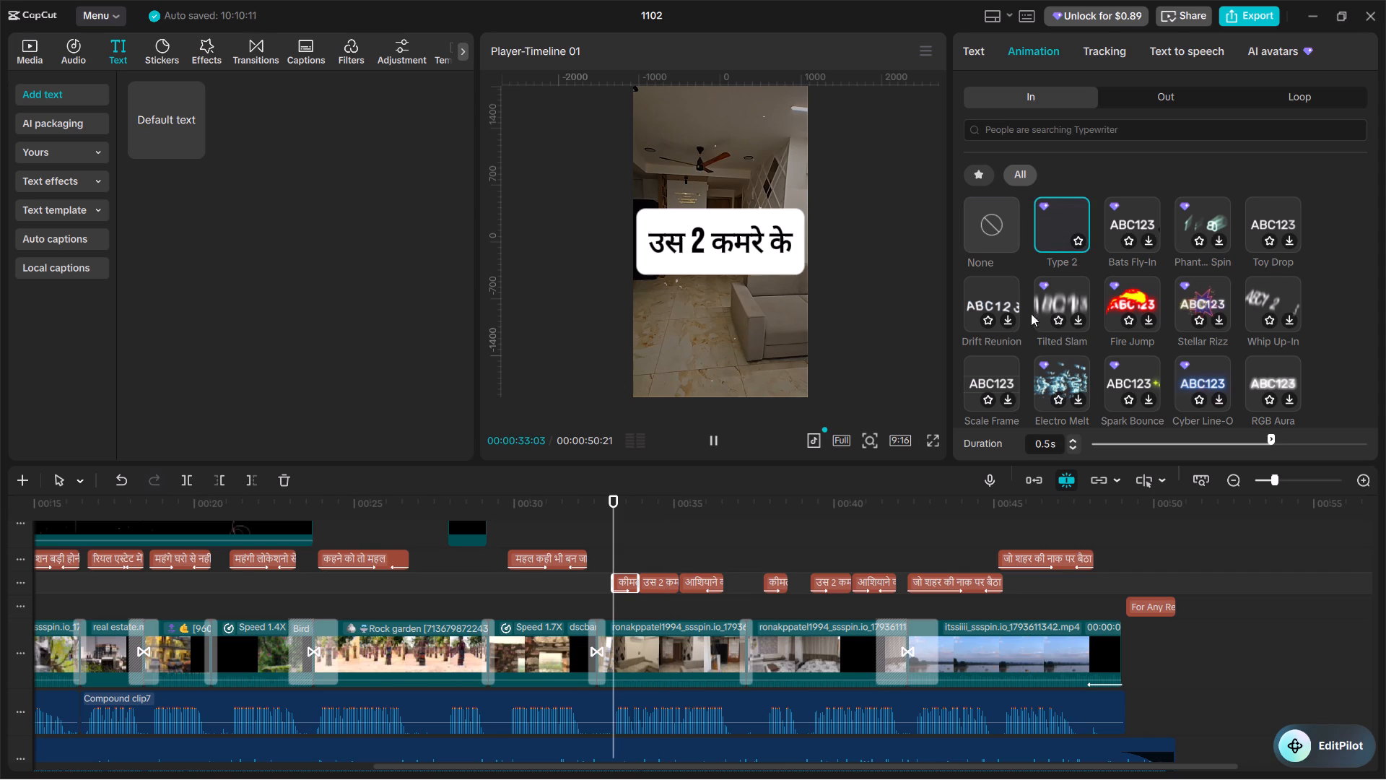
Replay the section from 00:00:32:27 to about 00:00:34:10, checking the caption animation against the voiceover.
left_click(616, 545)
left_click(612, 550)
left_click(611, 560)
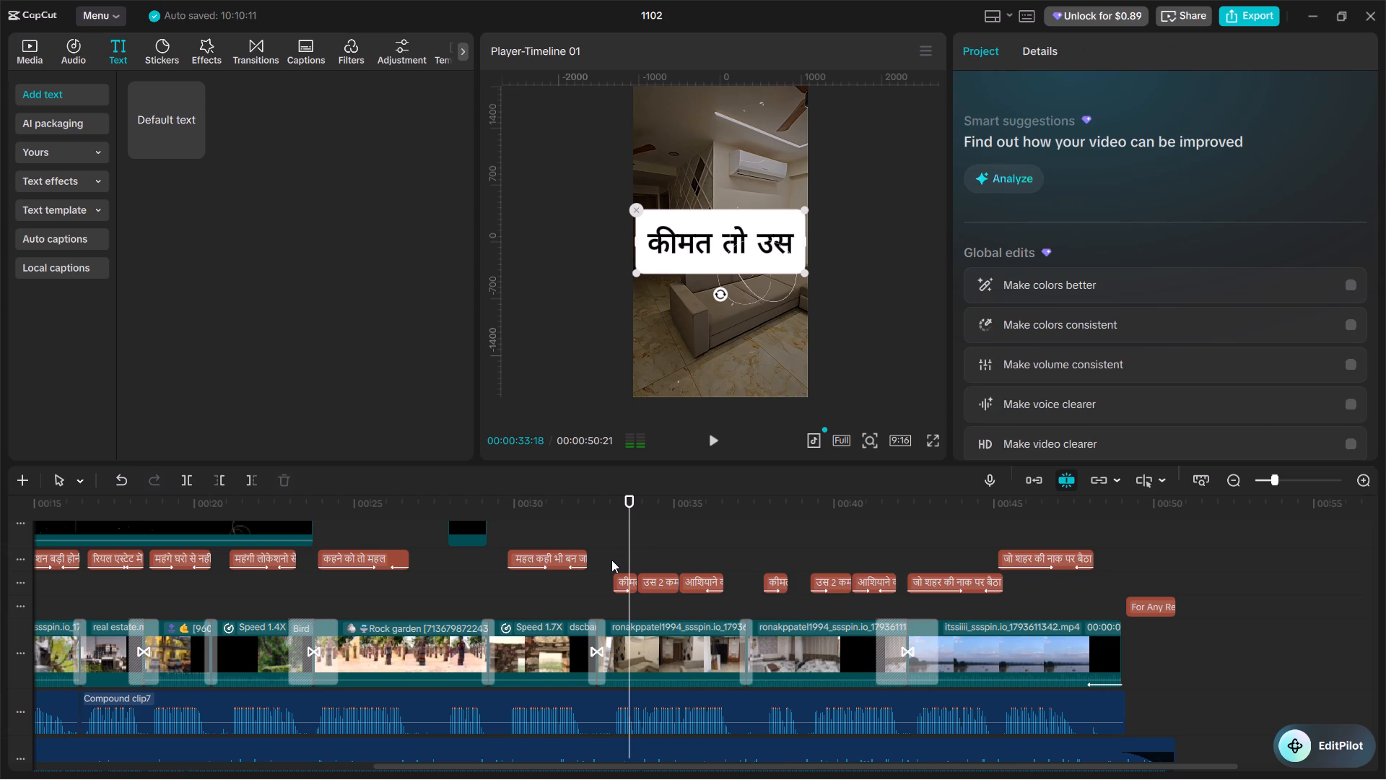
left_click(609, 564)
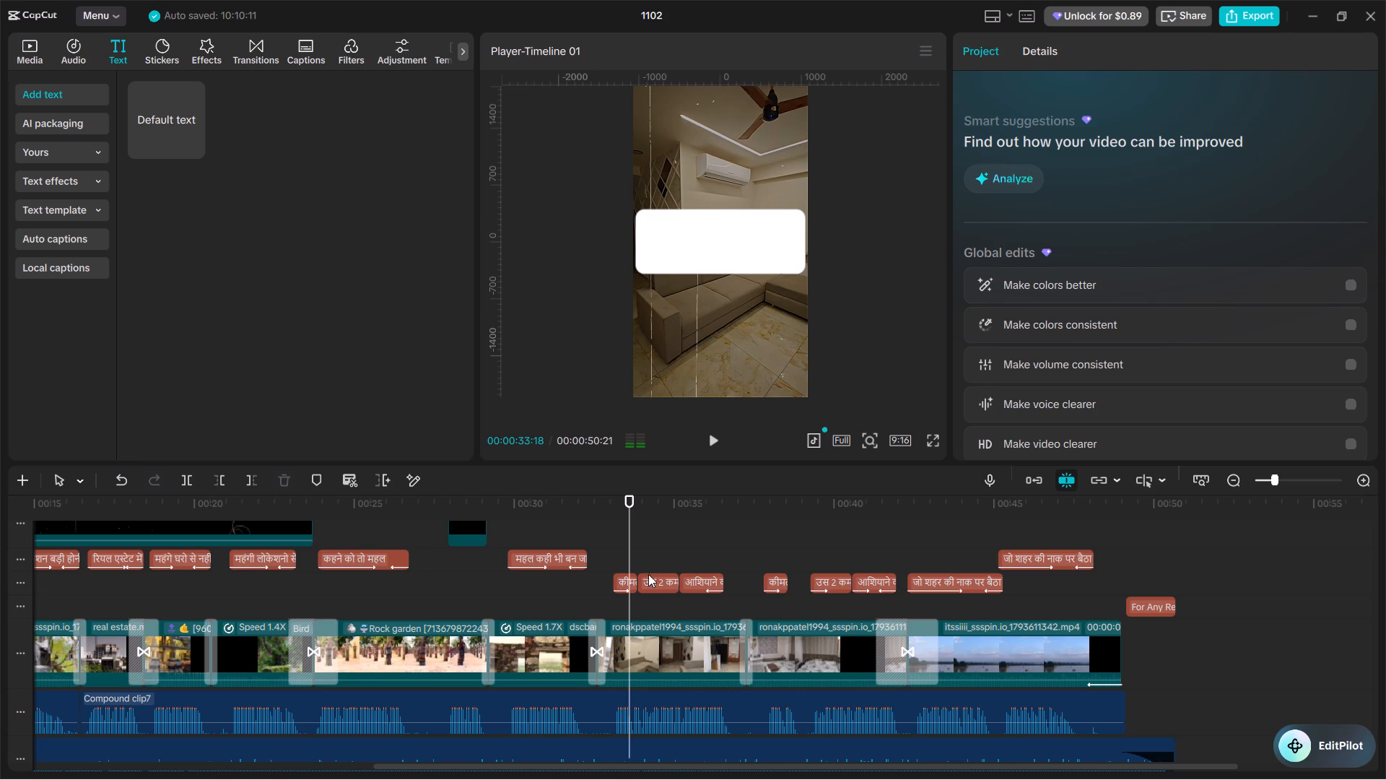
double_click(610, 547)
left_click(606, 555)
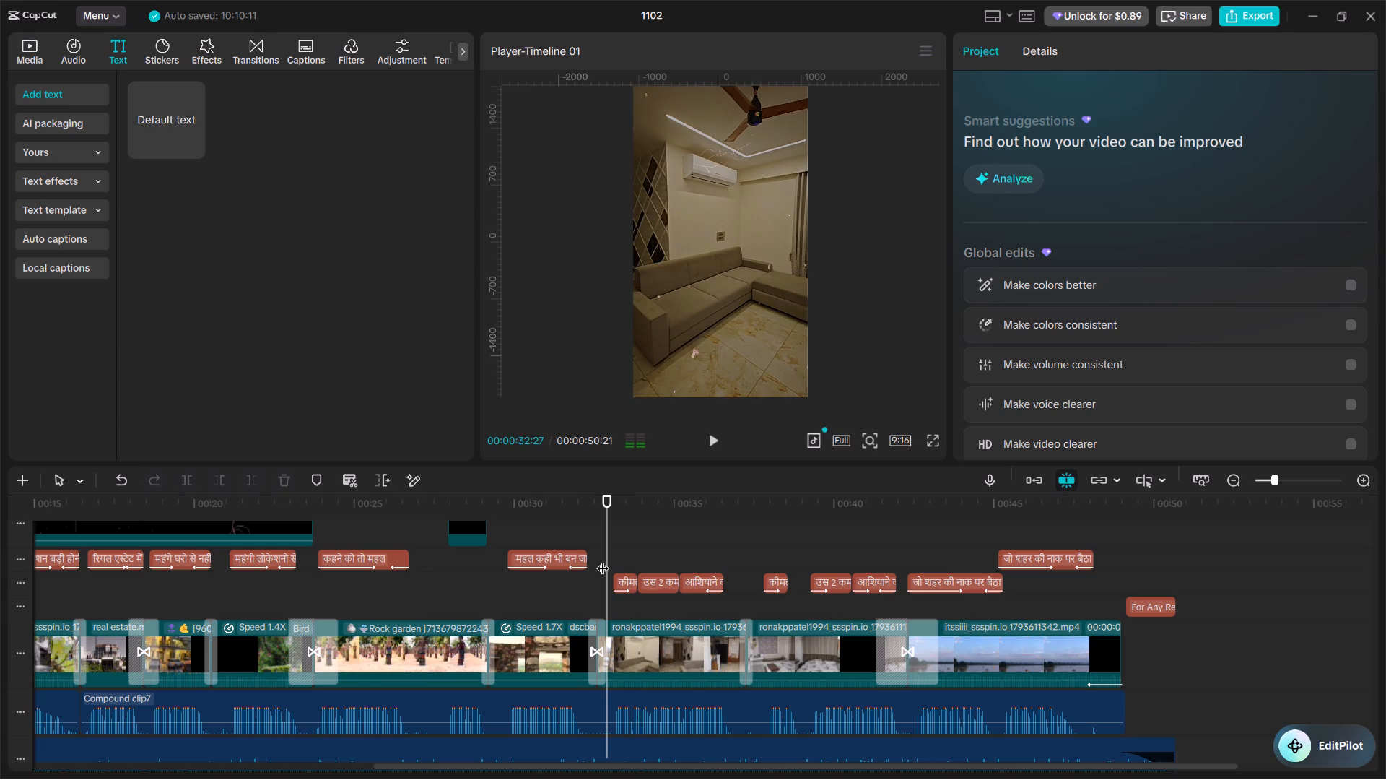
key("space")
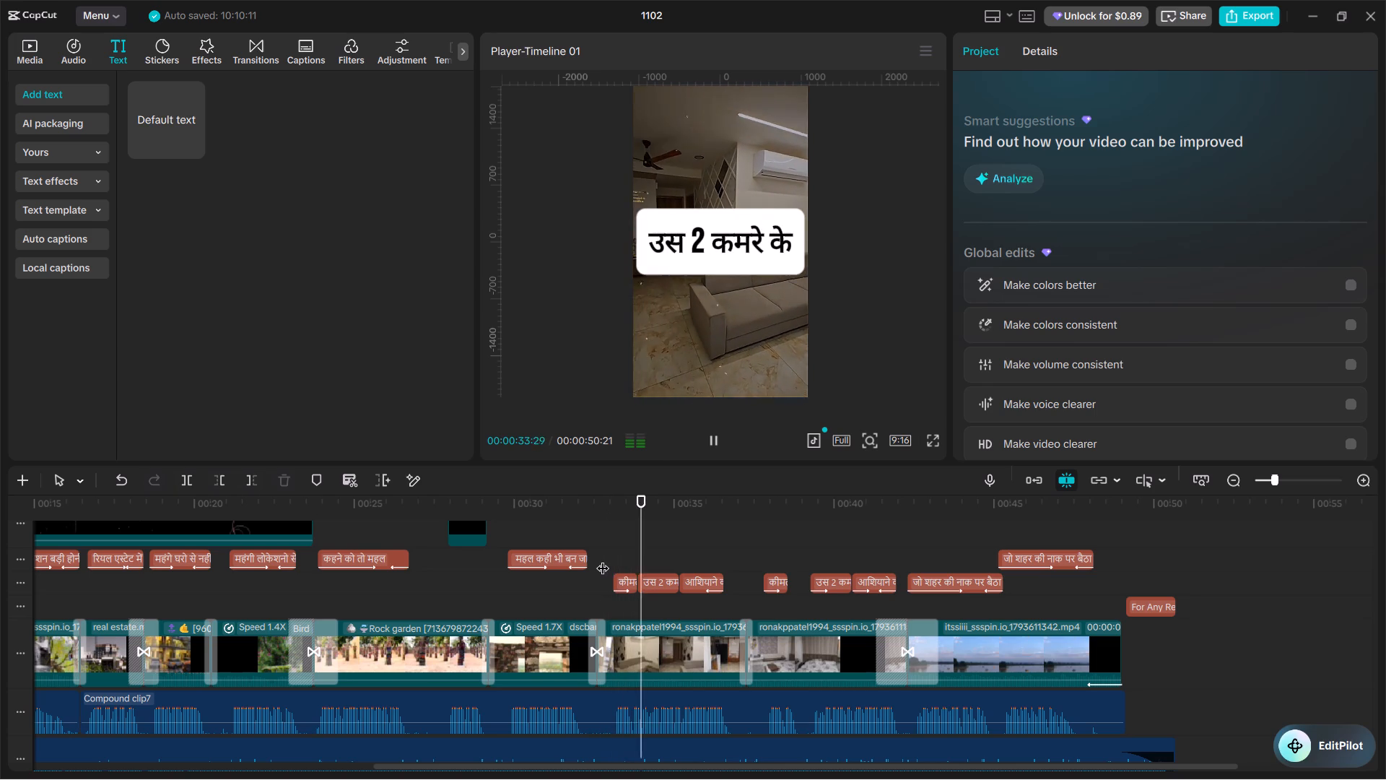
key("space")
Apply the Type 2 entrance animation to the first "उस 2 कमरे के" caption and preview it.
left_click(662, 588)
left_click(1036, 61)
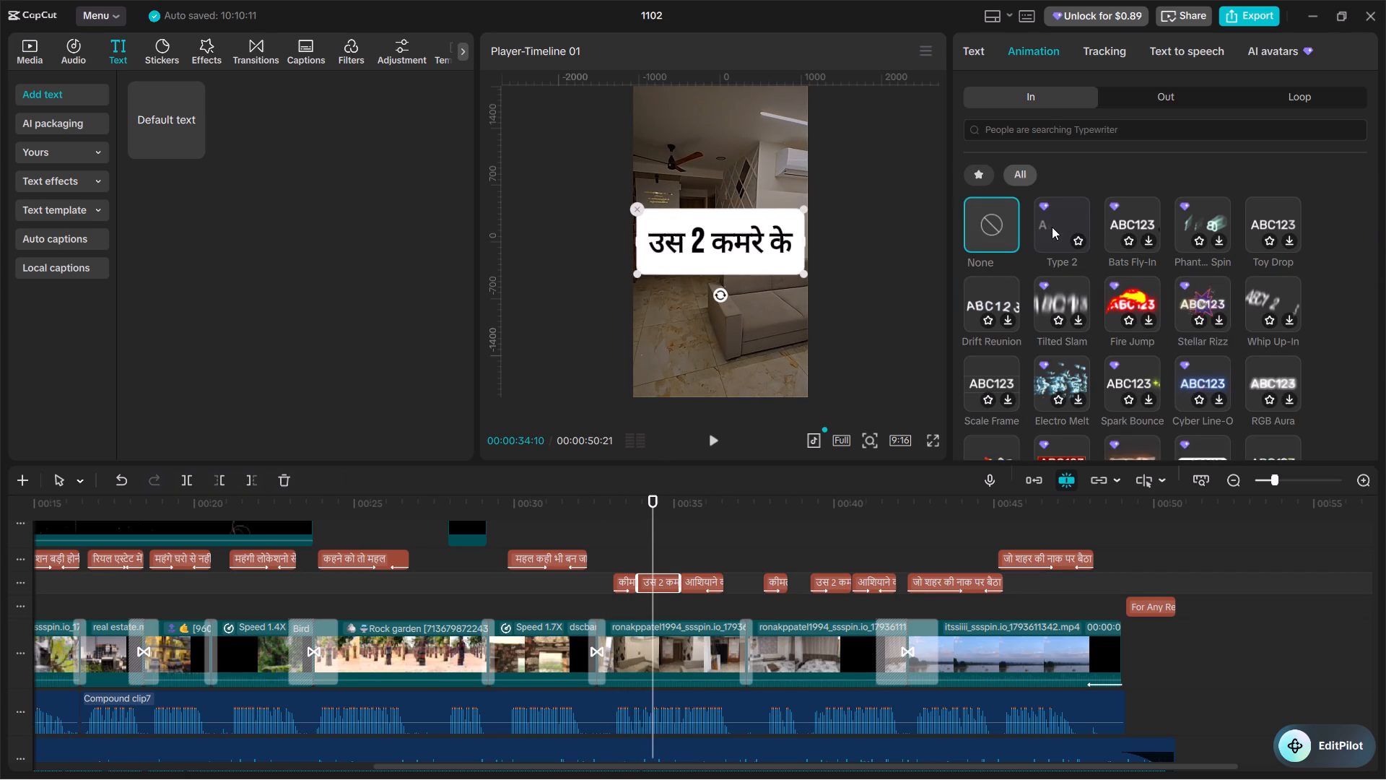
left_click(1052, 227)
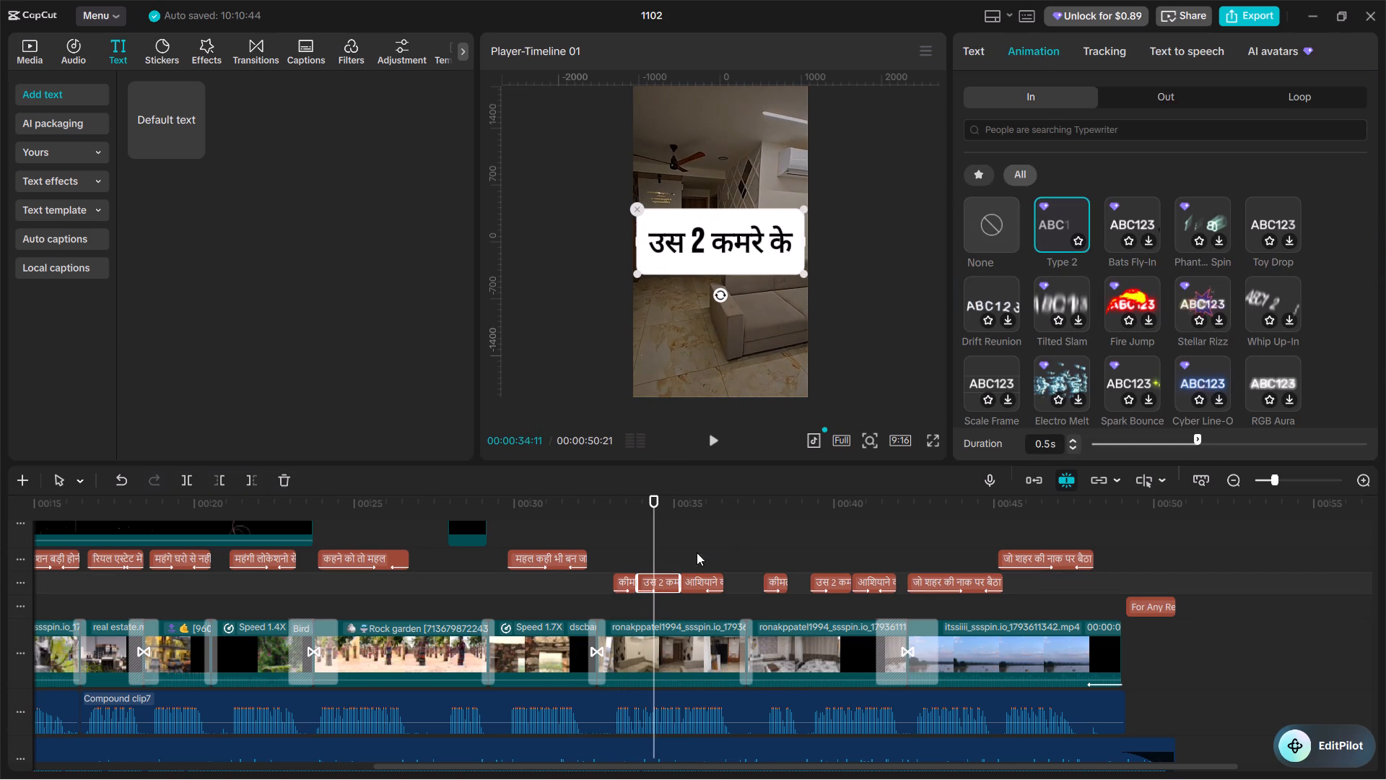
key("space")
key("space")
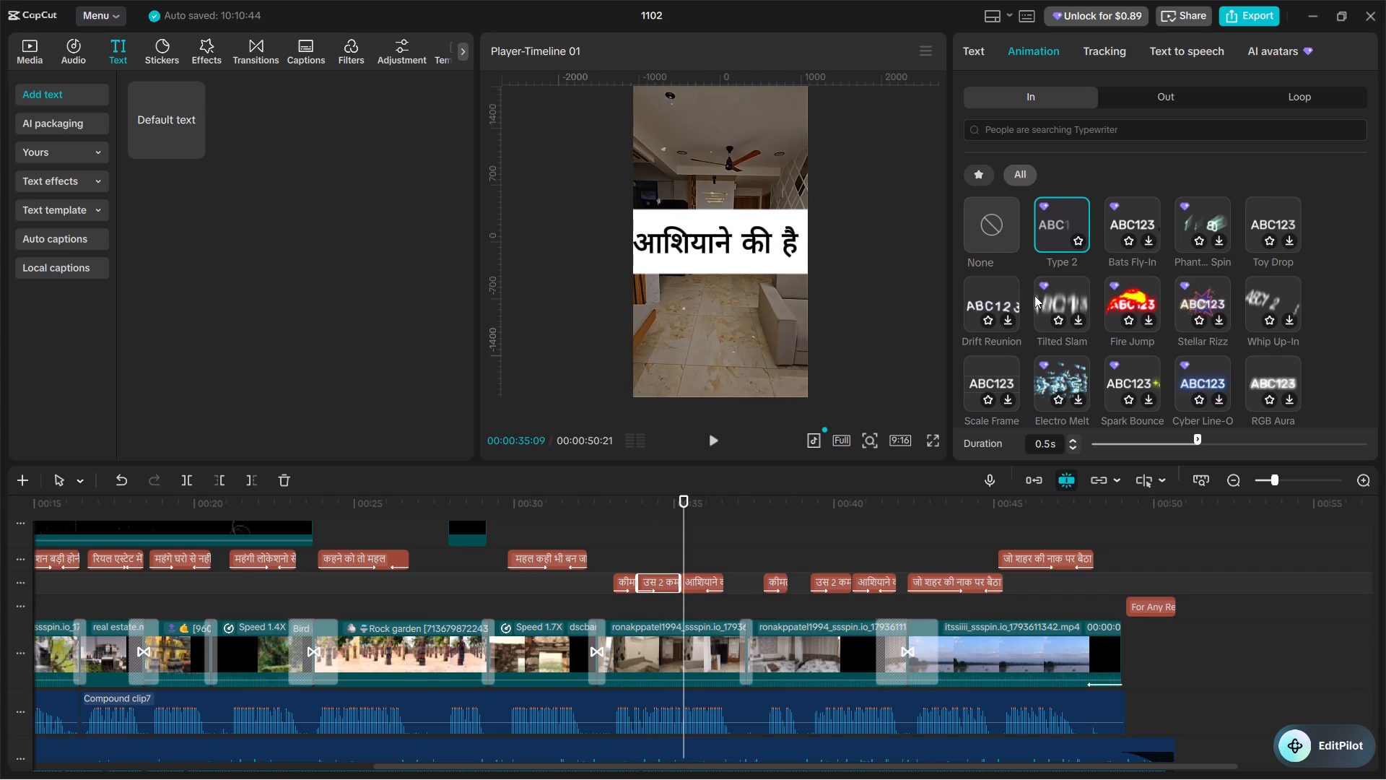
left_click(1056, 233)
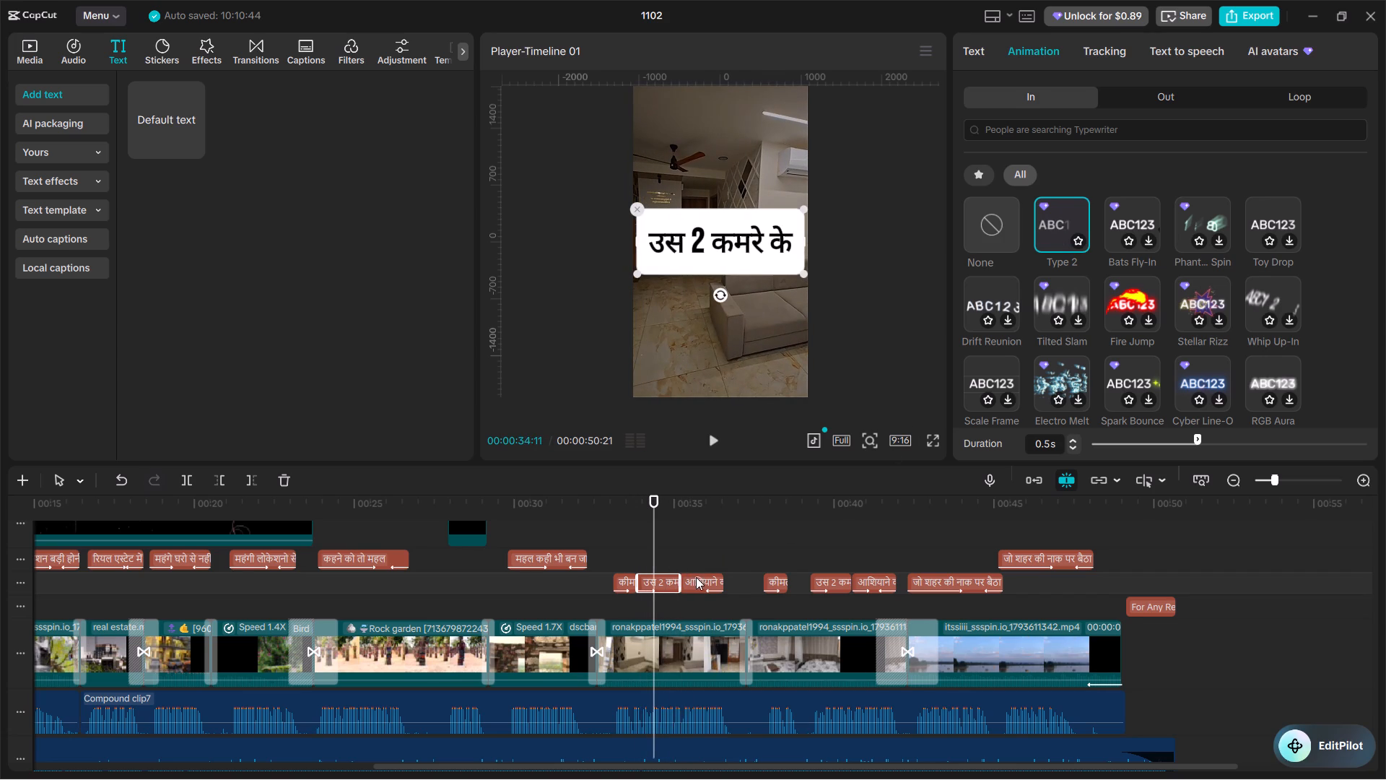
Apply the Type 2 entrance animation to the first "आशियाने की है" caption.
left_click(695, 577)
left_click(1043, 51)
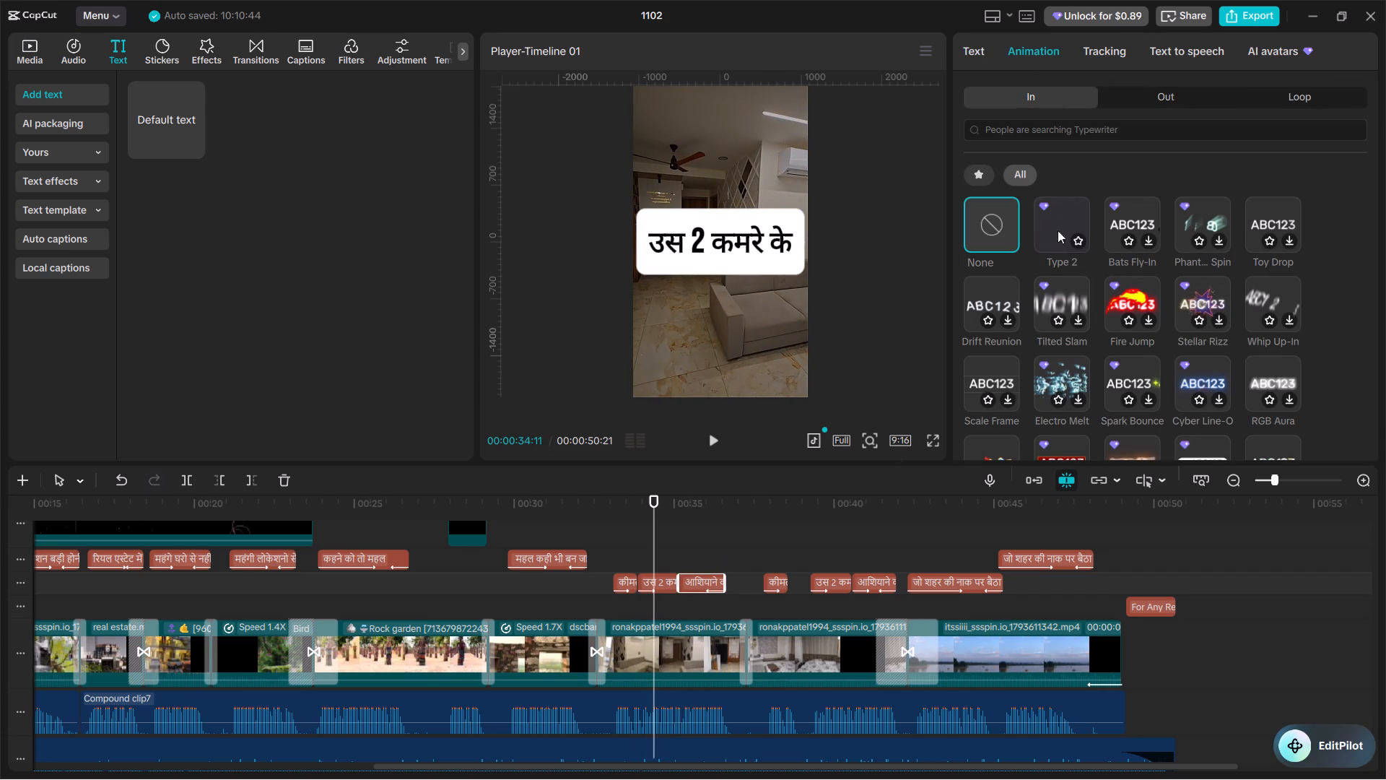
left_click(1052, 225)
Replay the apartment section from 00:00:32:27 to about 00:00:38:25 and recheck its start, examining the three animated captions.
left_click(603, 544)
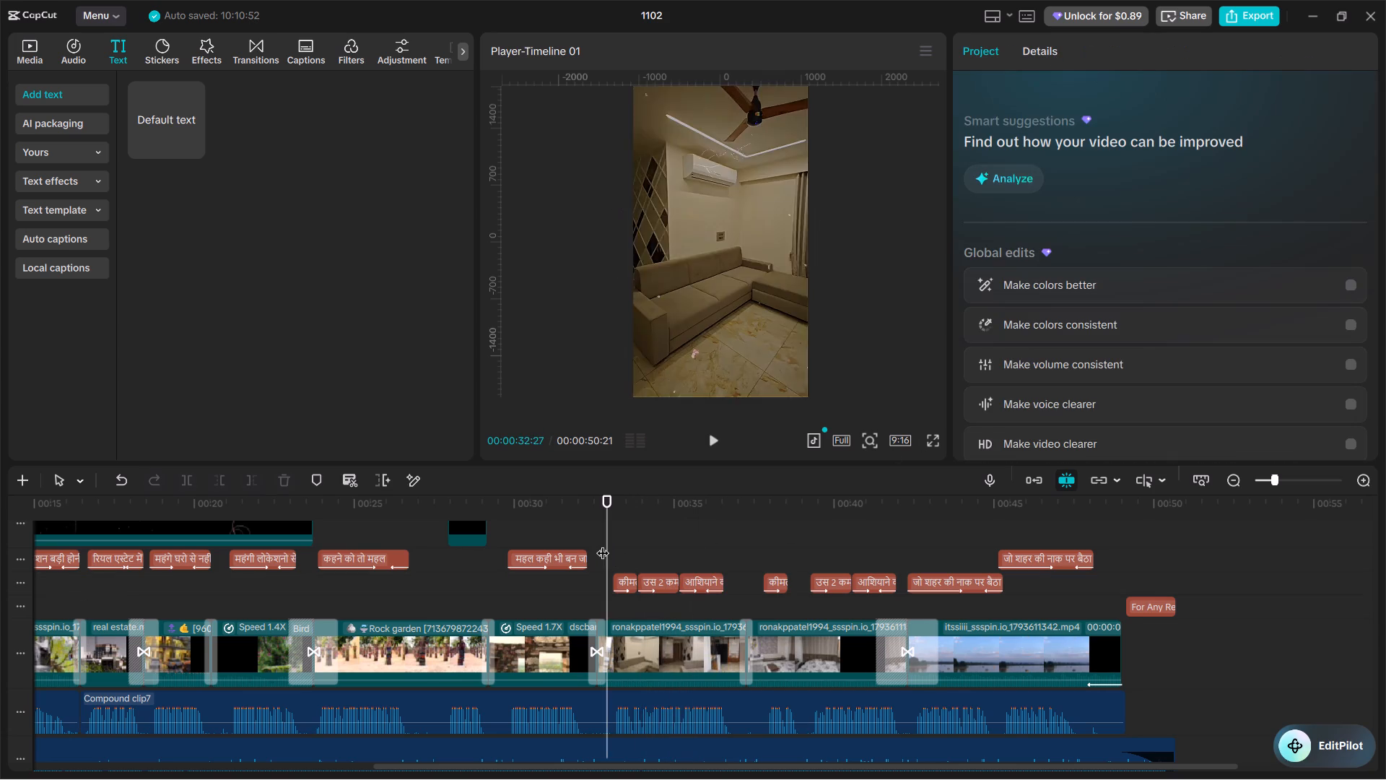
key("space")
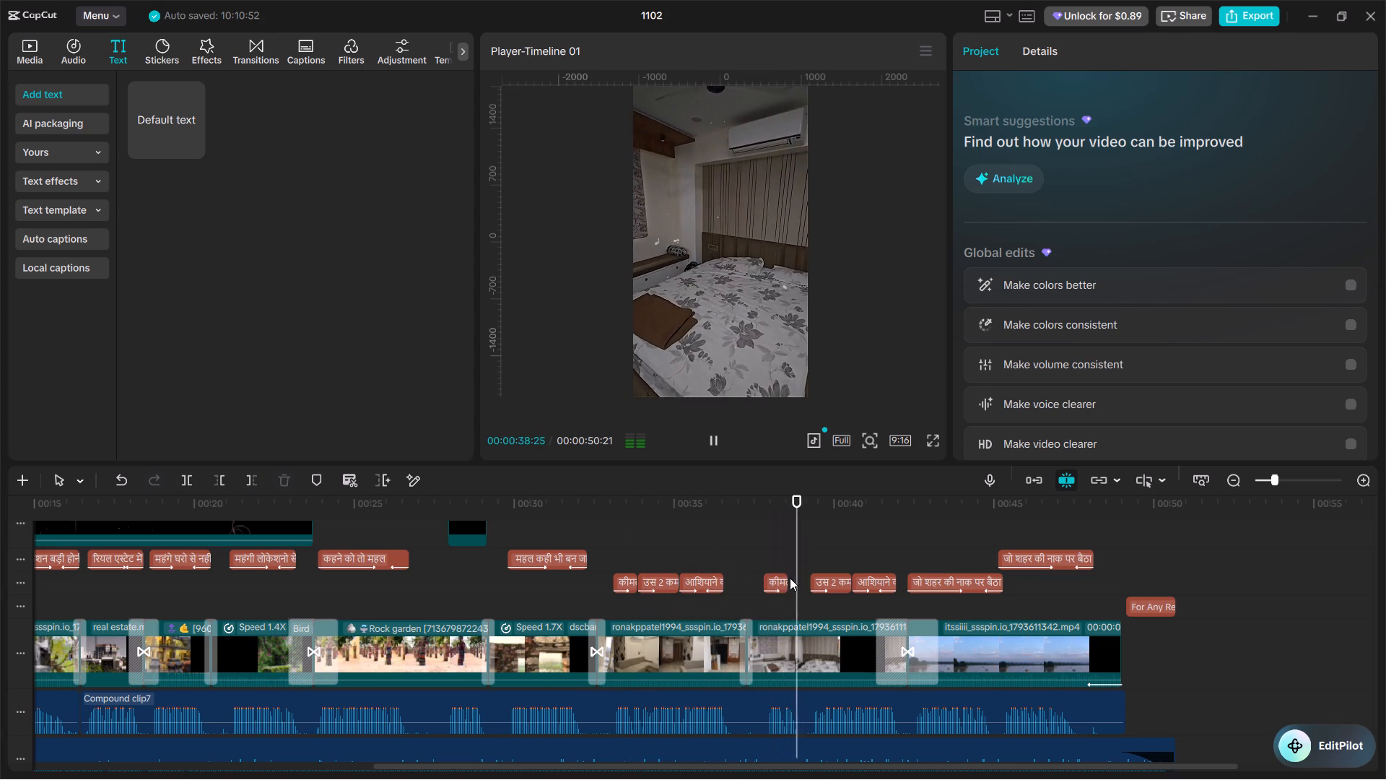
key("space")
left_click(636, 549)
left_click_drag(630, 548, 565, 536)
key("space")
left_click(563, 525)
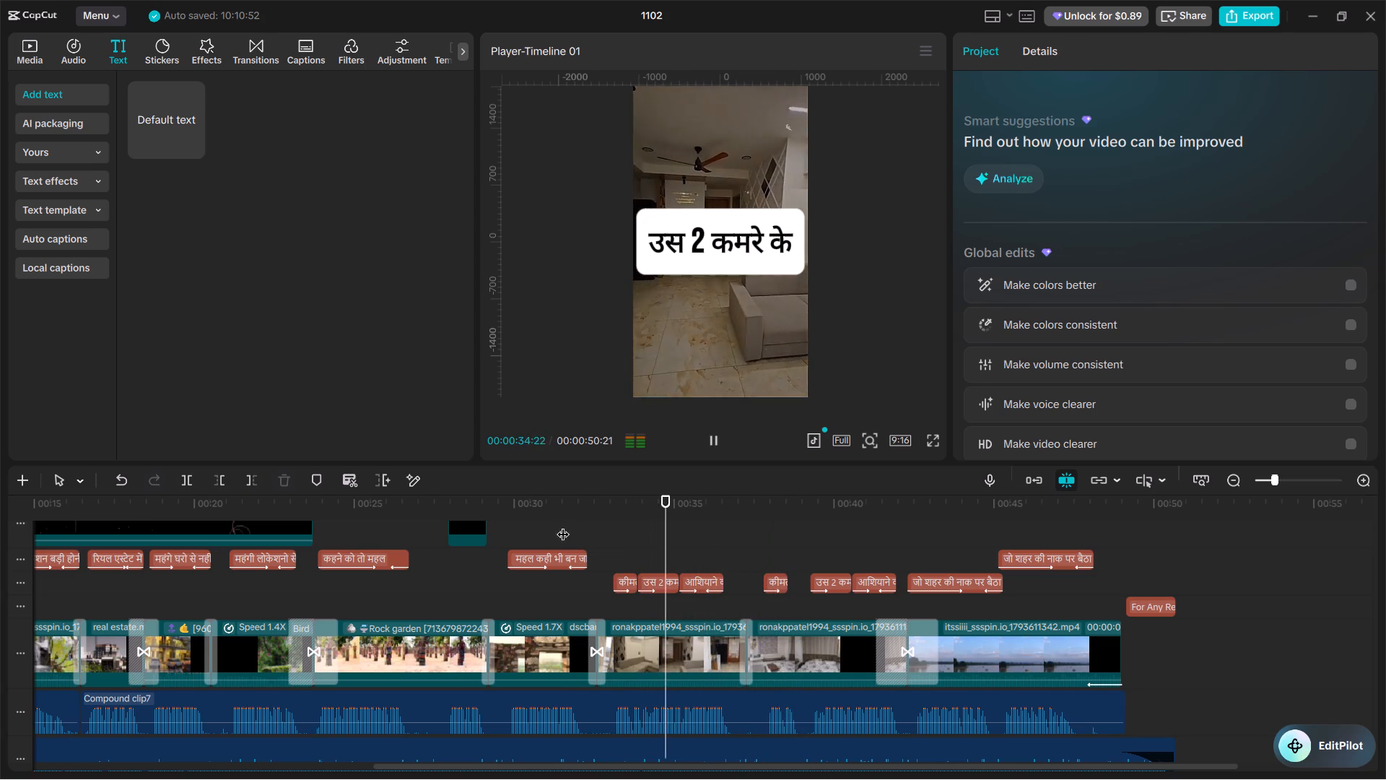
key("space")
double_click(609, 535)
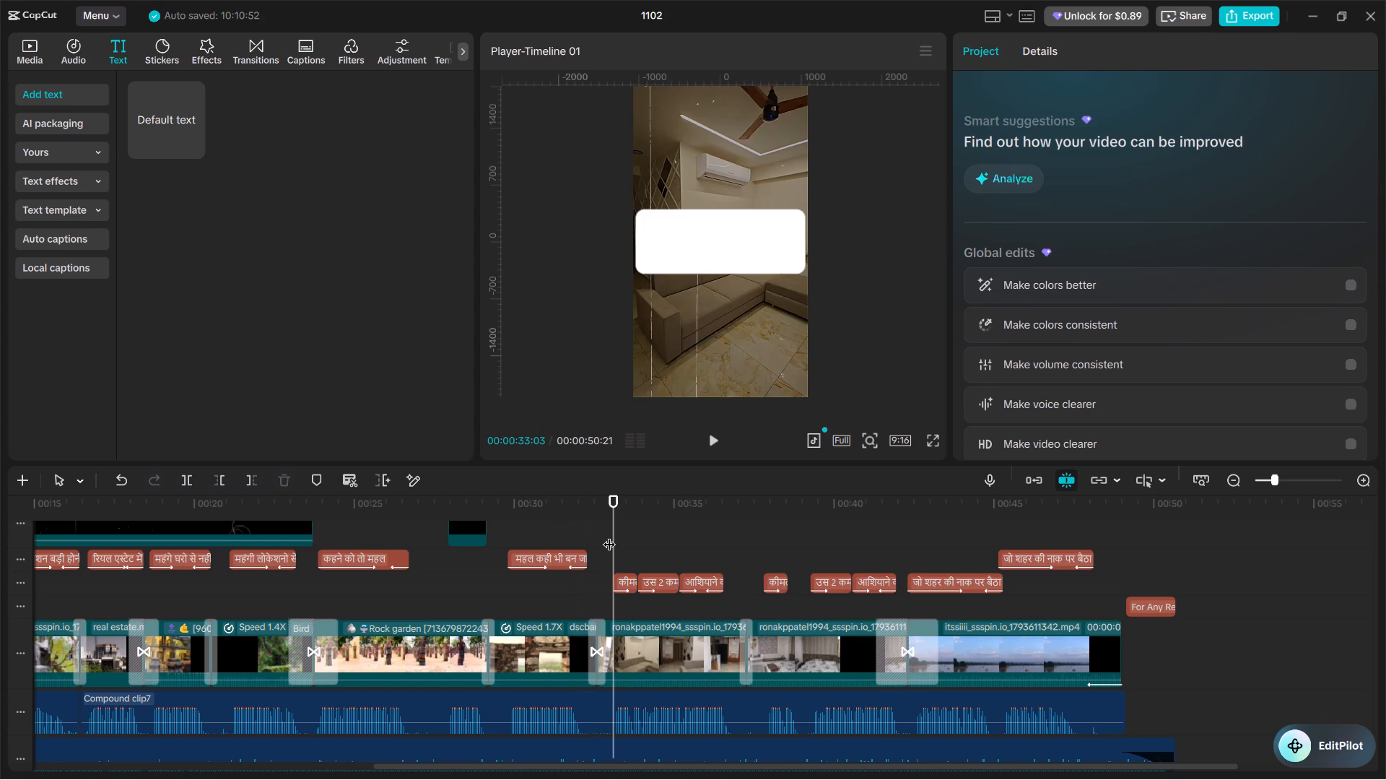
key("space")
key("space")
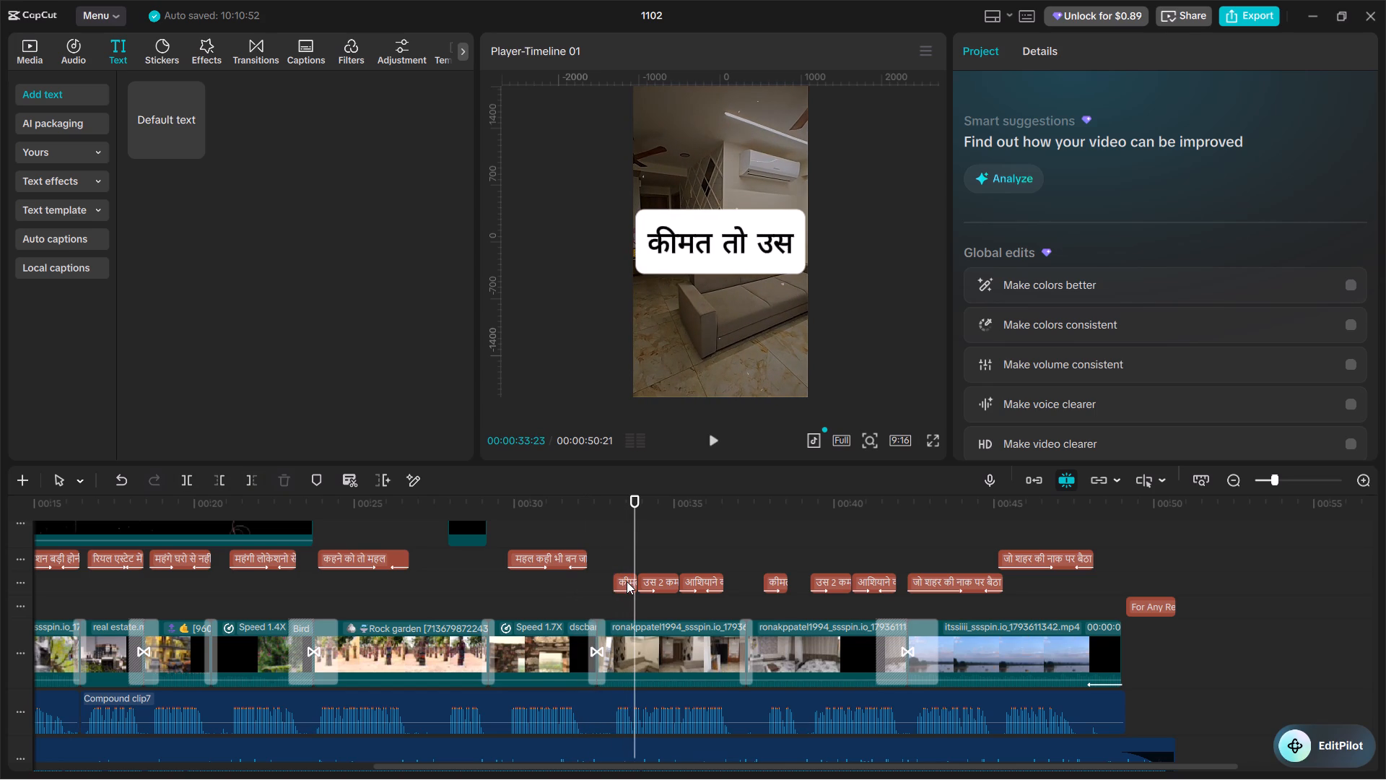
Add "!!" to the end of the first "आशियाने की है" caption.
left_click(627, 581)
left_click(700, 548)
left_click_drag(700, 548, 714, 555)
left_click(713, 588)
left_click(1061, 153)
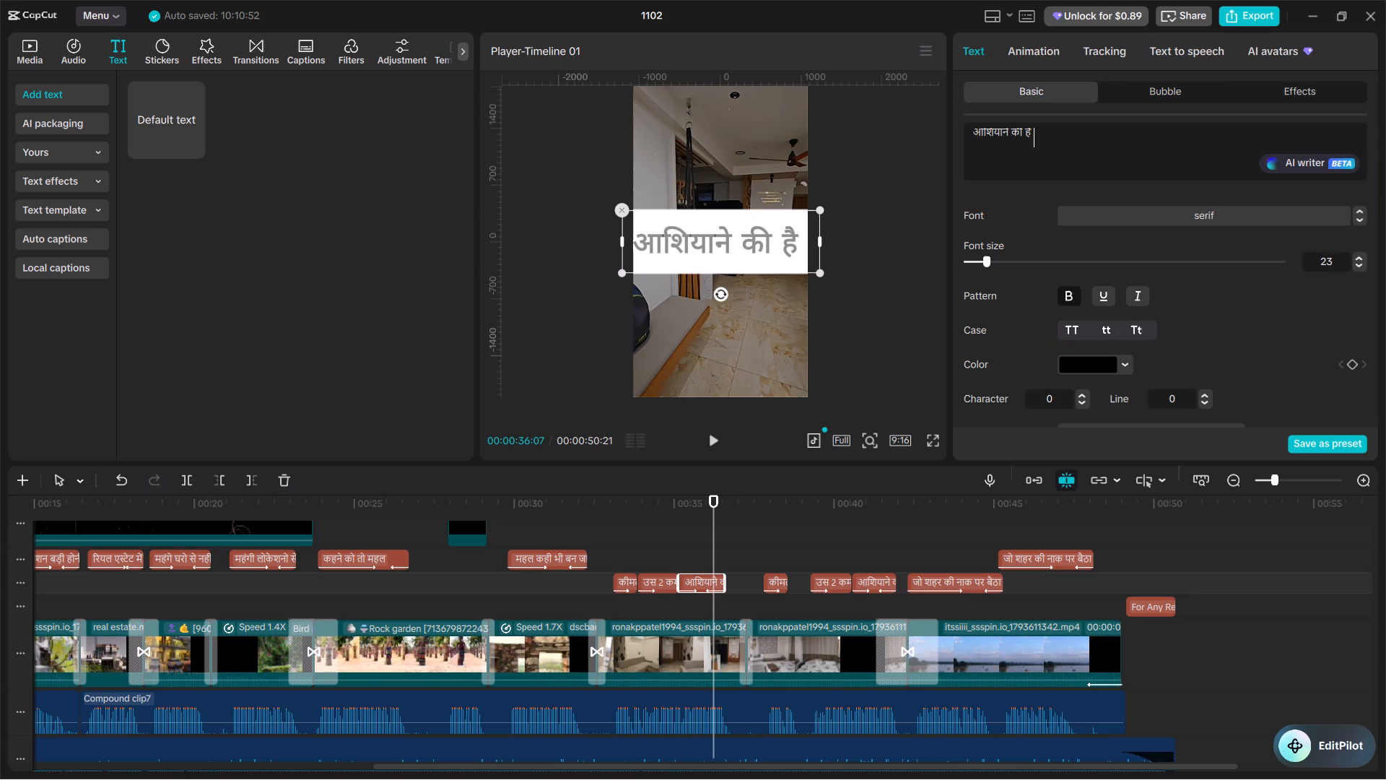
type("!!")
Set the added exclamation marks to Agency FB Bold at a smaller font size and scale the caption down to fit the frame.
left_click_drag(1050, 134, 1042, 132)
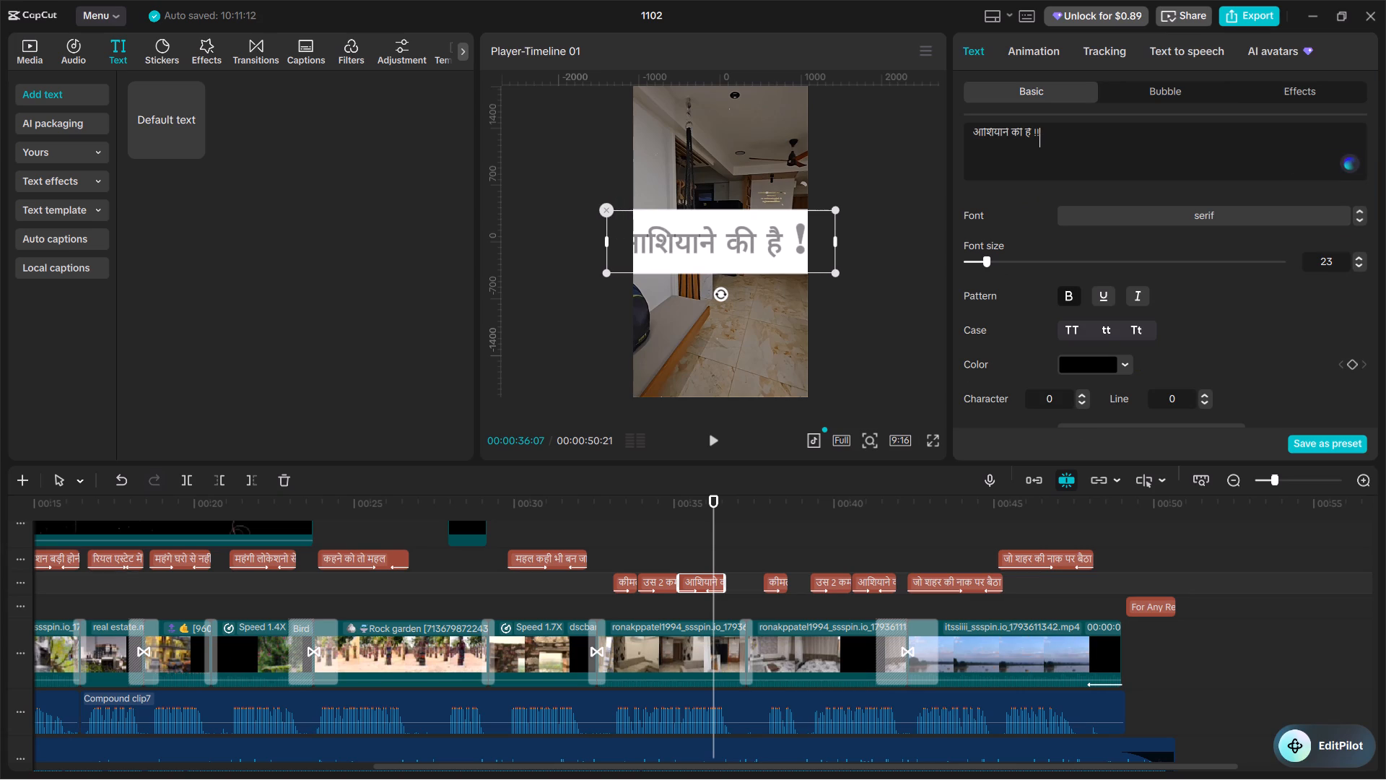
left_click_drag(1042, 132, 1034, 131)
double_click(1359, 219)
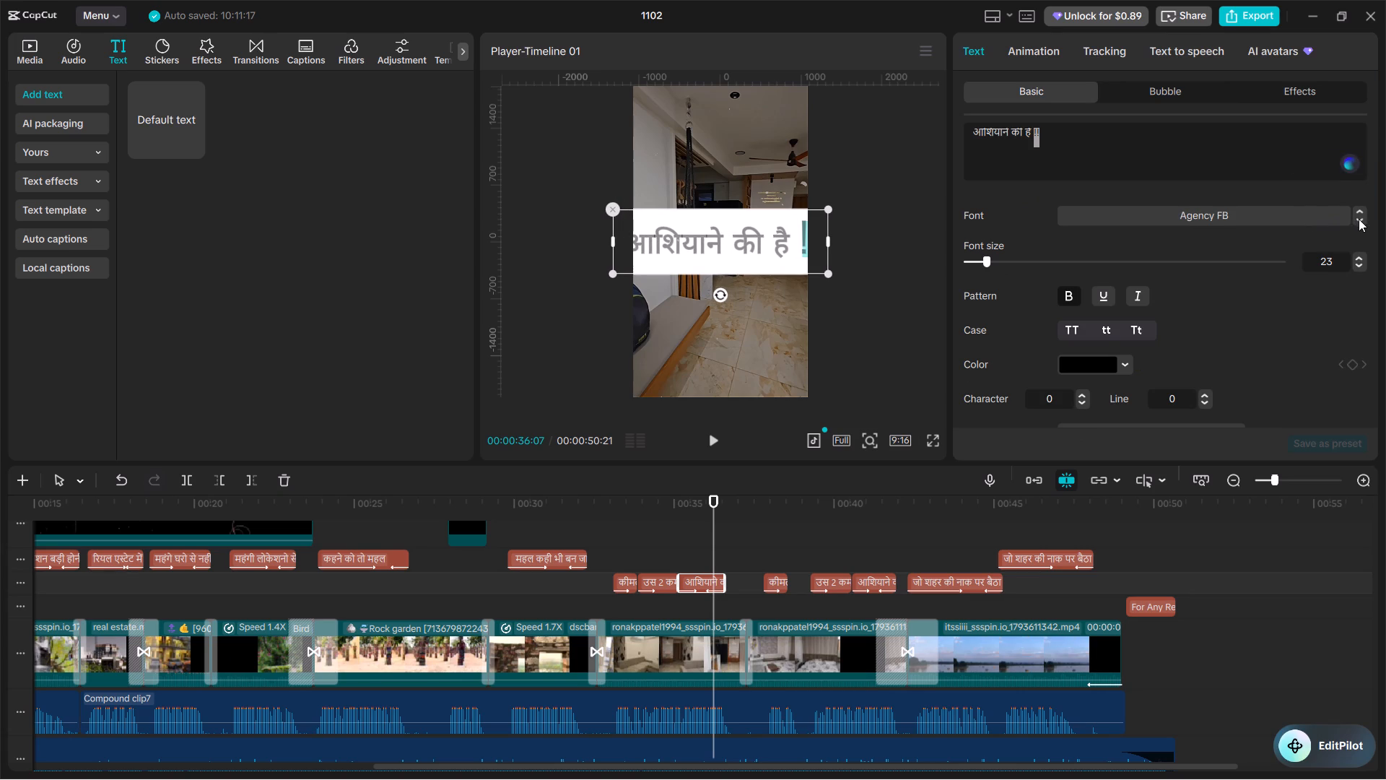
left_click(1361, 220)
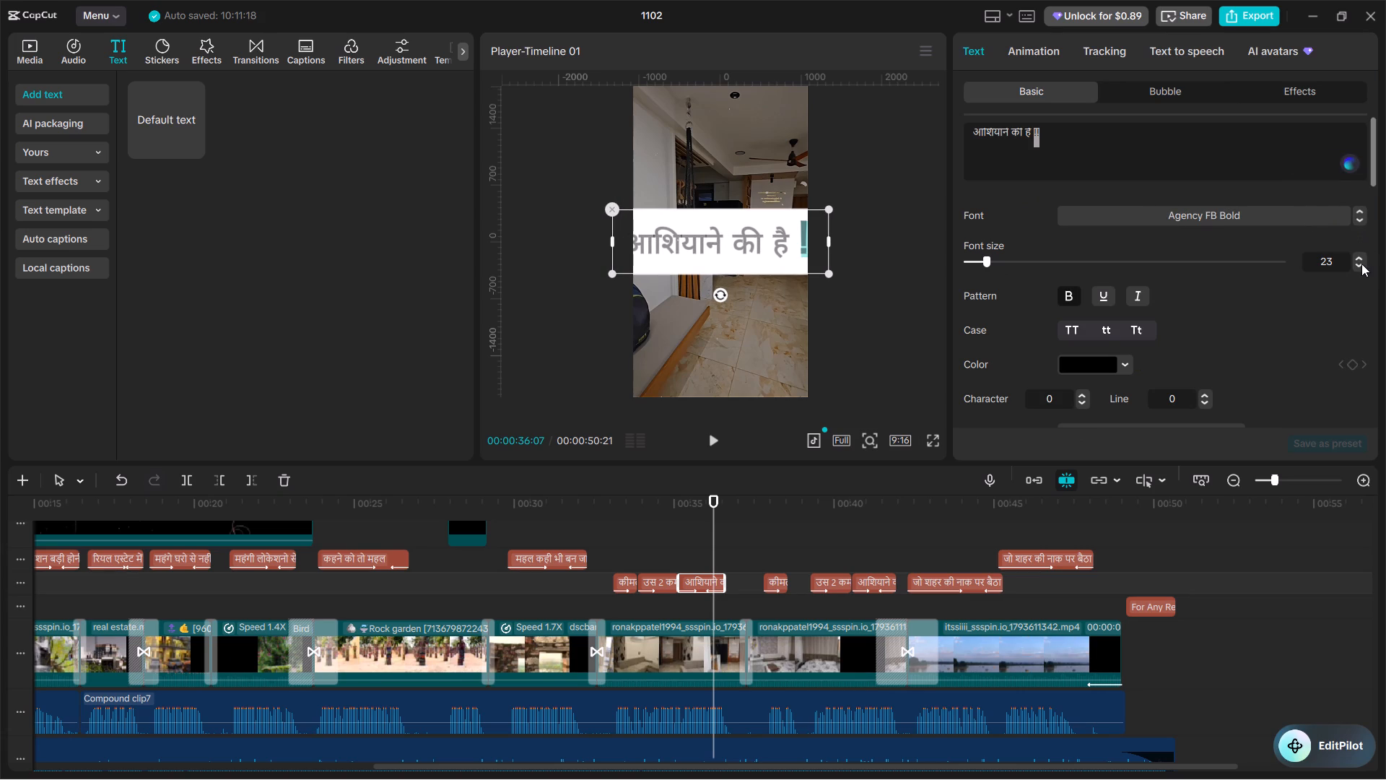
double_click(1360, 264)
triple_click(1360, 264)
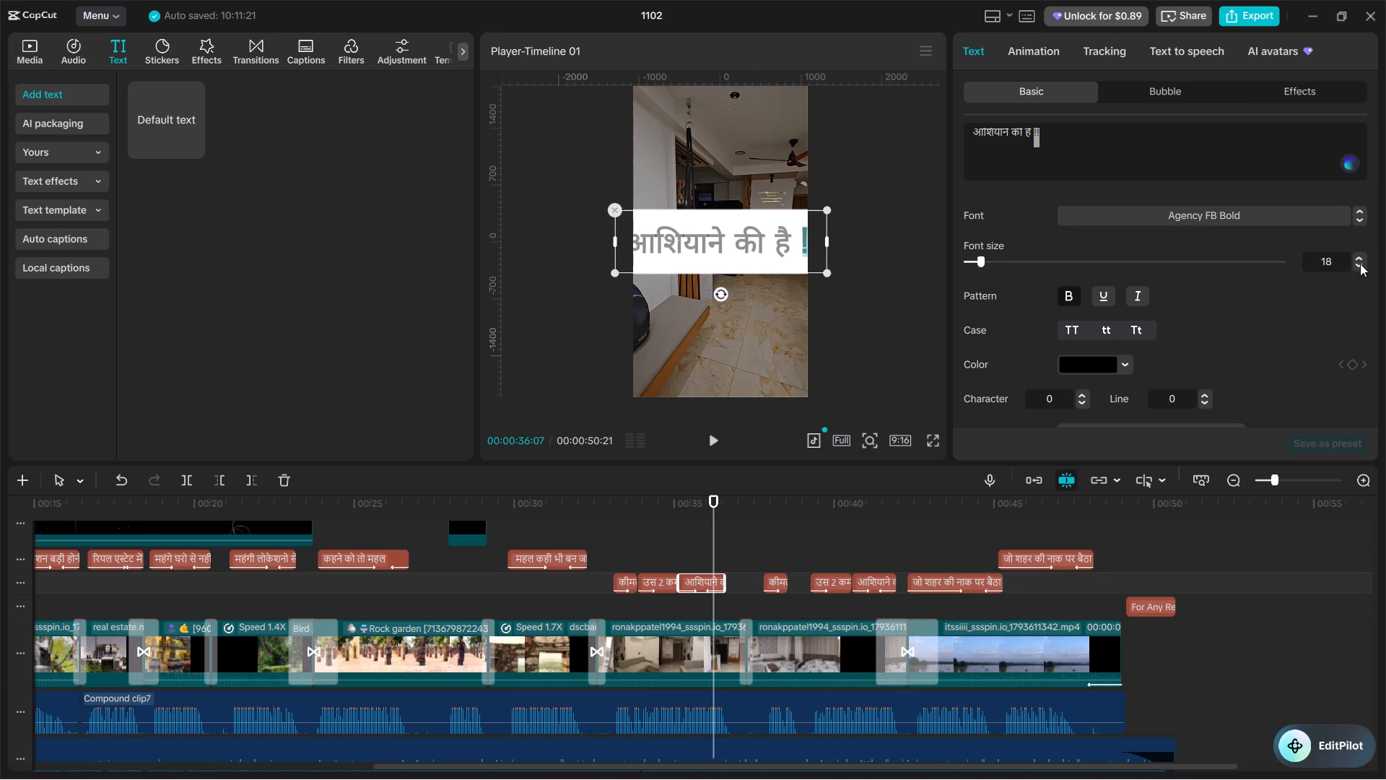
left_click(1360, 264)
left_click_drag(824, 273, 803, 259)
Replay from about 00:00:33:03 to 00:00:41:28, checking the edited captions over the apartment footage.
left_click(655, 540)
left_click_drag(655, 540, 648, 533)
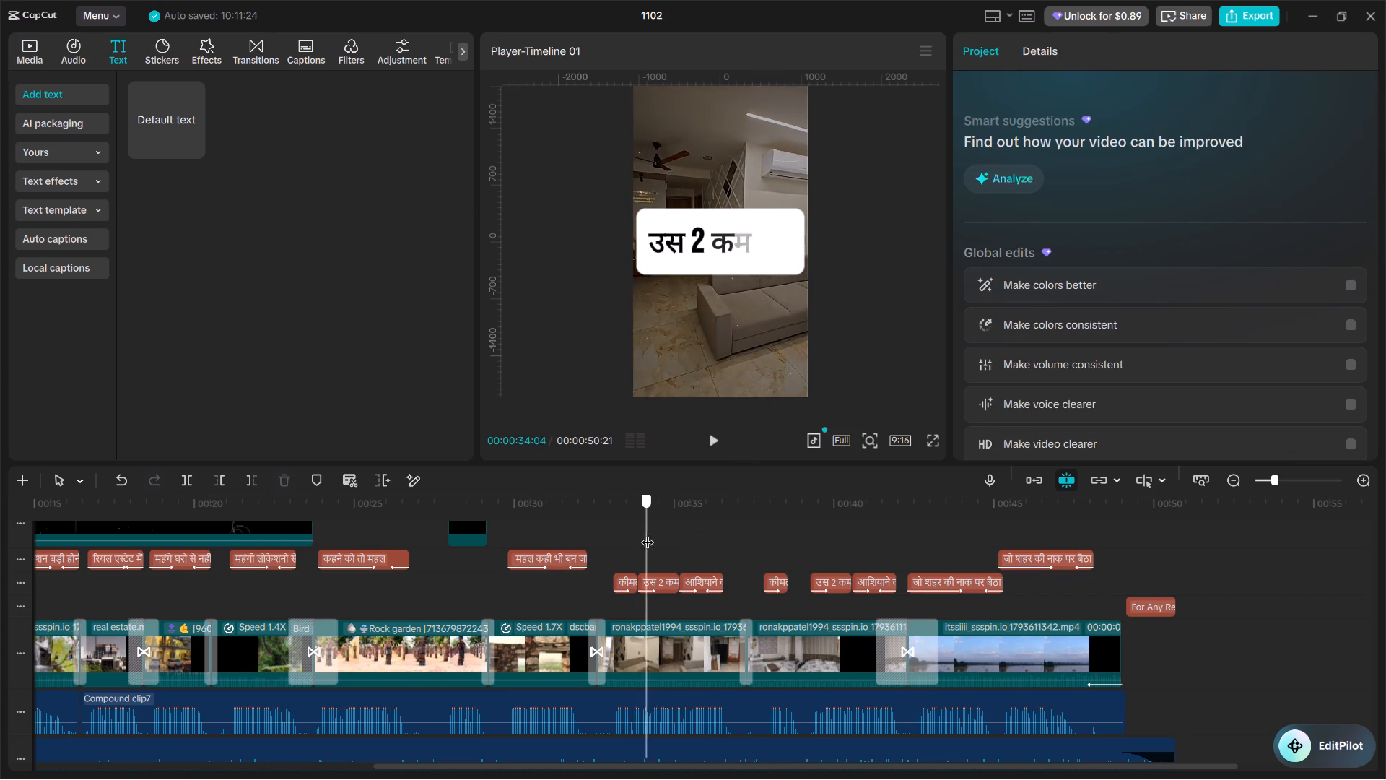
left_click_drag(648, 533, 617, 542)
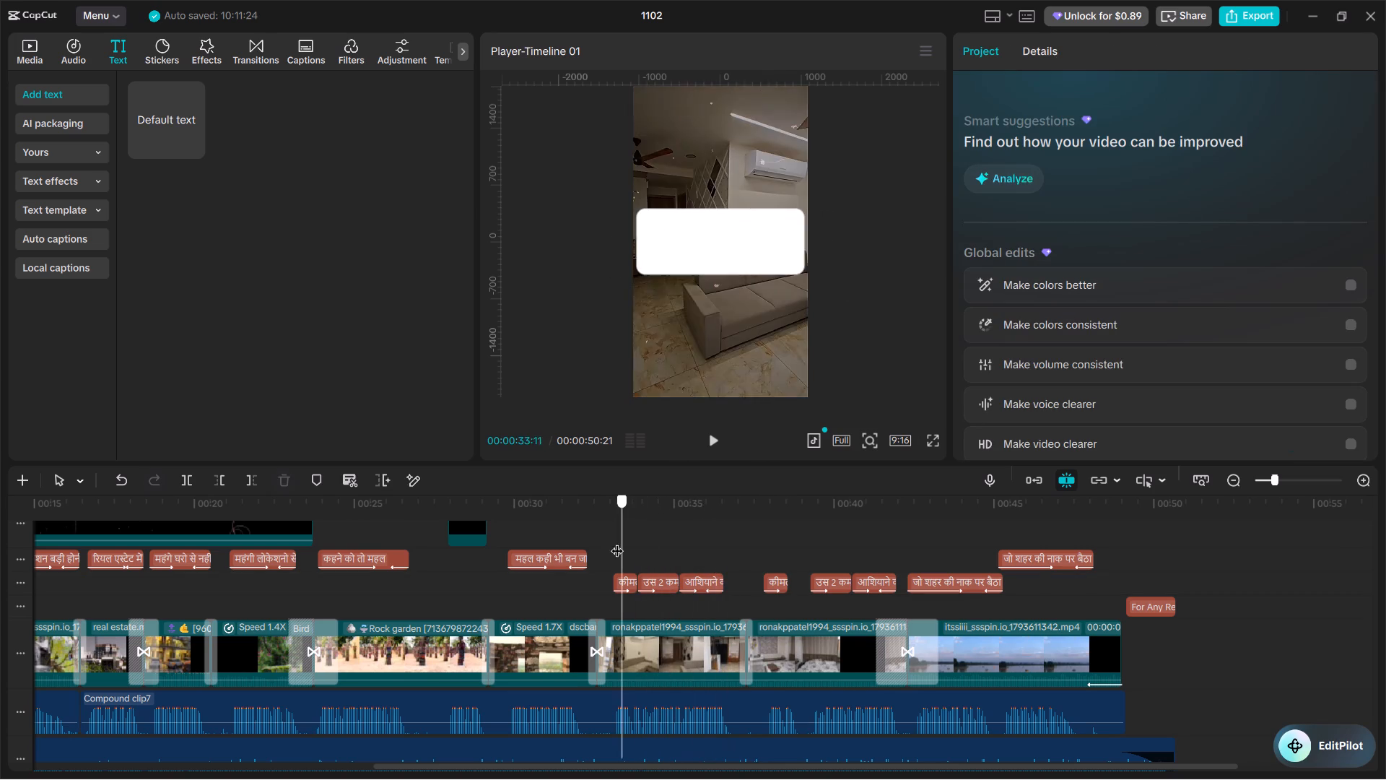
left_click_drag(617, 542, 615, 542)
key("space")
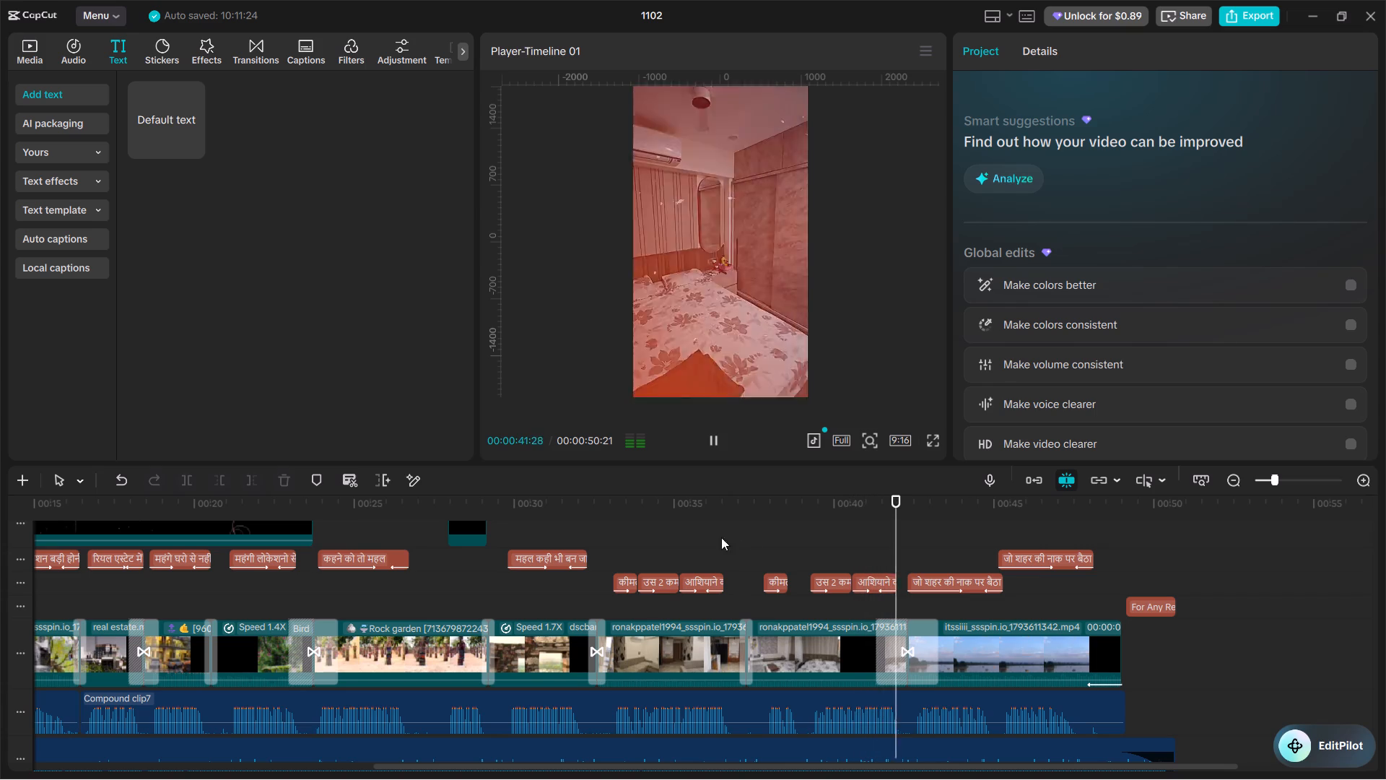
left_click(609, 550)
key("space")
left_click_drag(610, 546, 622, 552)
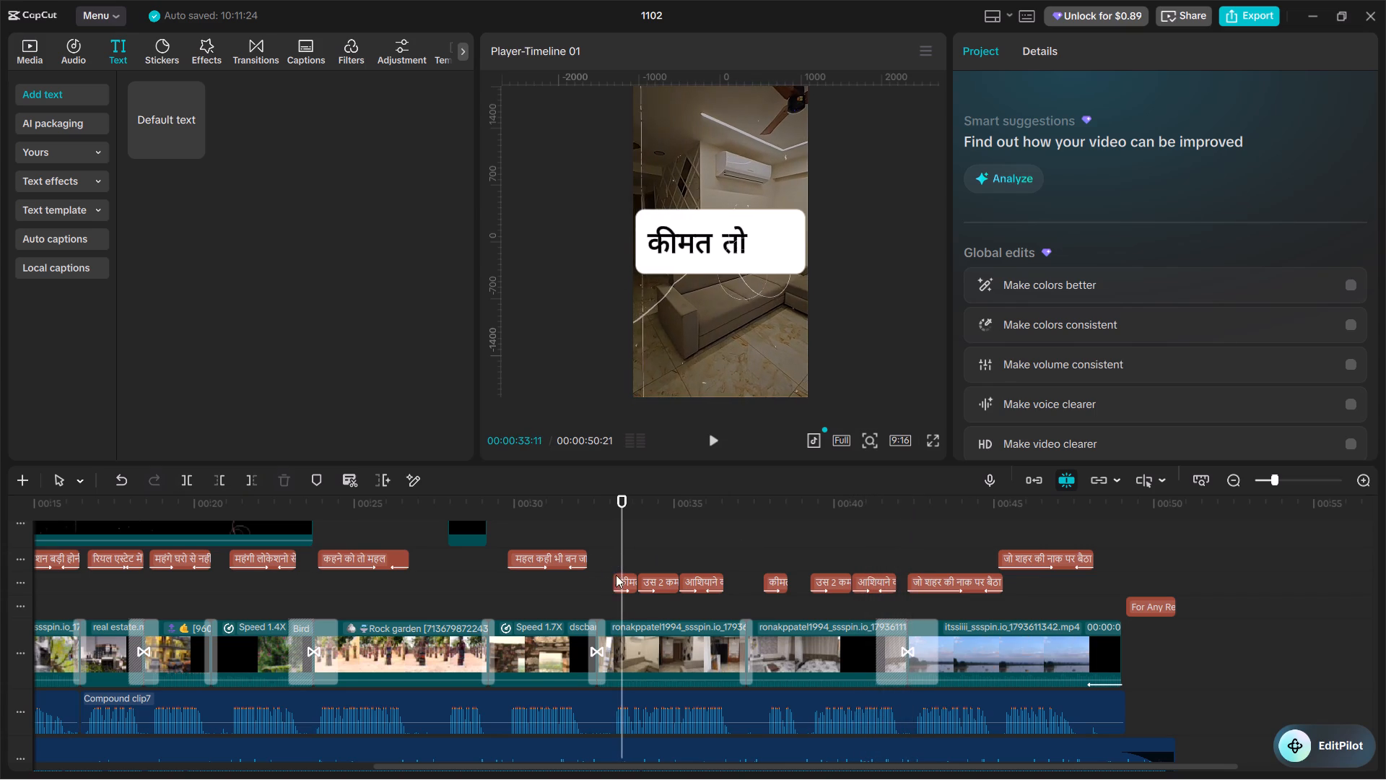
Add "!!" to the end of the first "कीमत तो उस" caption and preview it.
left_click(622, 582)
left_click(1035, 134)
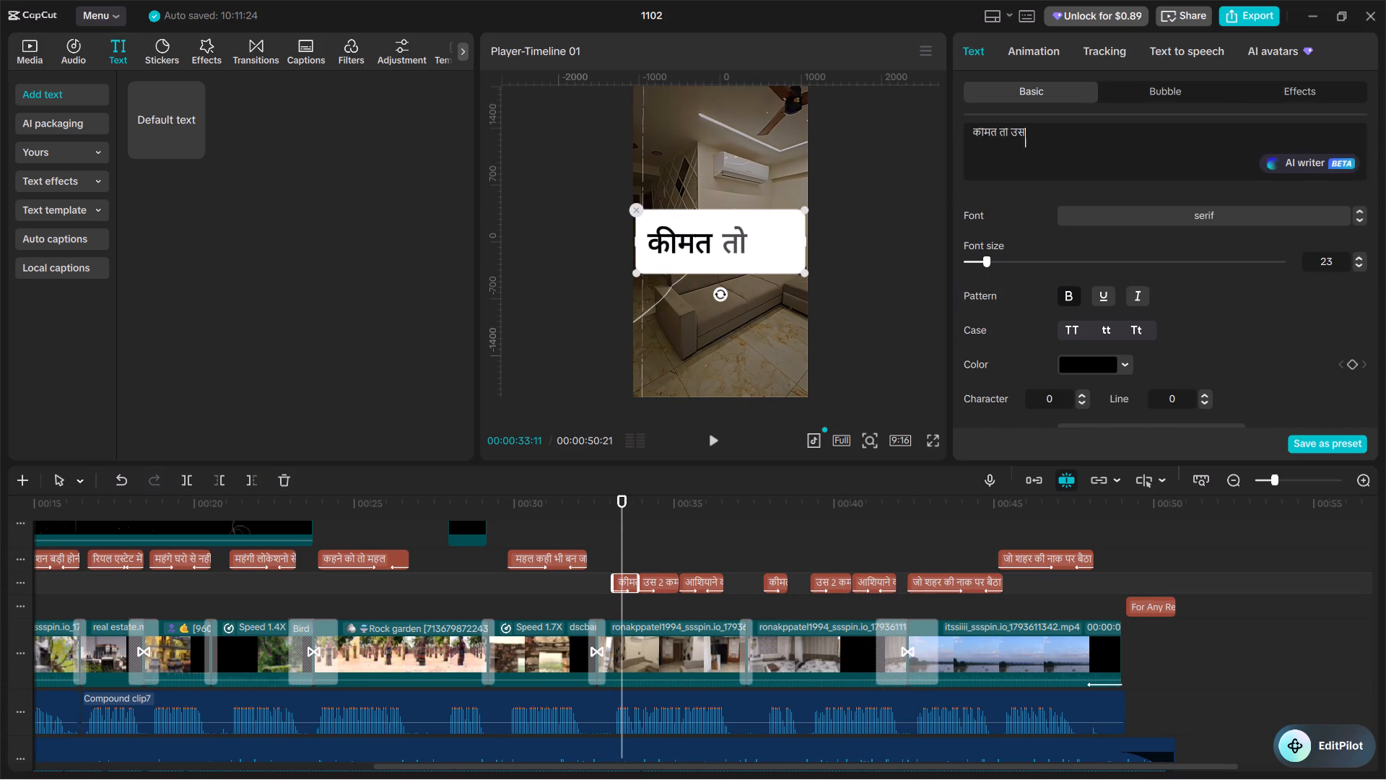
key("shift+exclam")
key("shift+exclam")
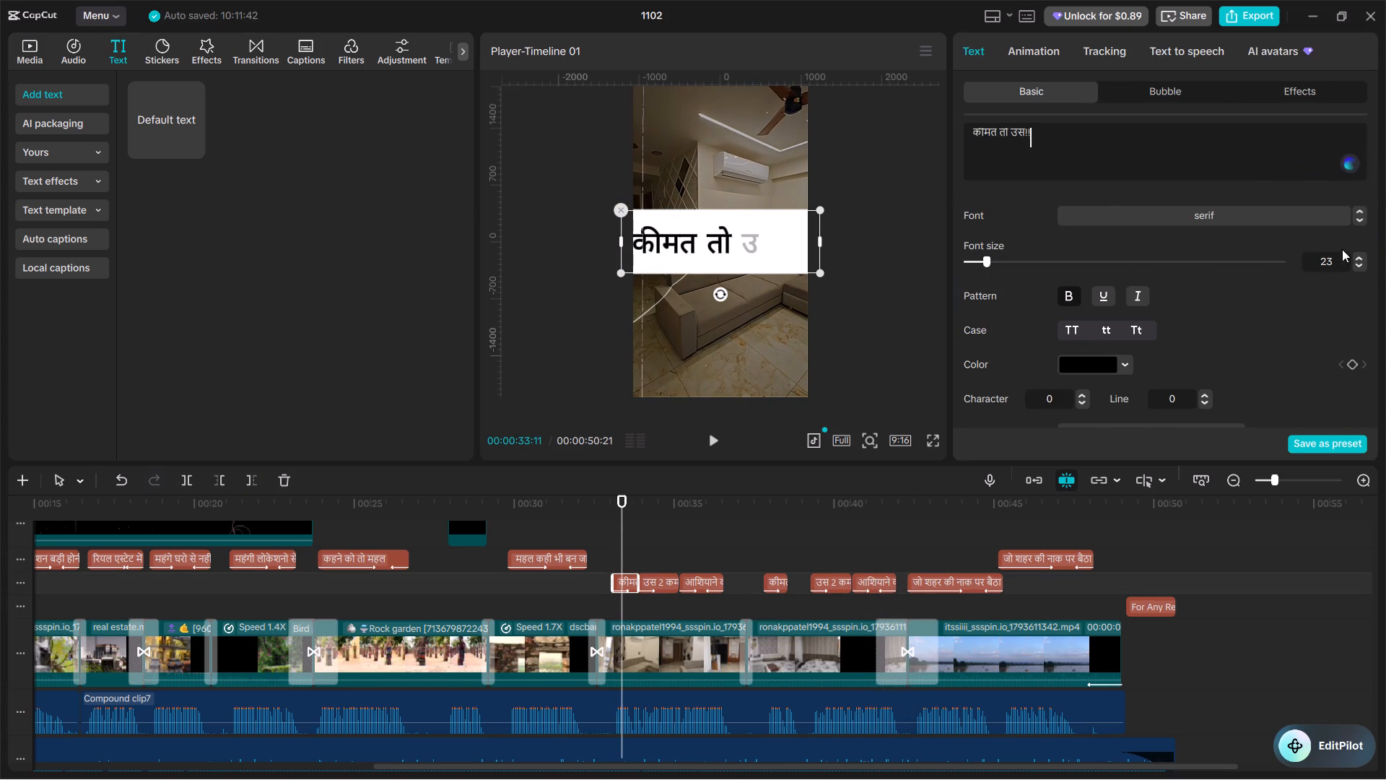
key("space")
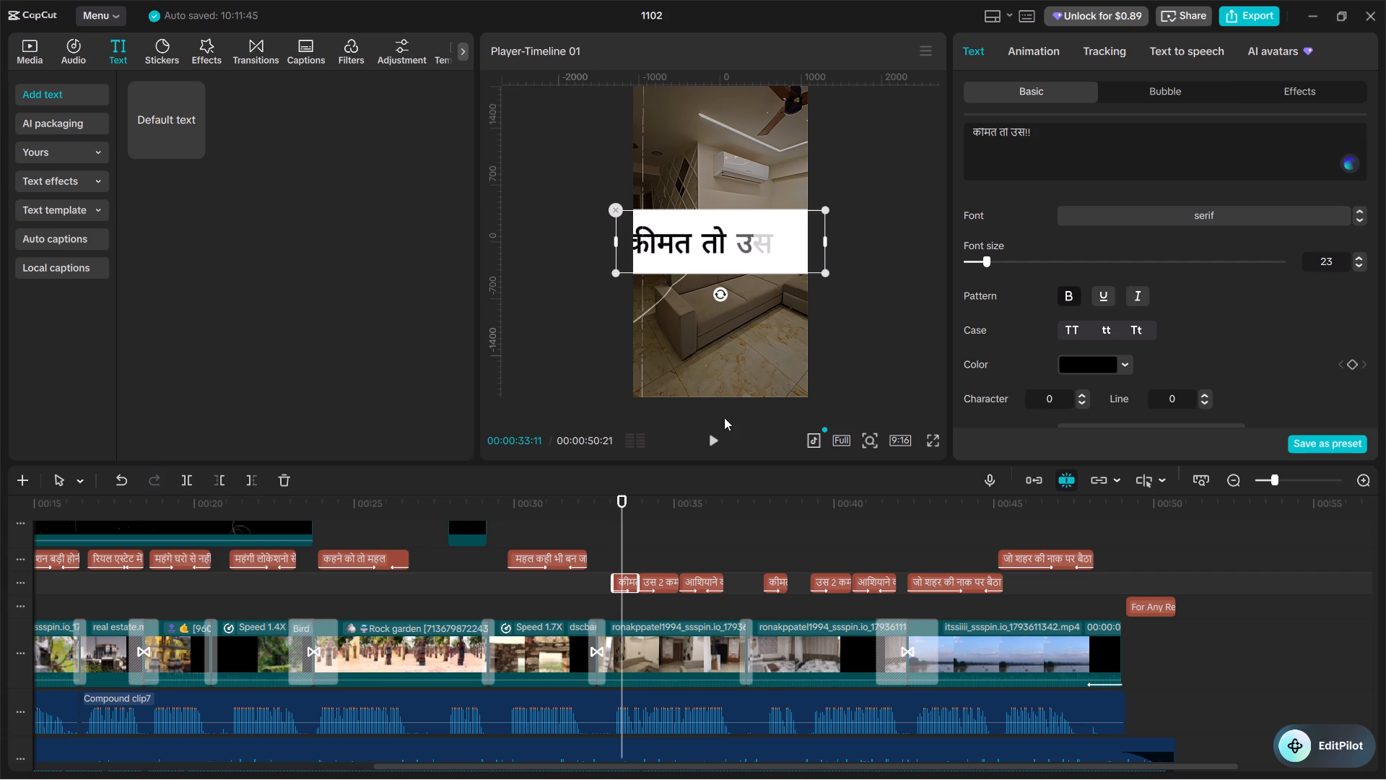
key("BackSpace")
left_click(712, 441)
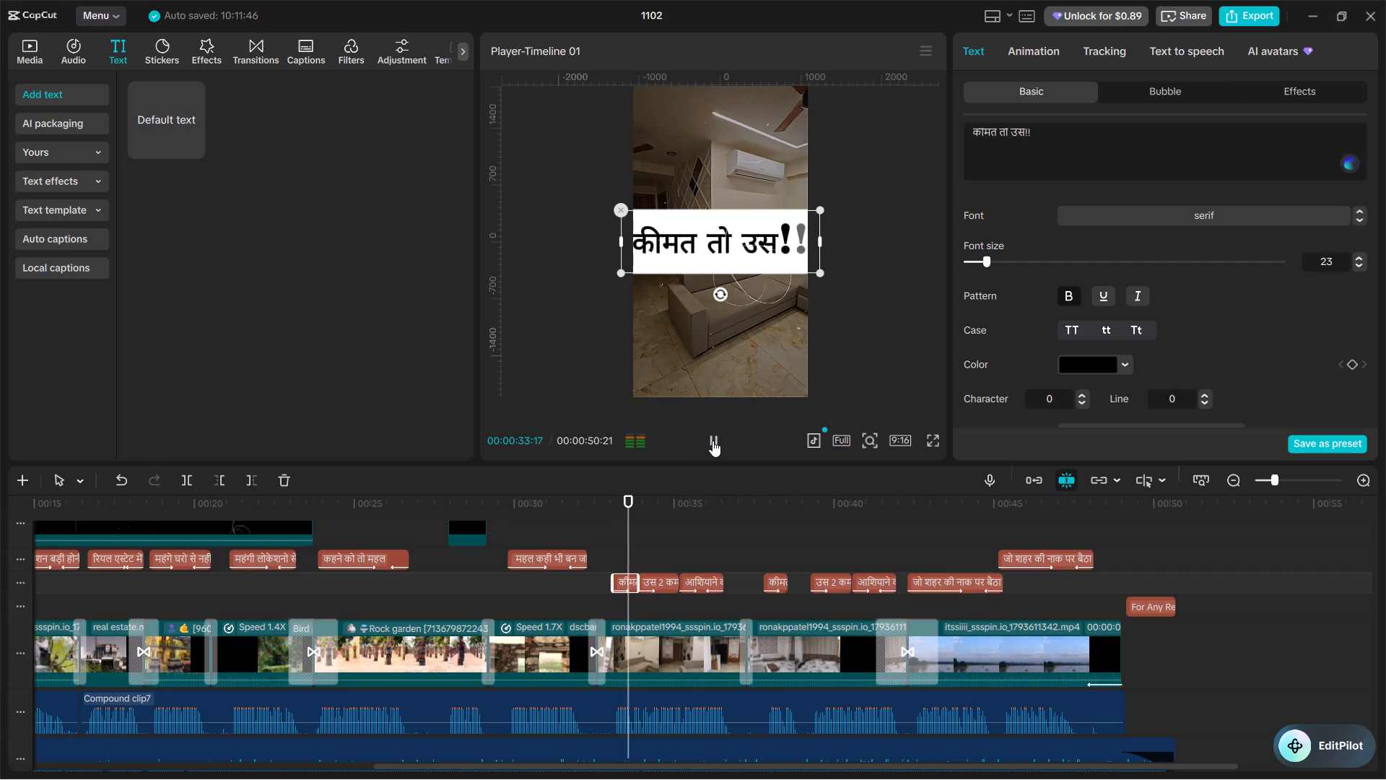
left_click(712, 441)
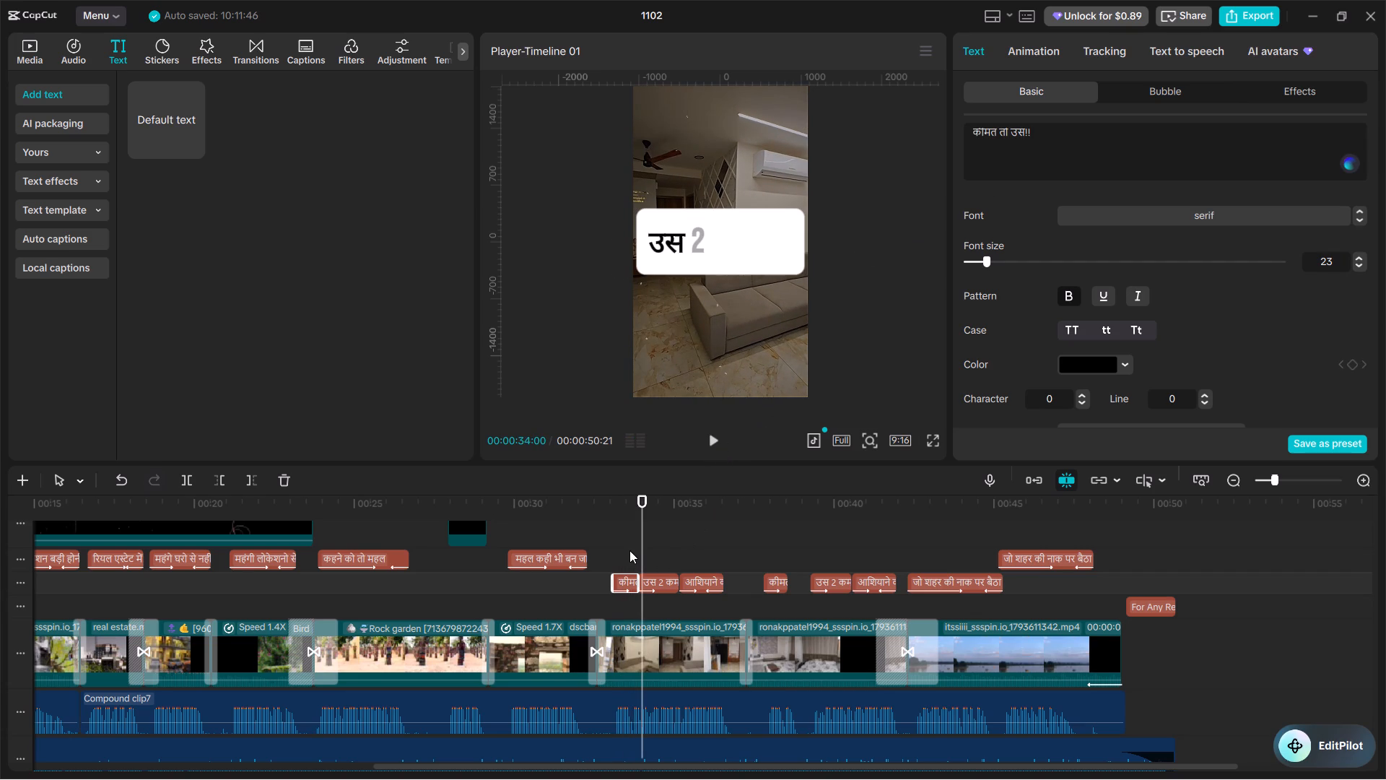
Insert a space before the "!!" in the first "कीमत तो उस!!" caption.
double_click(629, 550)
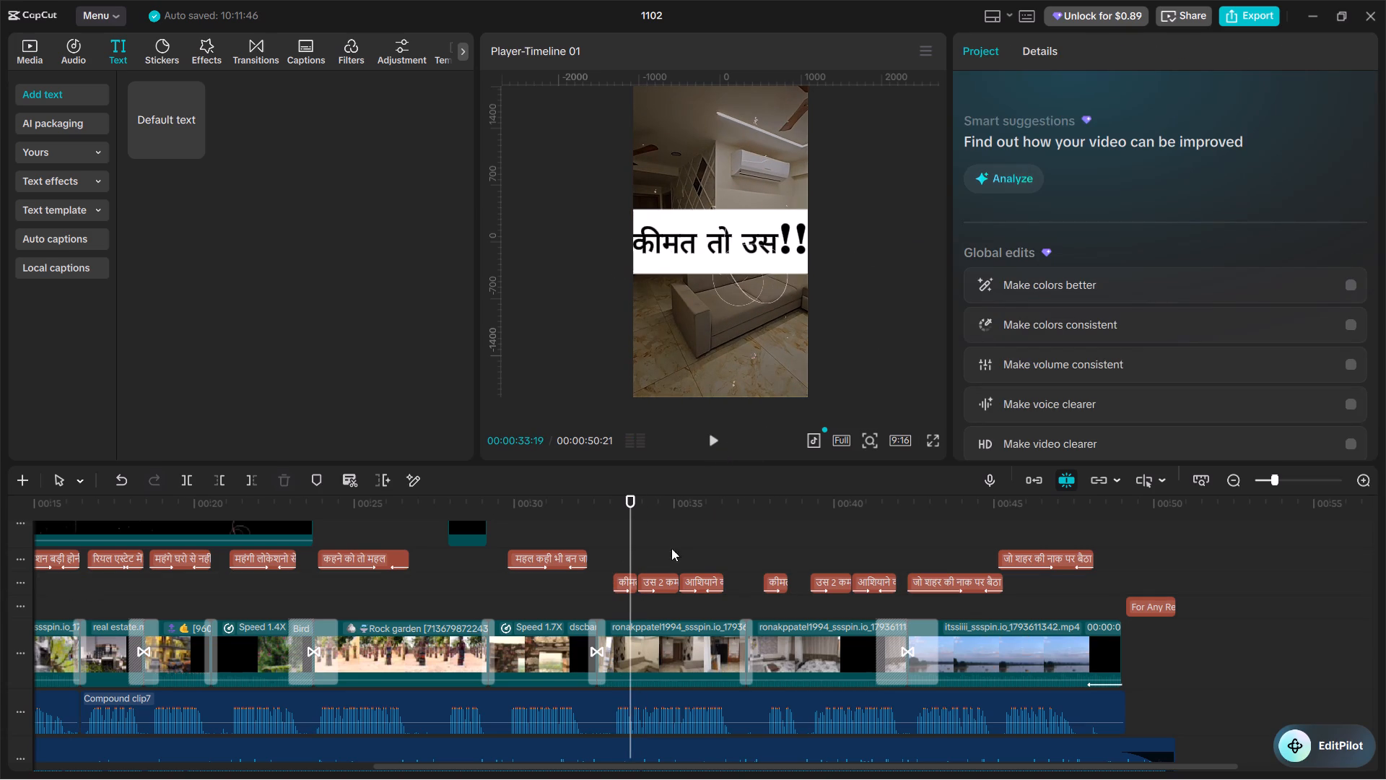
left_click(619, 581)
left_click(1040, 131)
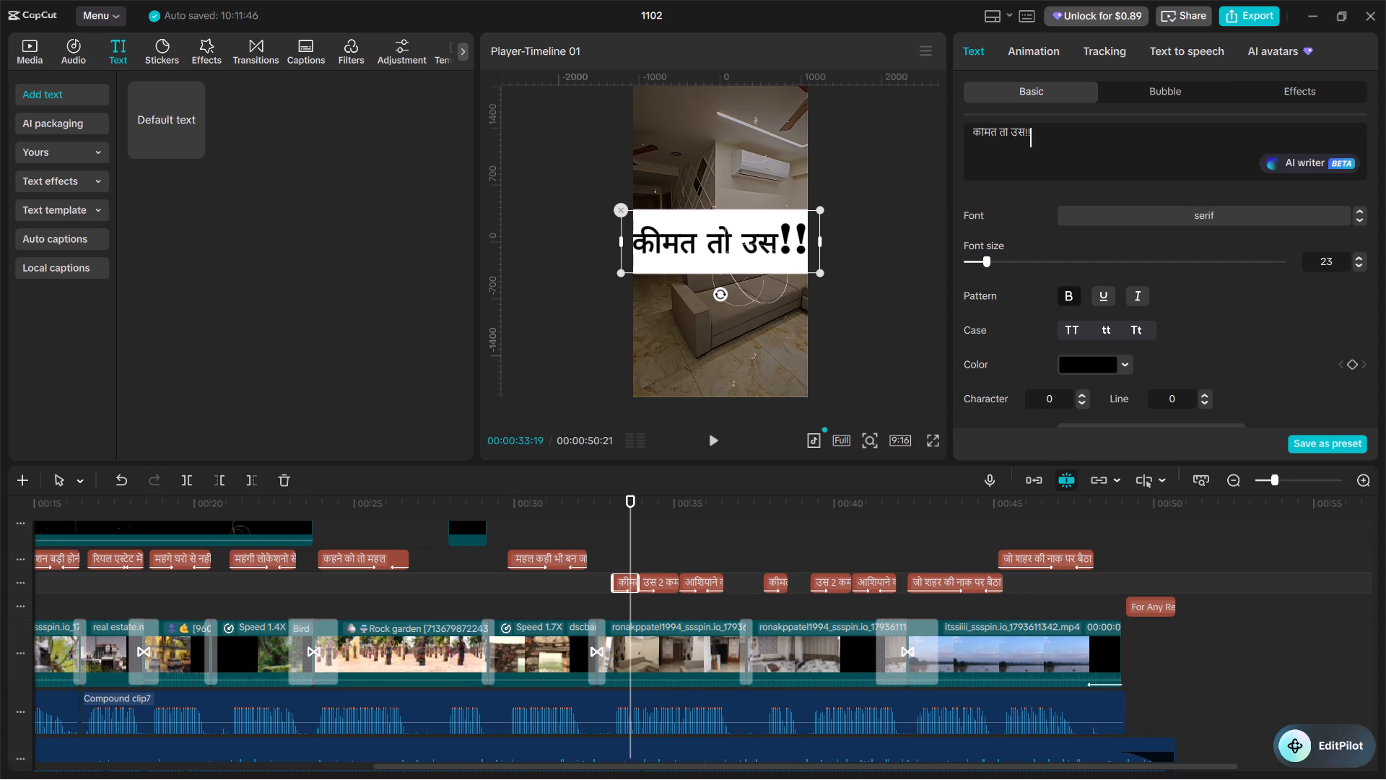
key("Left")
key("Left")
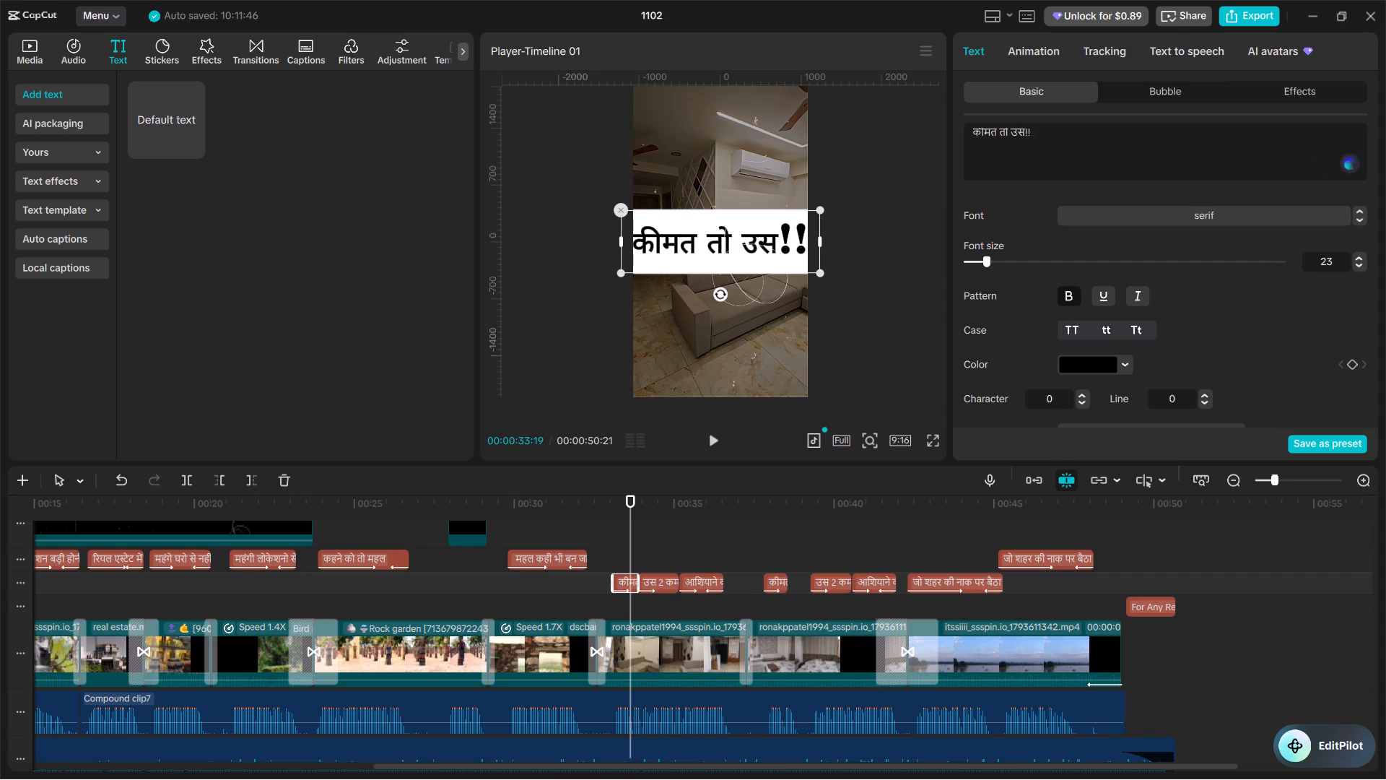
key("space")
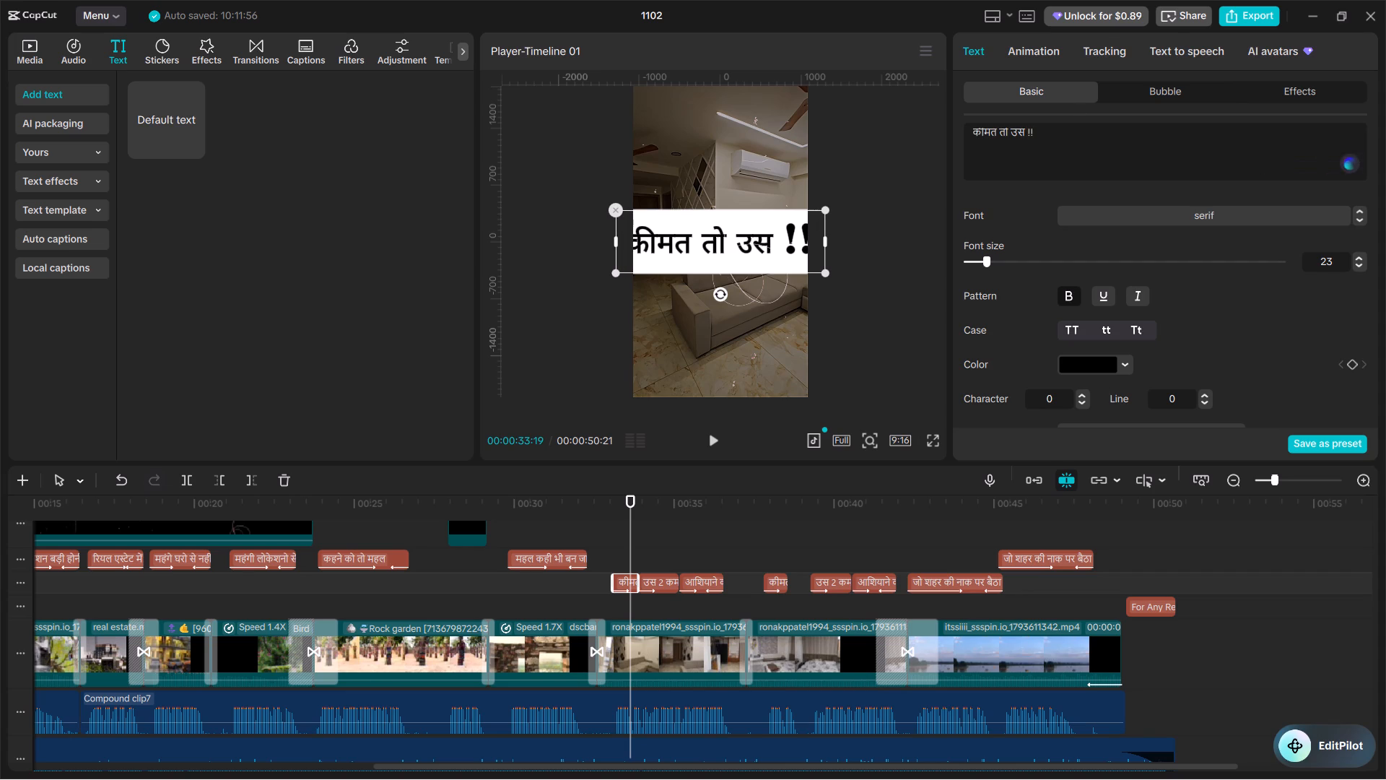
Set the exclamation marks in the first "कीमत तो उस !!" caption to Agency FB Bold at font size 16.
left_click_drag(1040, 126, 1036, 134)
left_click(1041, 133)
left_click_drag(1042, 133, 1027, 131)
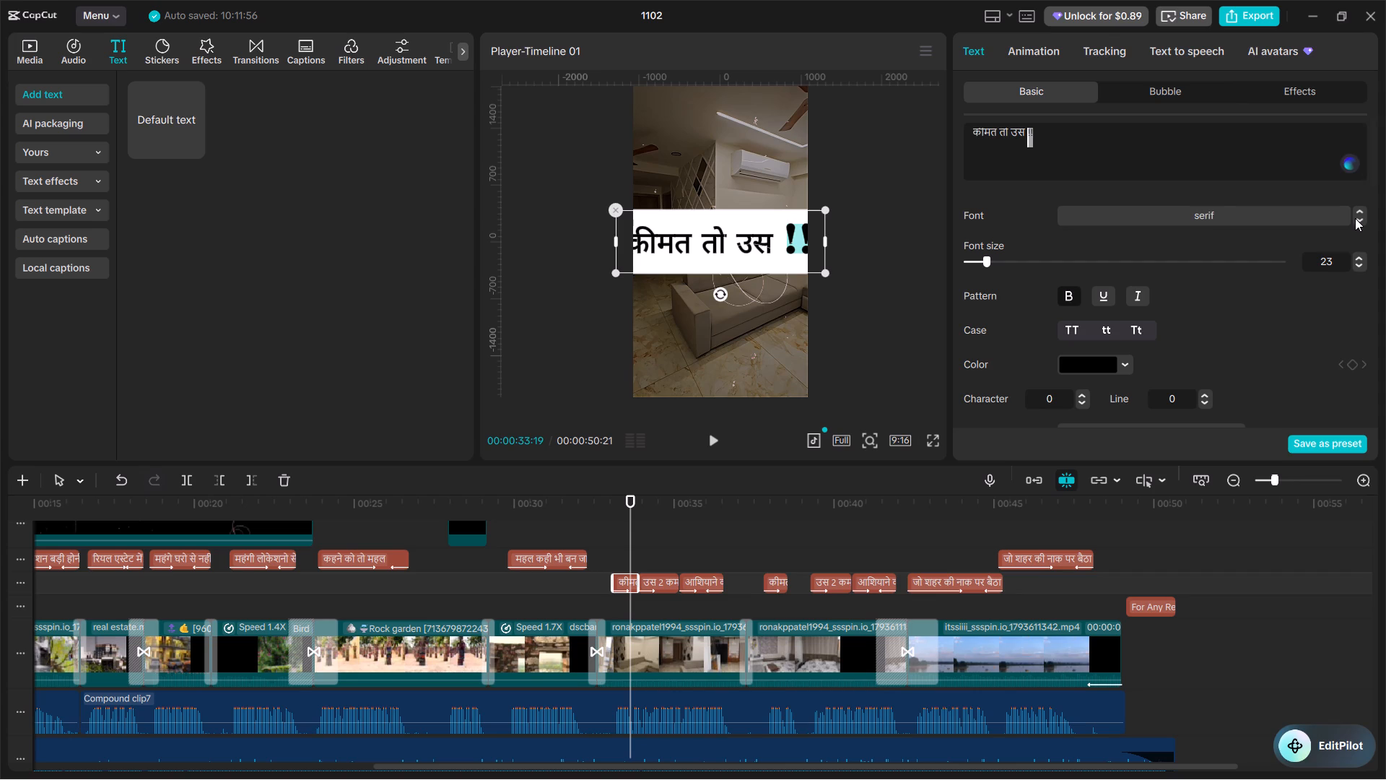
double_click(1355, 218)
left_click(1355, 218)
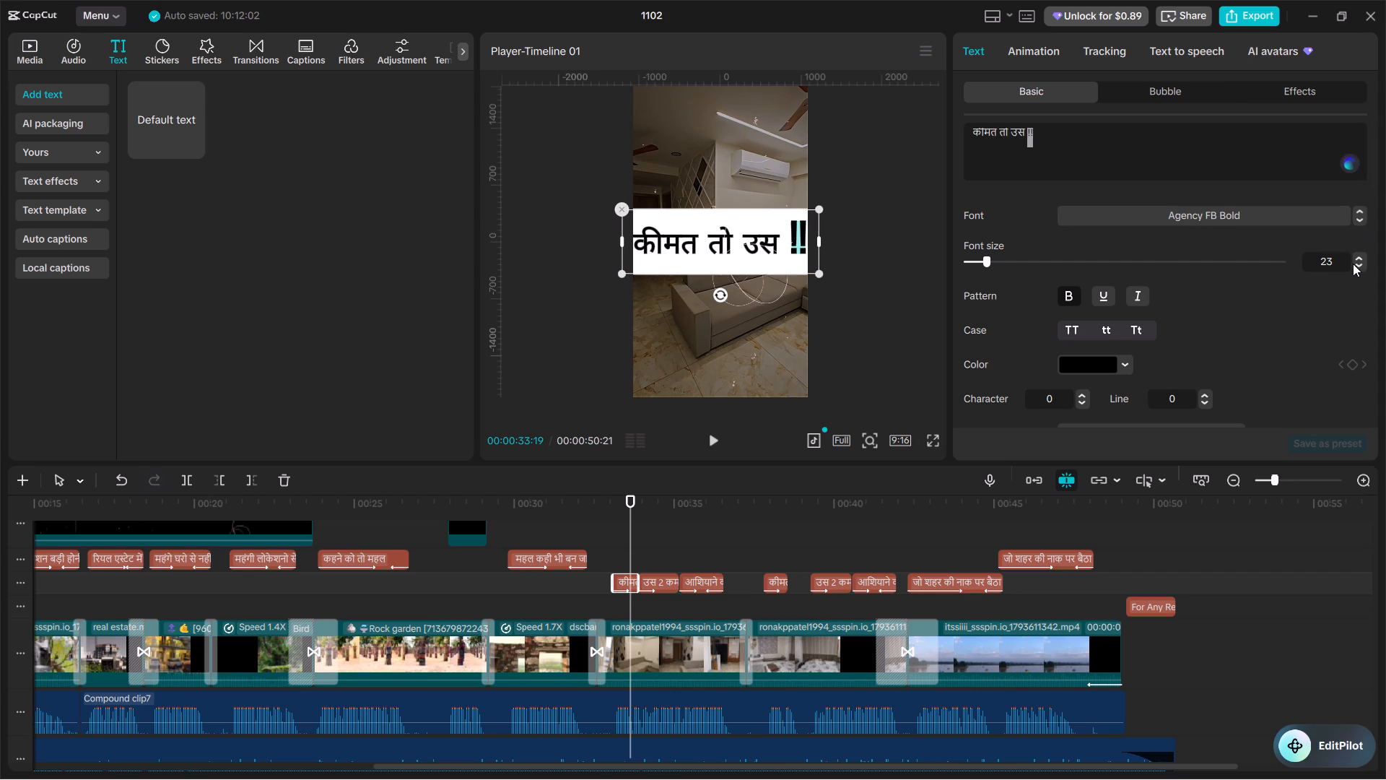
triple_click(1357, 263)
triple_click(1357, 263)
left_click(1357, 263)
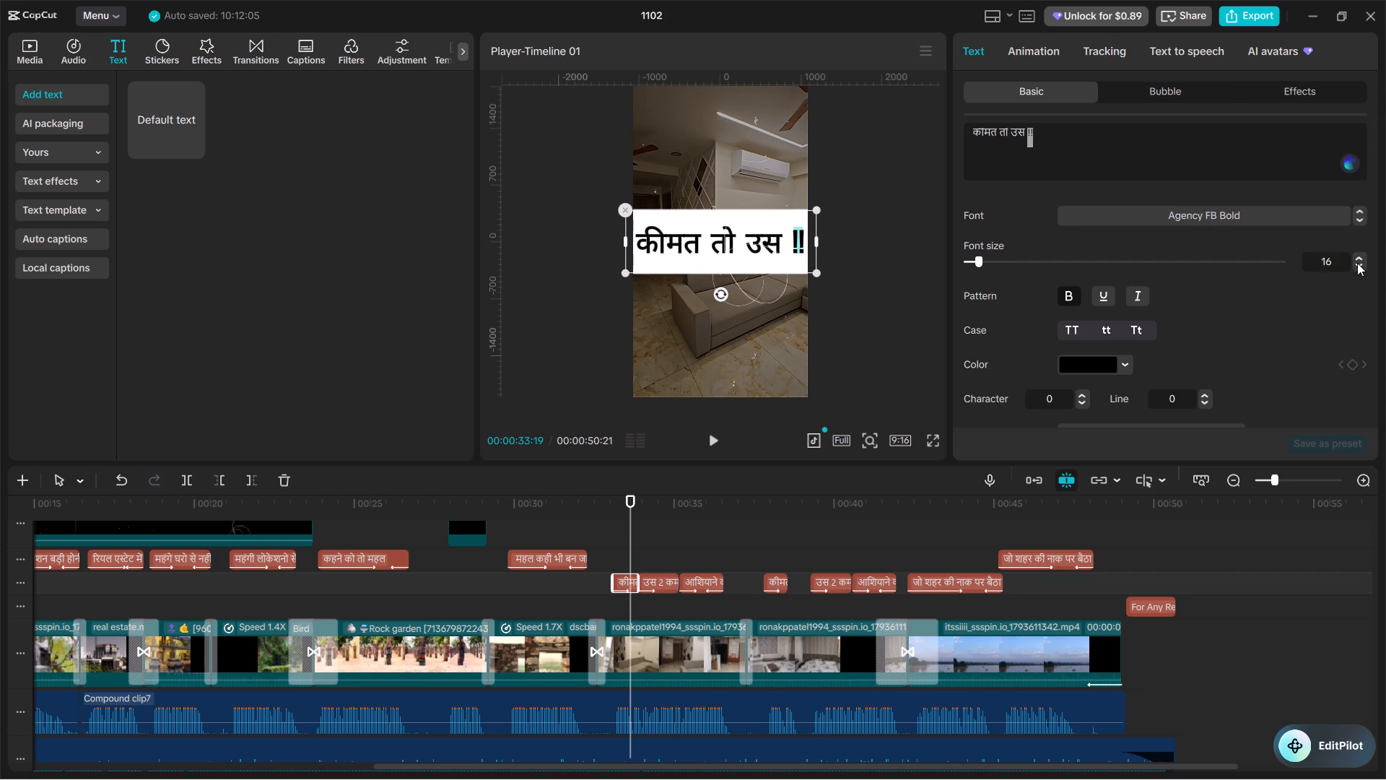
Scale the first "कीमत तो उस !!" caption down to about 147% to fit the frame and preview it.
left_click_drag(816, 269, 803, 261)
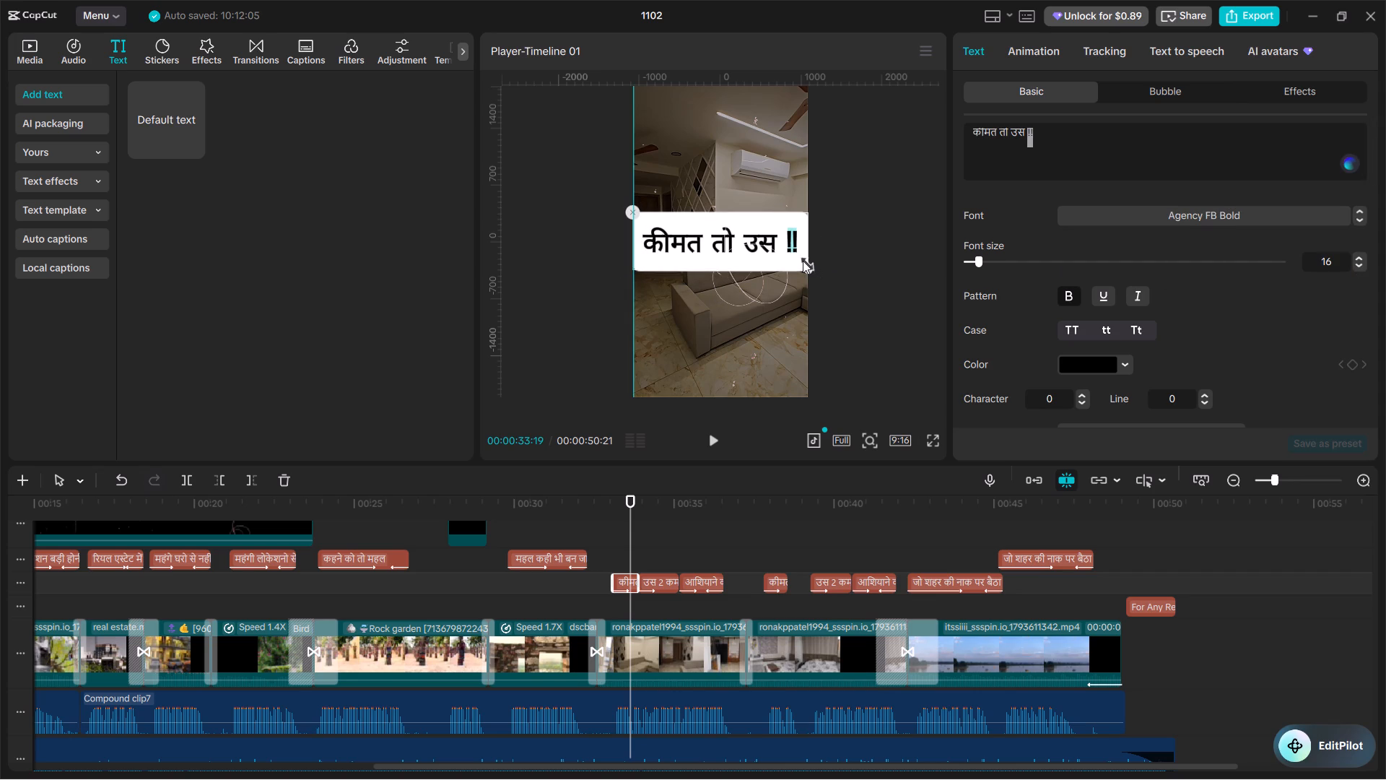
left_click_drag(803, 261, 798, 258)
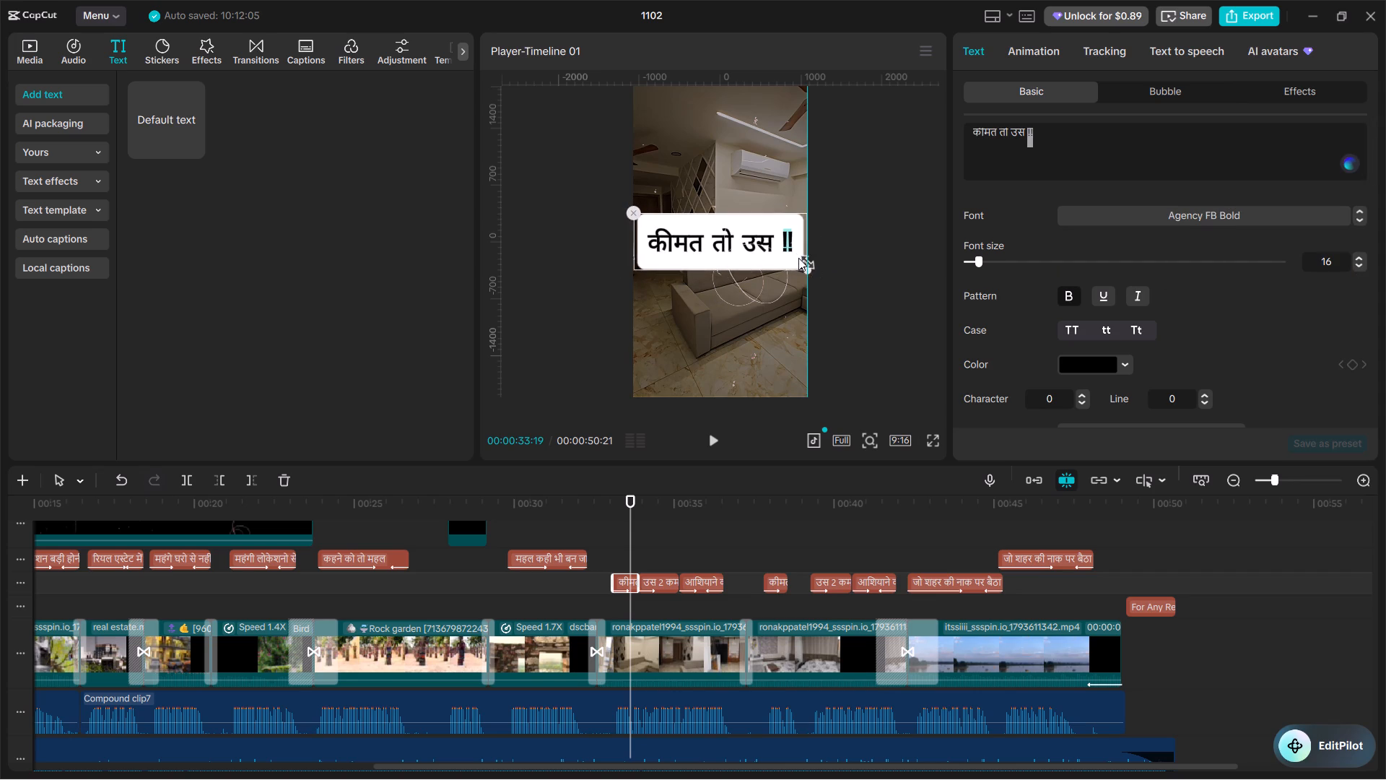
left_click_drag(798, 258, 797, 256)
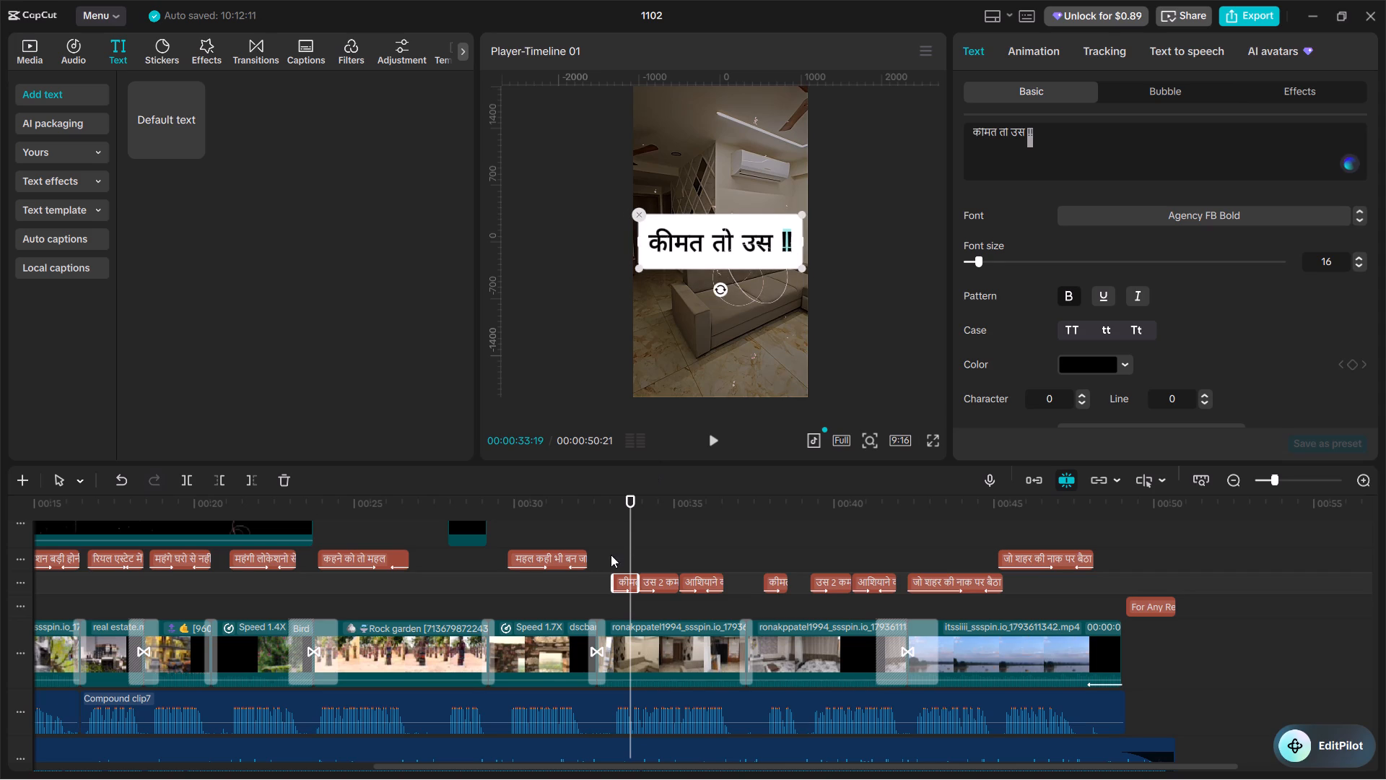
left_click(611, 554)
key("space")
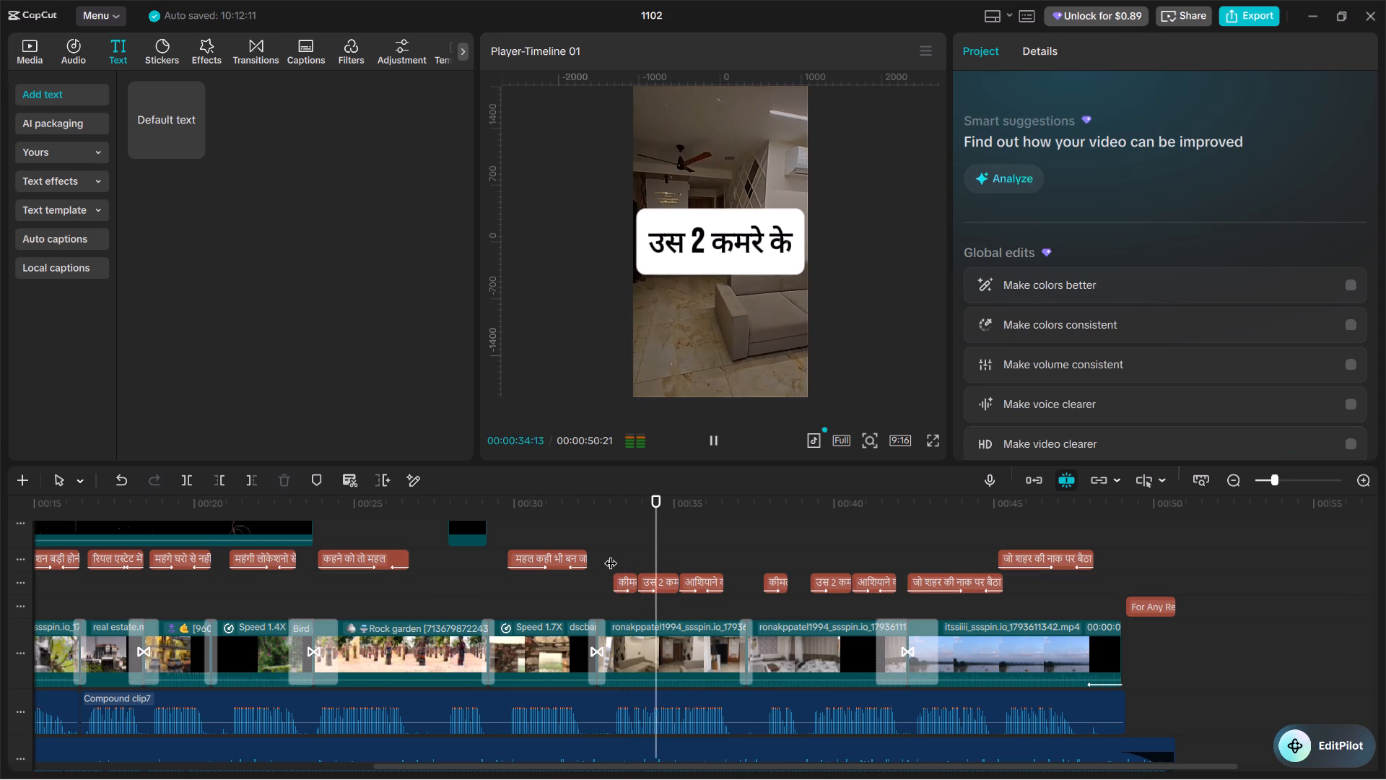
key("space")
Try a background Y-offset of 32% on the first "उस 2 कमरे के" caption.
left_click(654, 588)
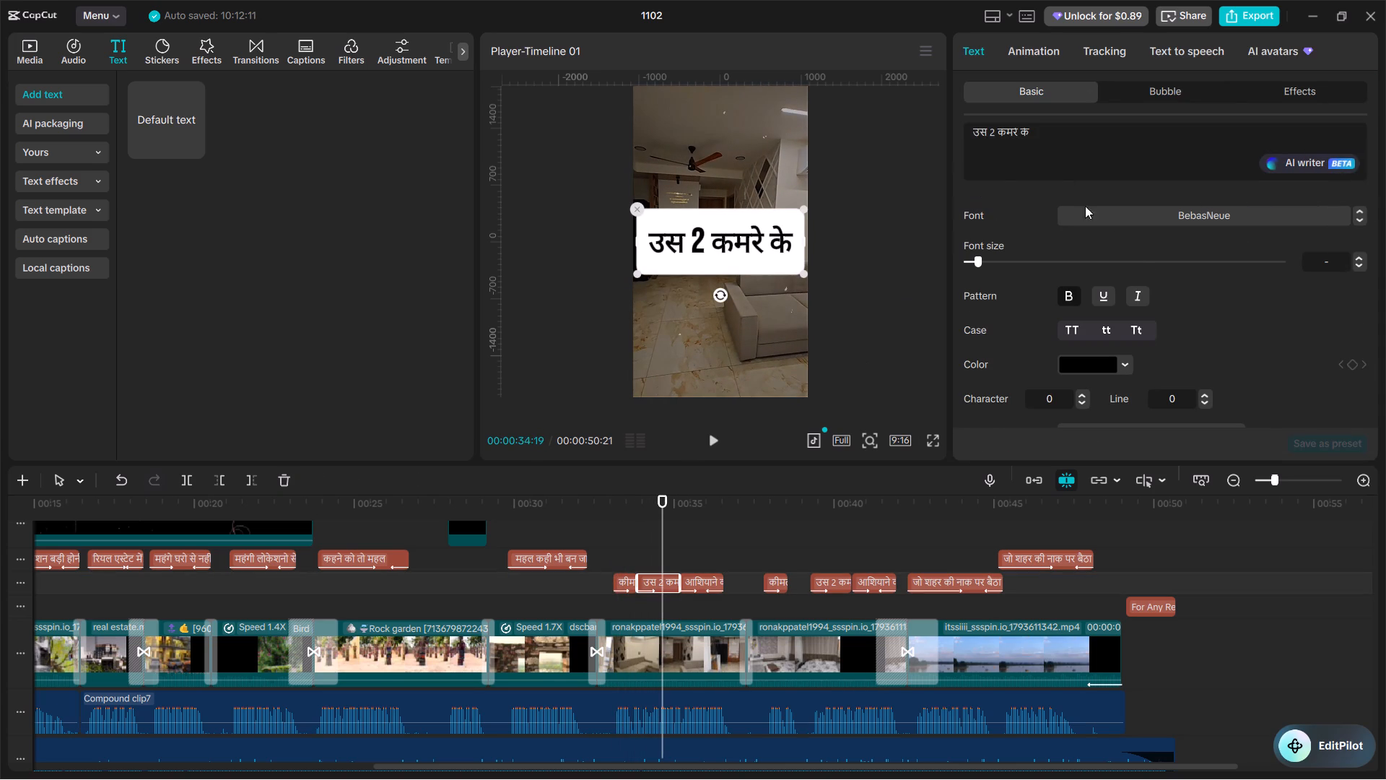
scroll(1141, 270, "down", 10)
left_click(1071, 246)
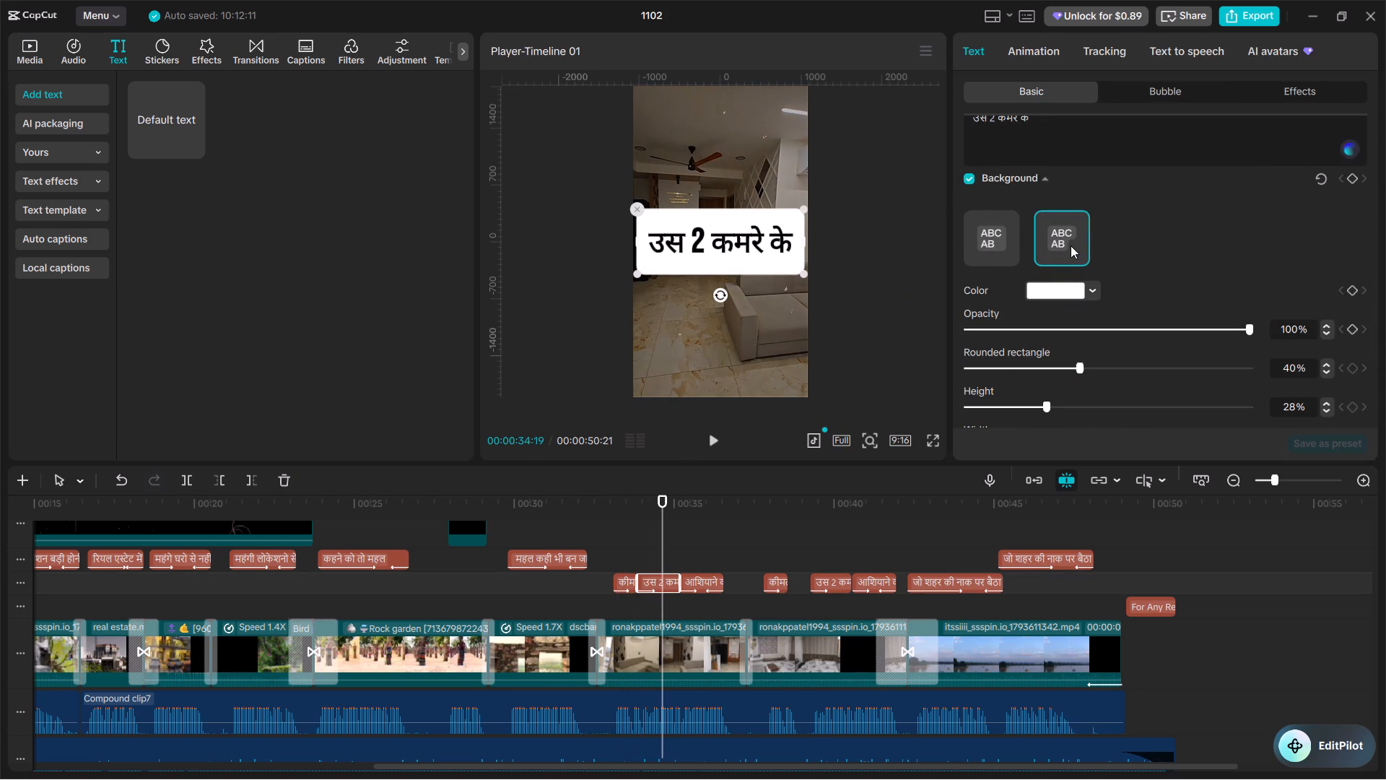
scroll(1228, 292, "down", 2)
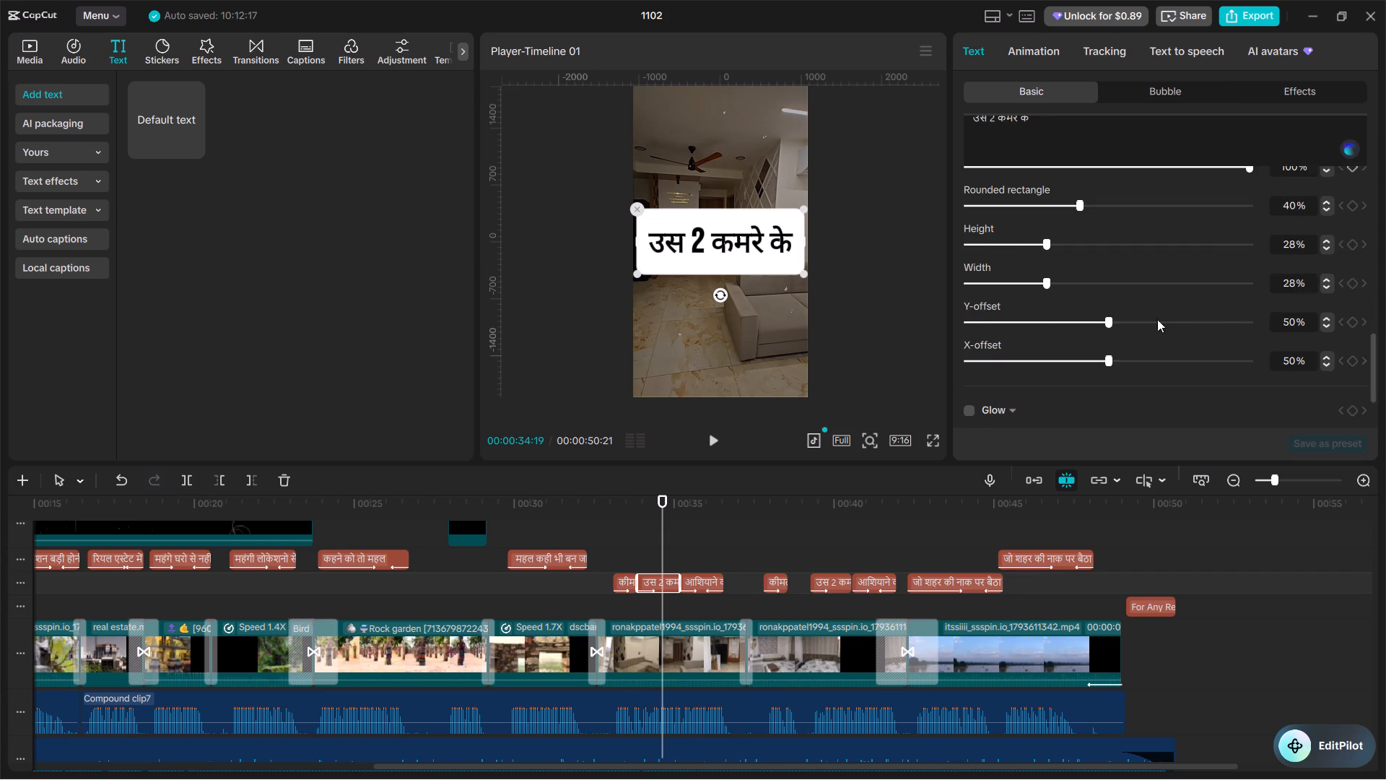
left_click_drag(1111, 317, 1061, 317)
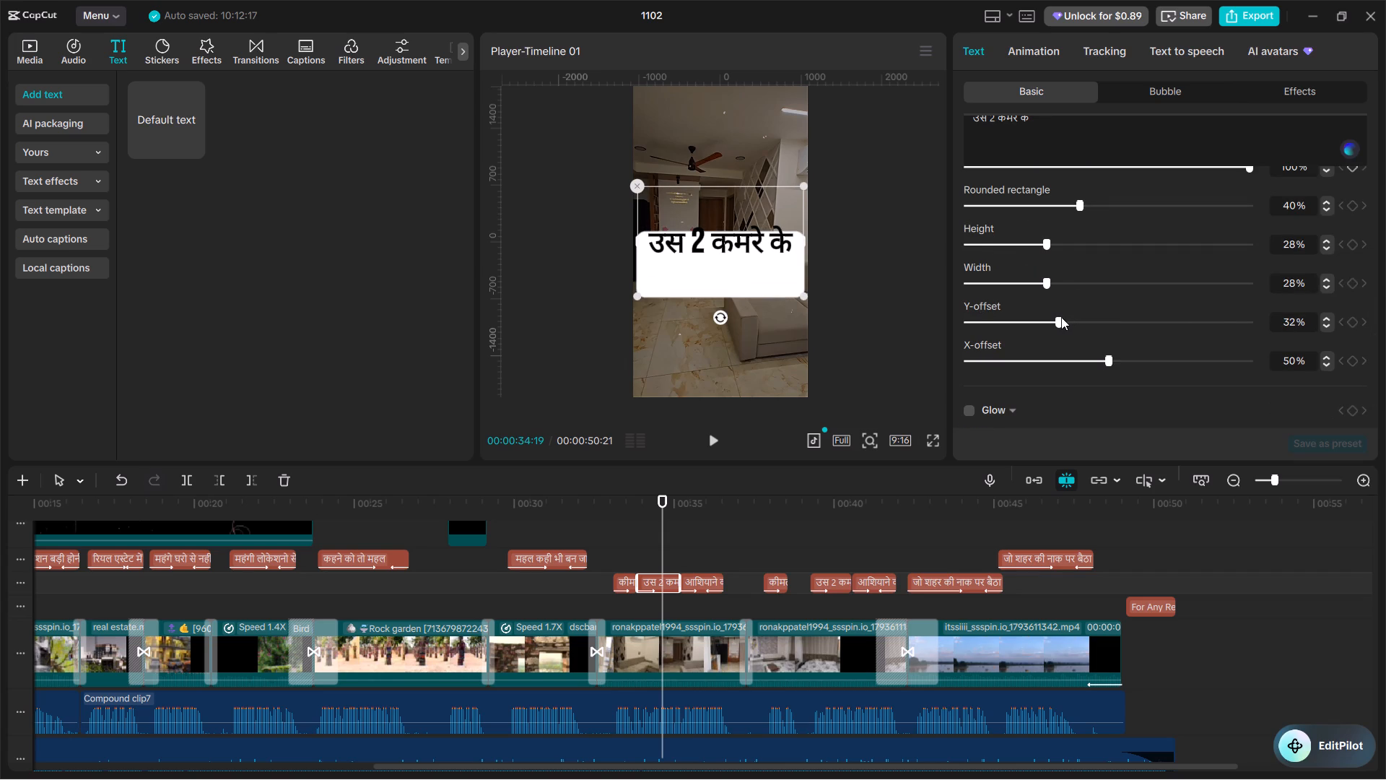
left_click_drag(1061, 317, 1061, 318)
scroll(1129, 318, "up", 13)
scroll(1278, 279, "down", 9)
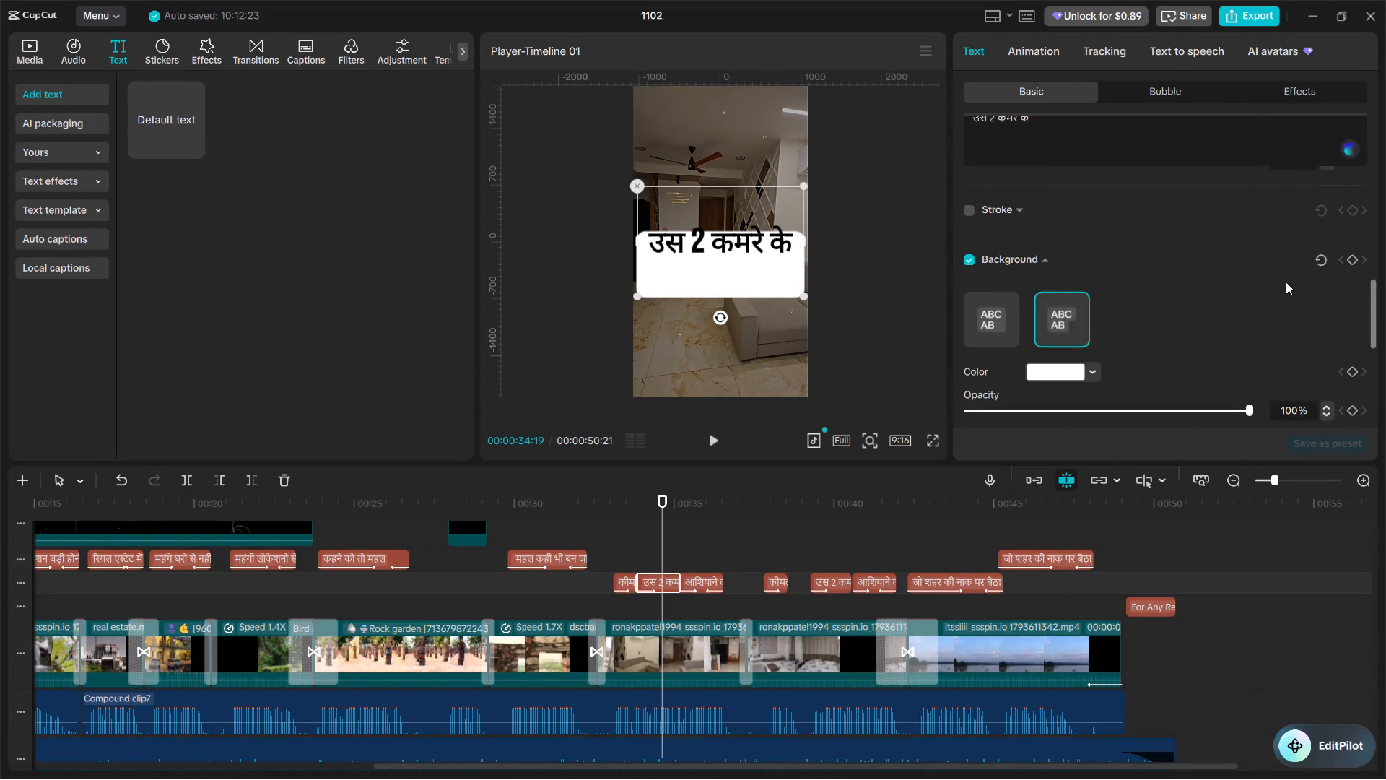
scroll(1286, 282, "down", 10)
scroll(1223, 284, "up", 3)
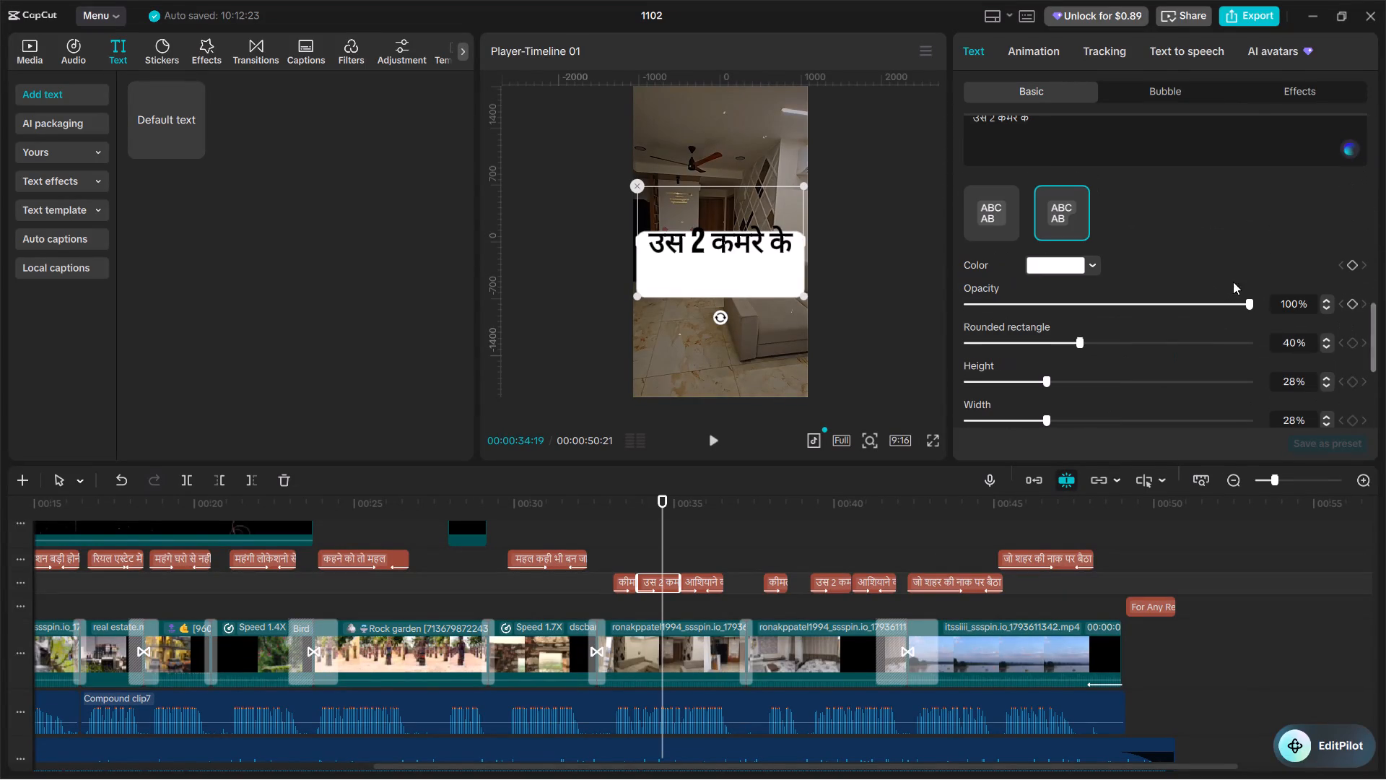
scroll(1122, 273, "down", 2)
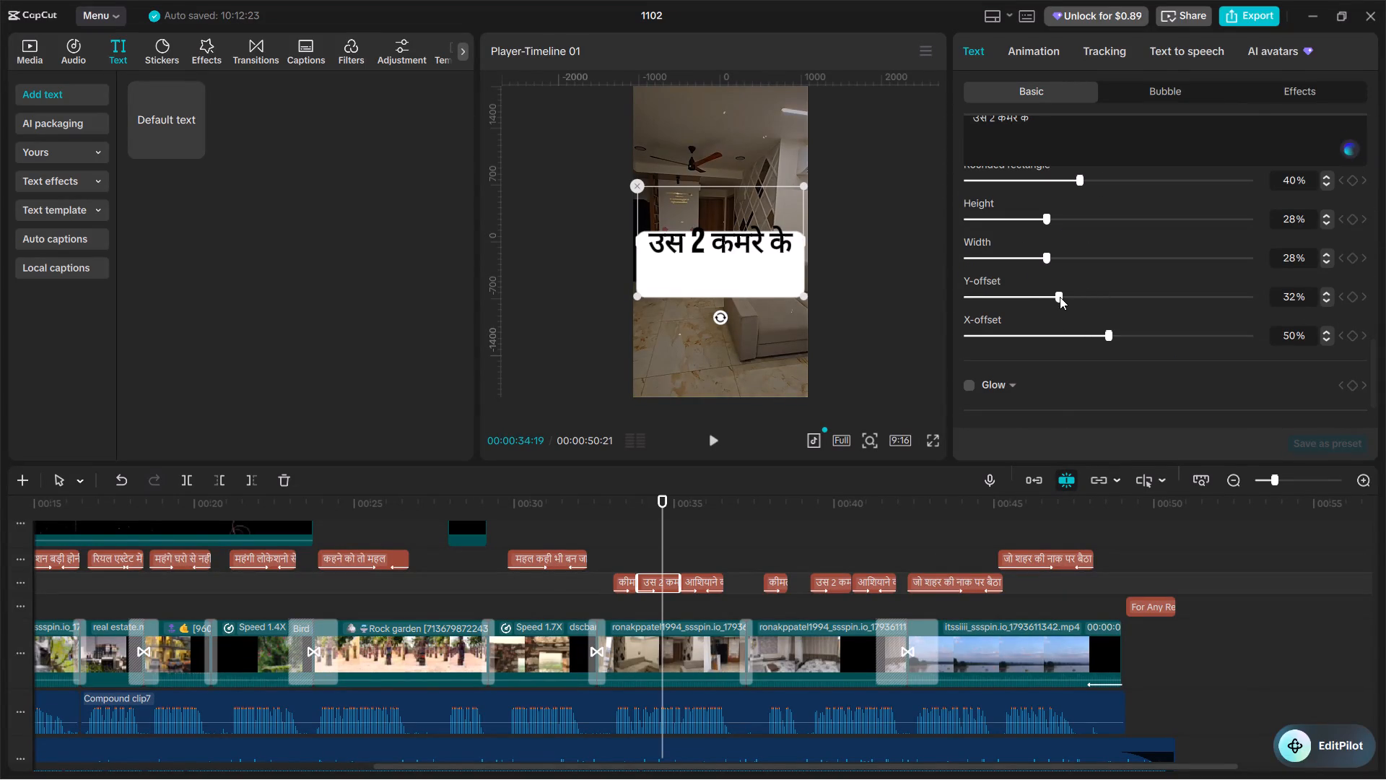
Set the first "उस 2 कमरे के" caption's background to 49% Y-offset, 22% width and 10% height.
left_click_drag(1060, 297, 1108, 313)
left_click_drag(1049, 257, 1020, 257)
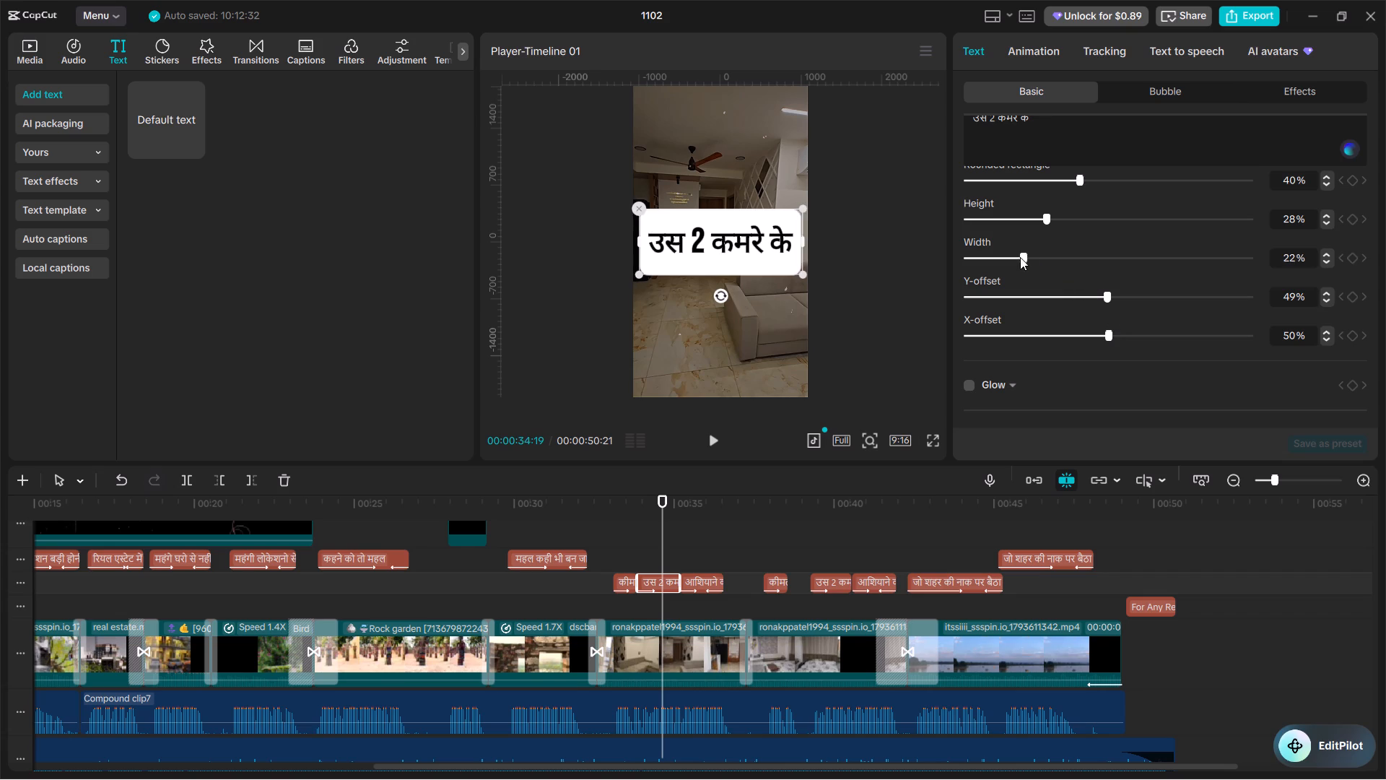
left_click_drag(1020, 257, 1033, 261)
left_click_drag(1037, 218, 1032, 218)
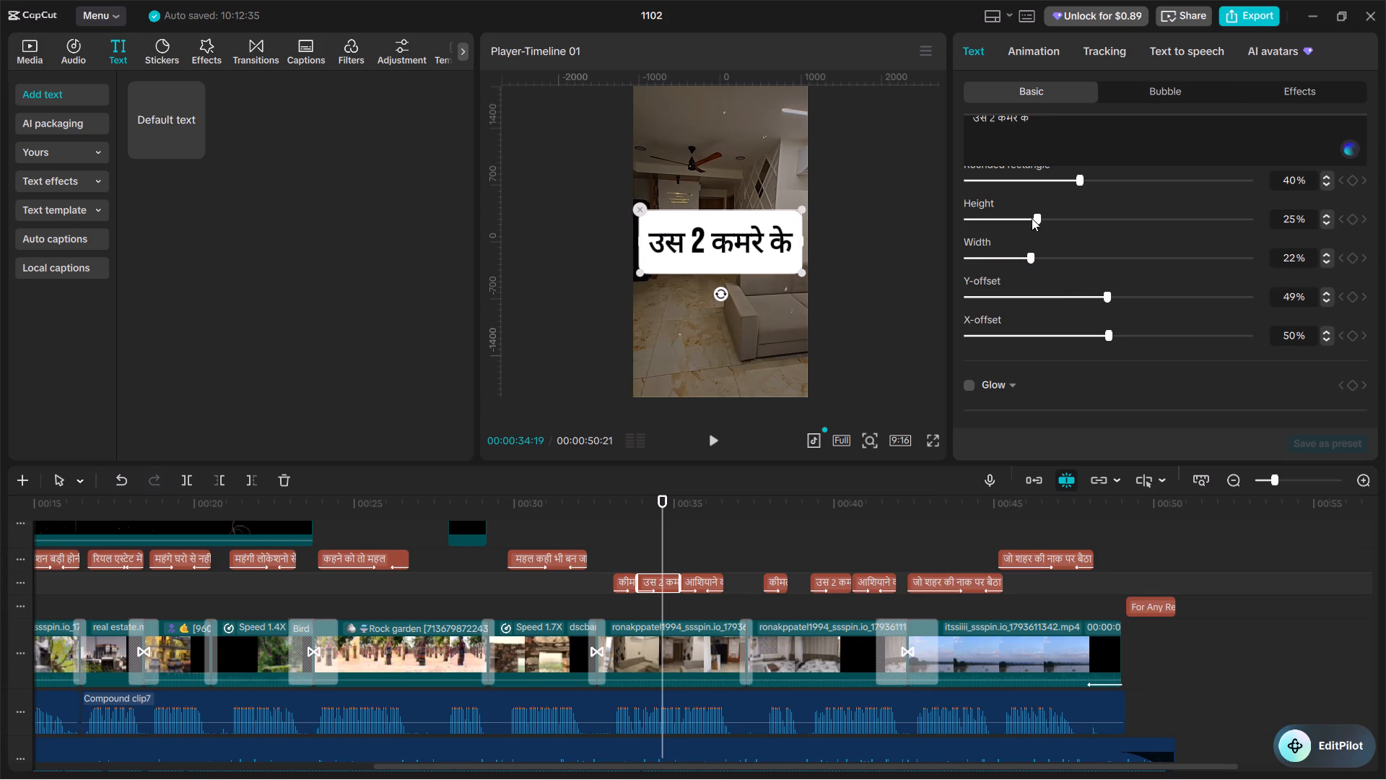
left_click_drag(1032, 218, 997, 219)
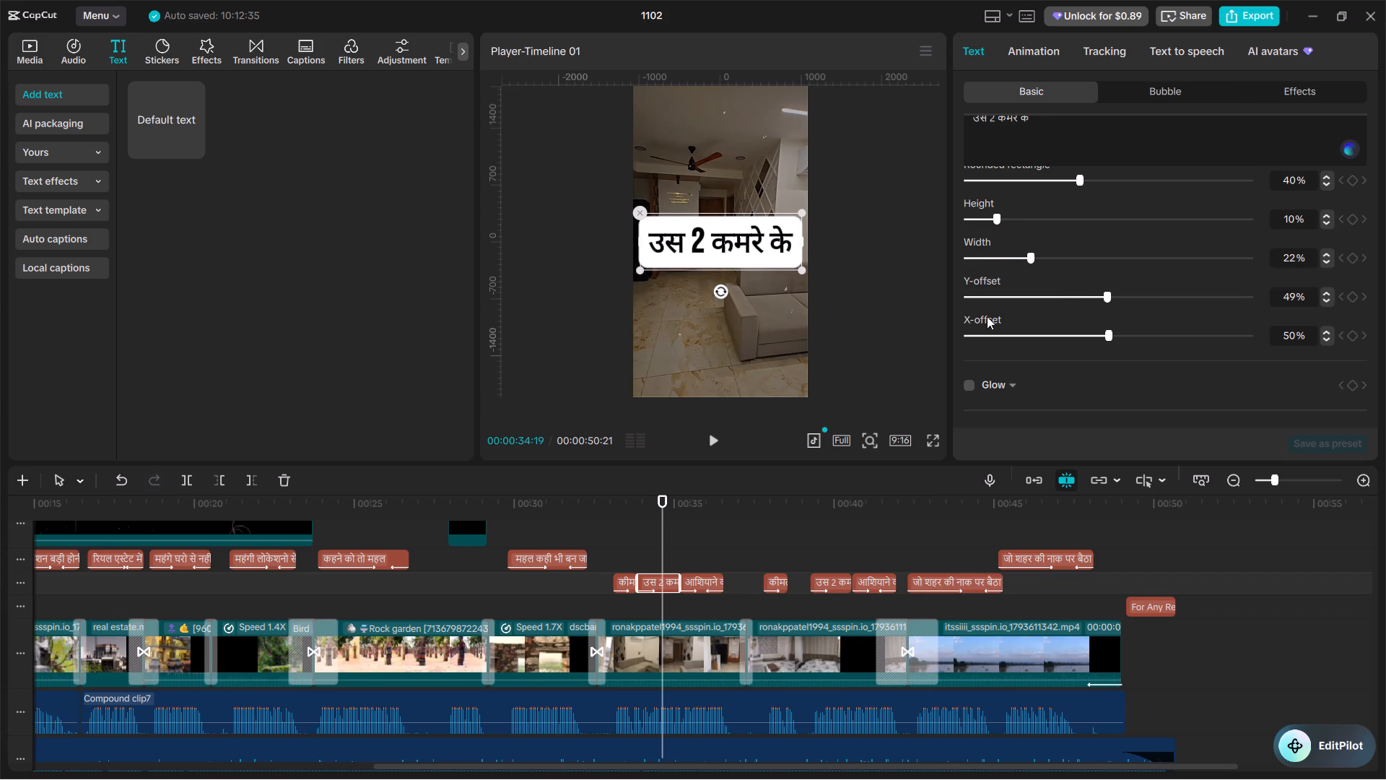
Reduce the background height of the first "कीमत तो उस !!" caption to match the neighbouring "उस 2 कमरे के" caption.
left_click(625, 582)
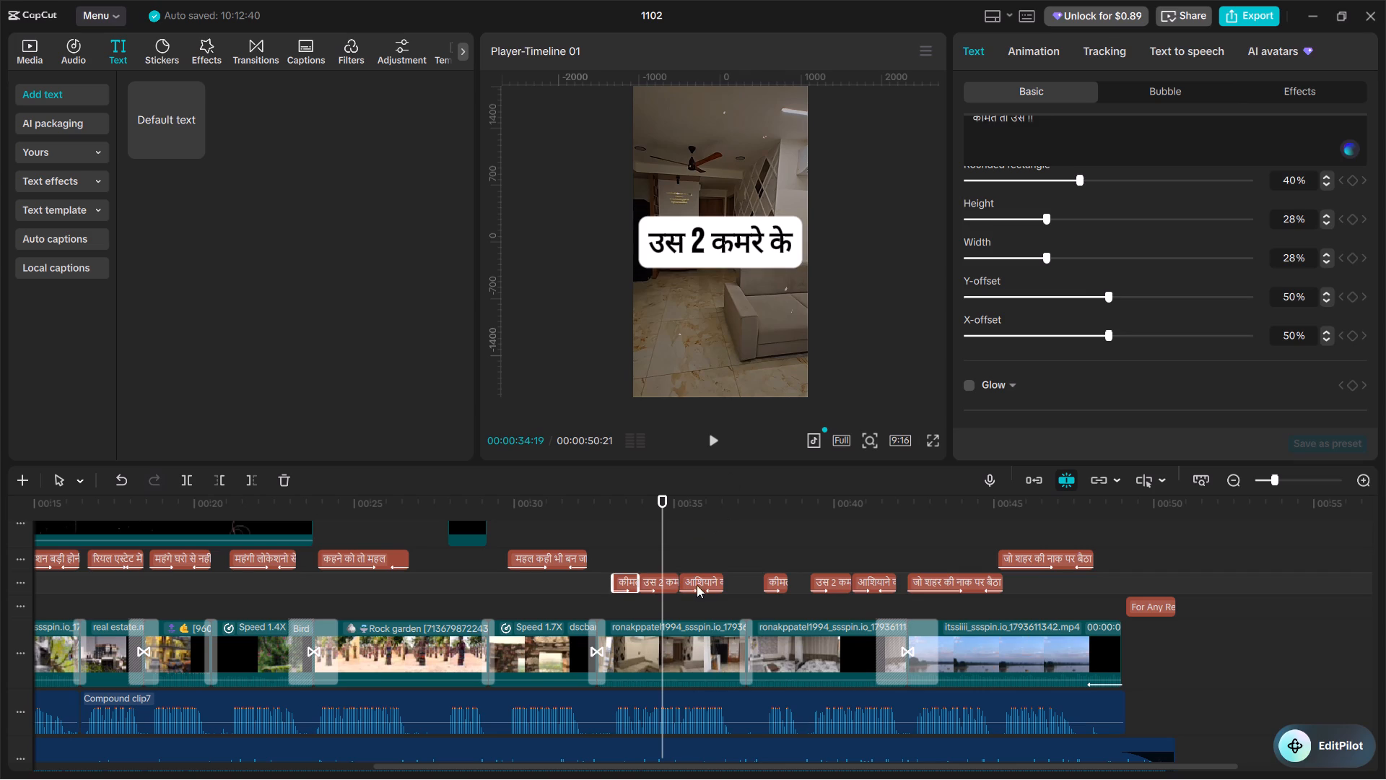
left_click(622, 553)
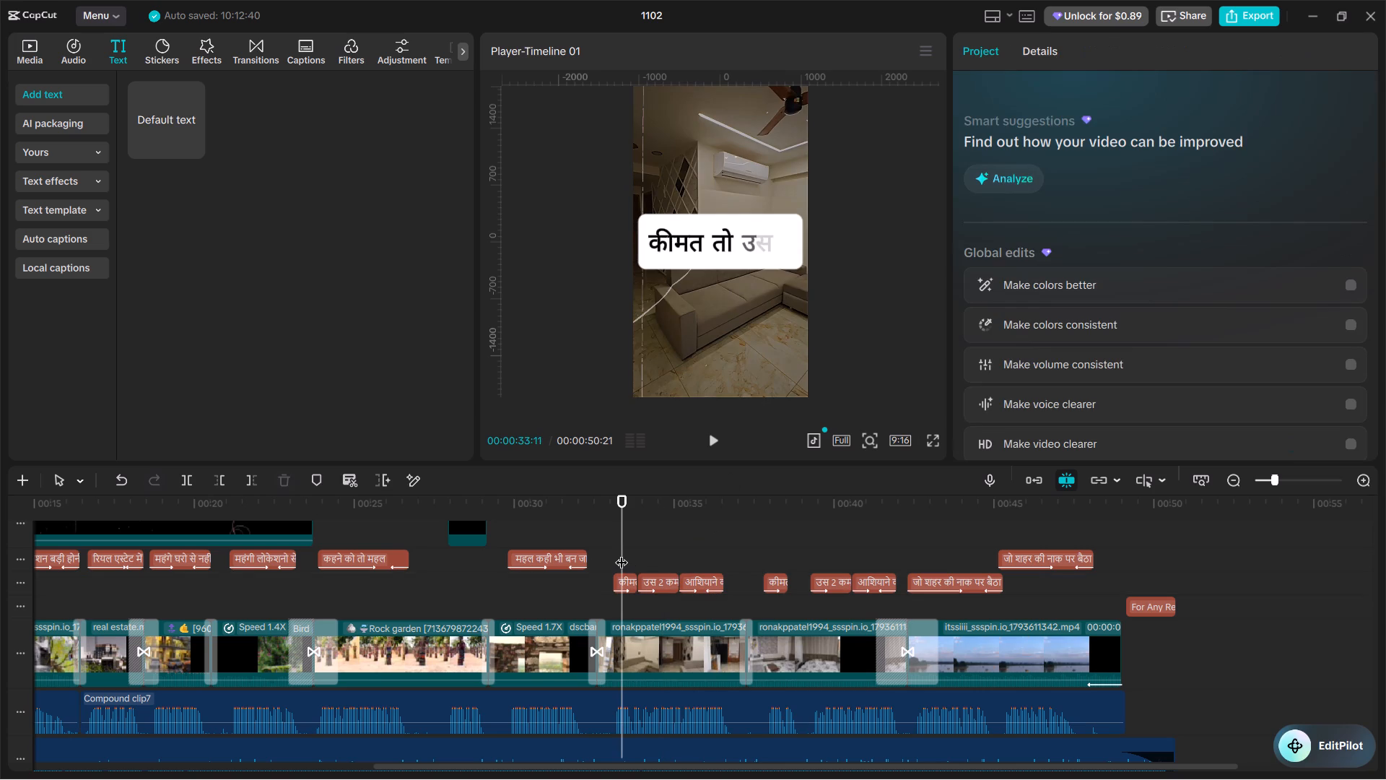
left_click(622, 583)
scroll(1141, 295, "down", 6)
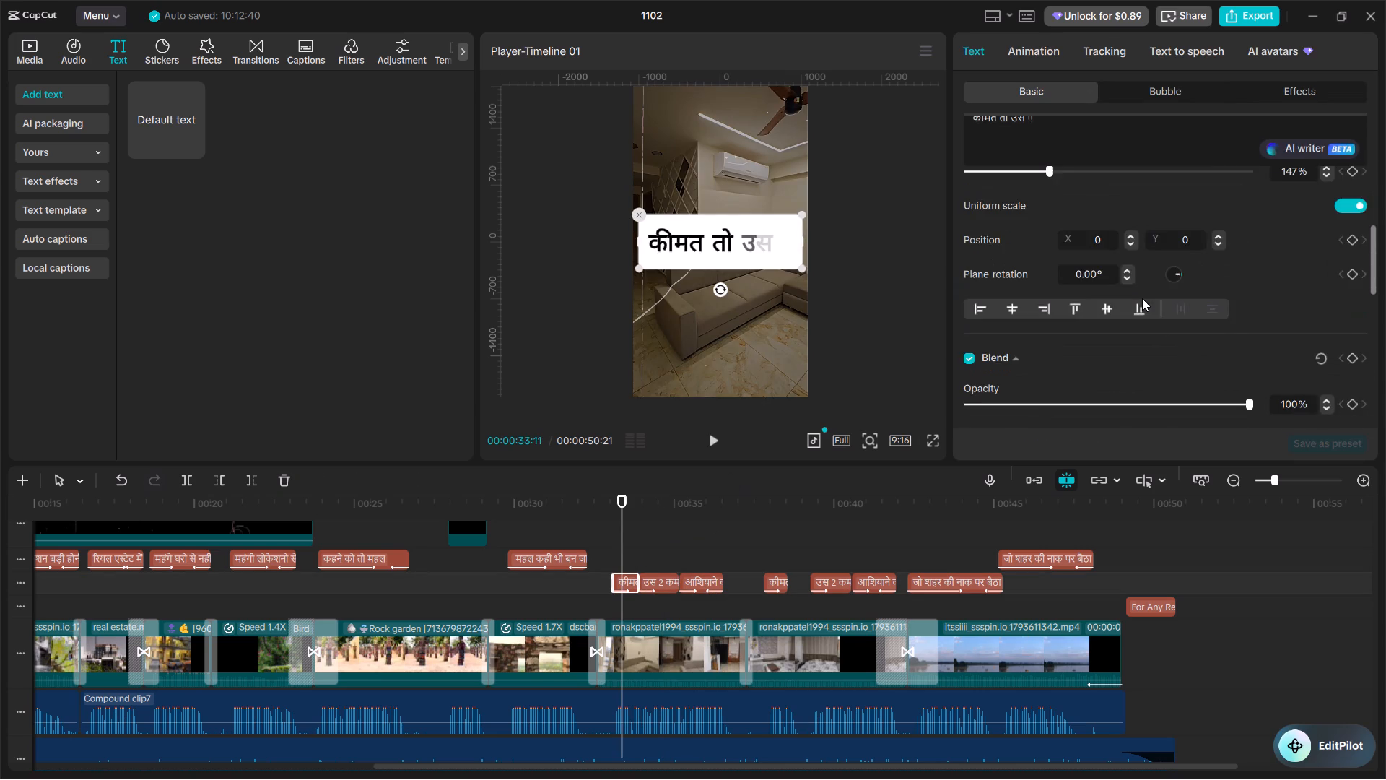
scroll(1142, 296, "down", 7)
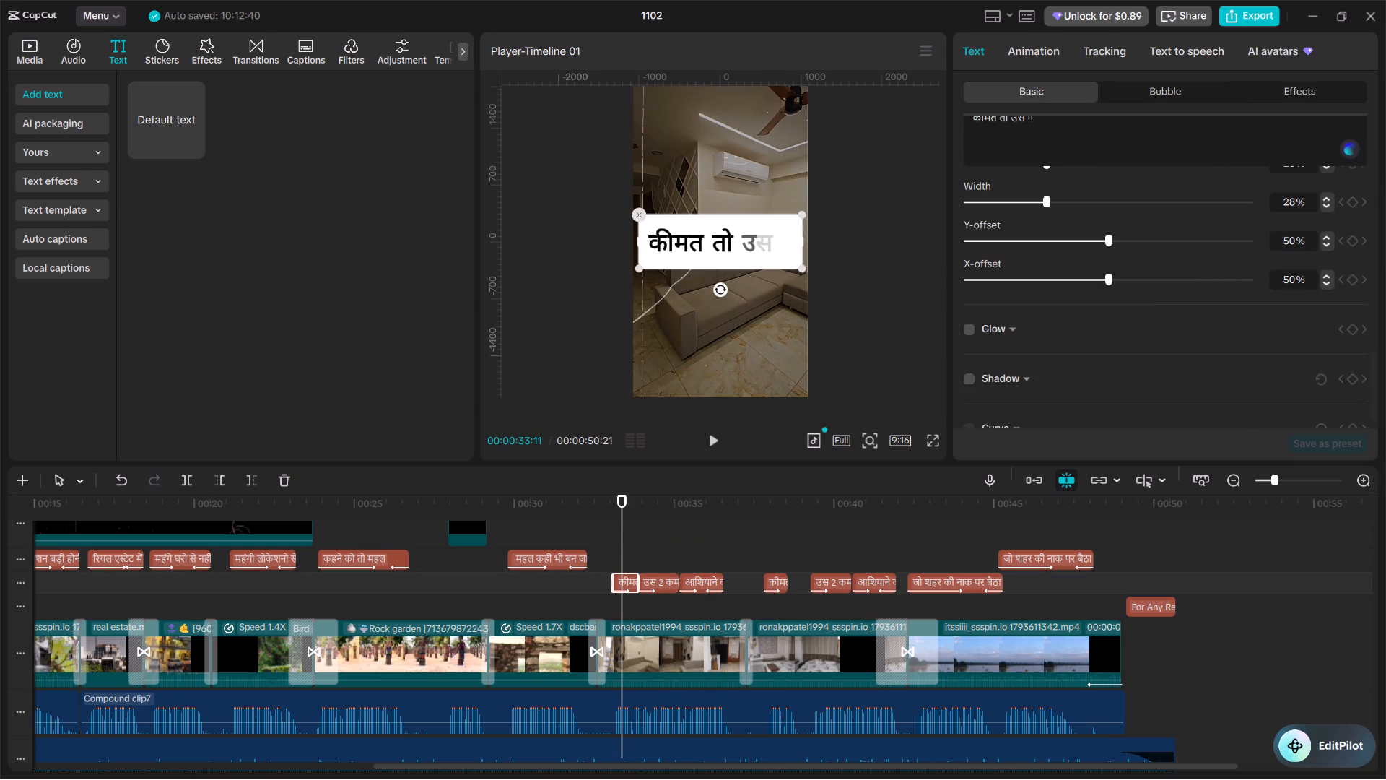
scroll(1056, 199, "up", 1)
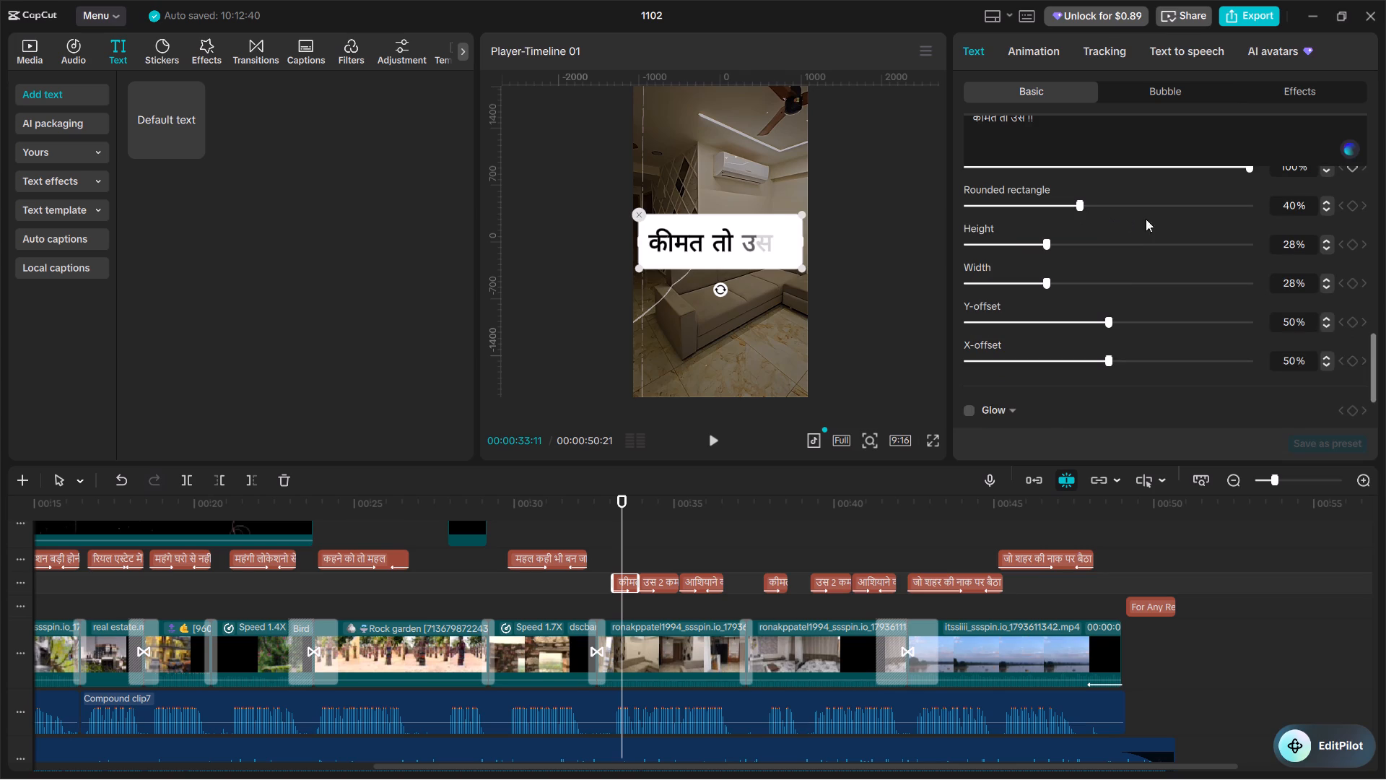
left_click_drag(1042, 243, 1018, 240)
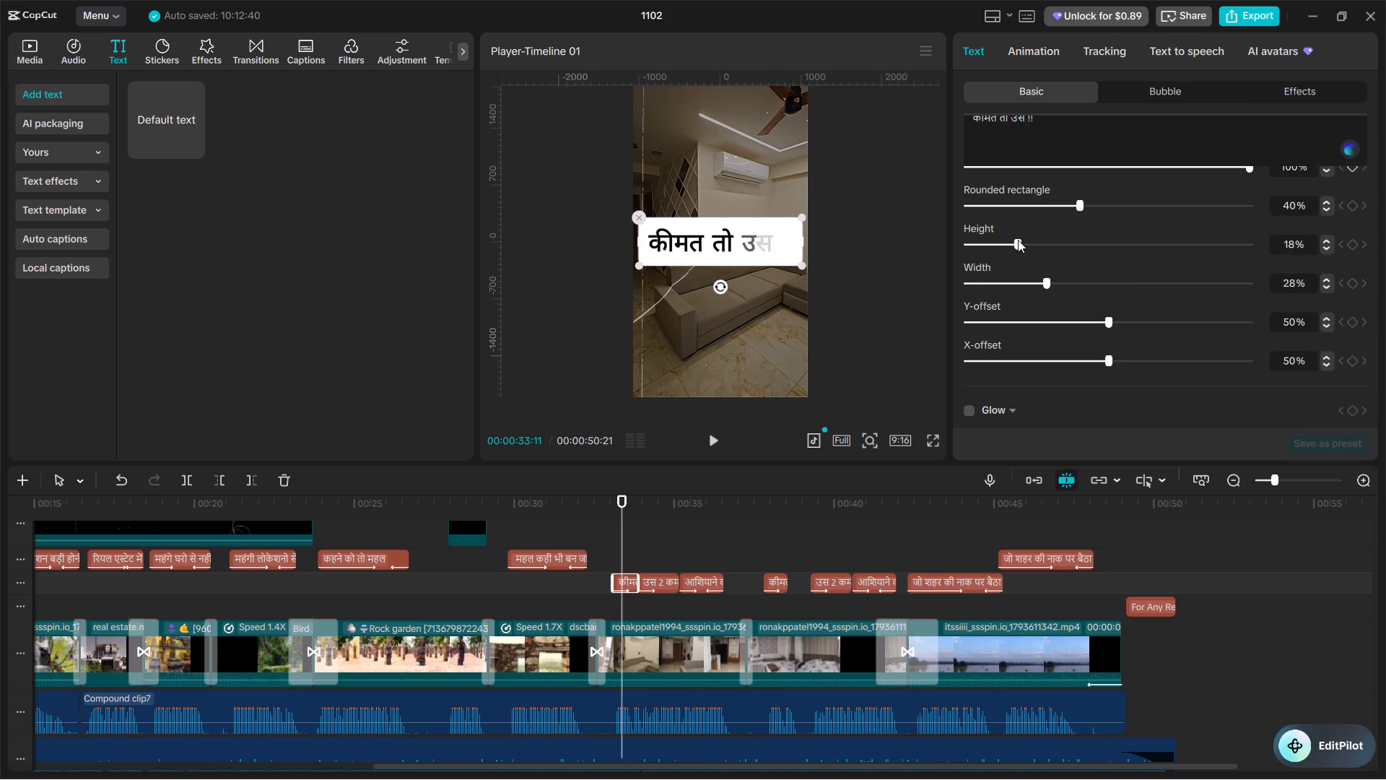
left_click_drag(1018, 240, 997, 229)
Reduce the background height of the first "आशियाने की है !!" caption to match the two captions before it.
left_click(710, 576)
left_click(687, 546)
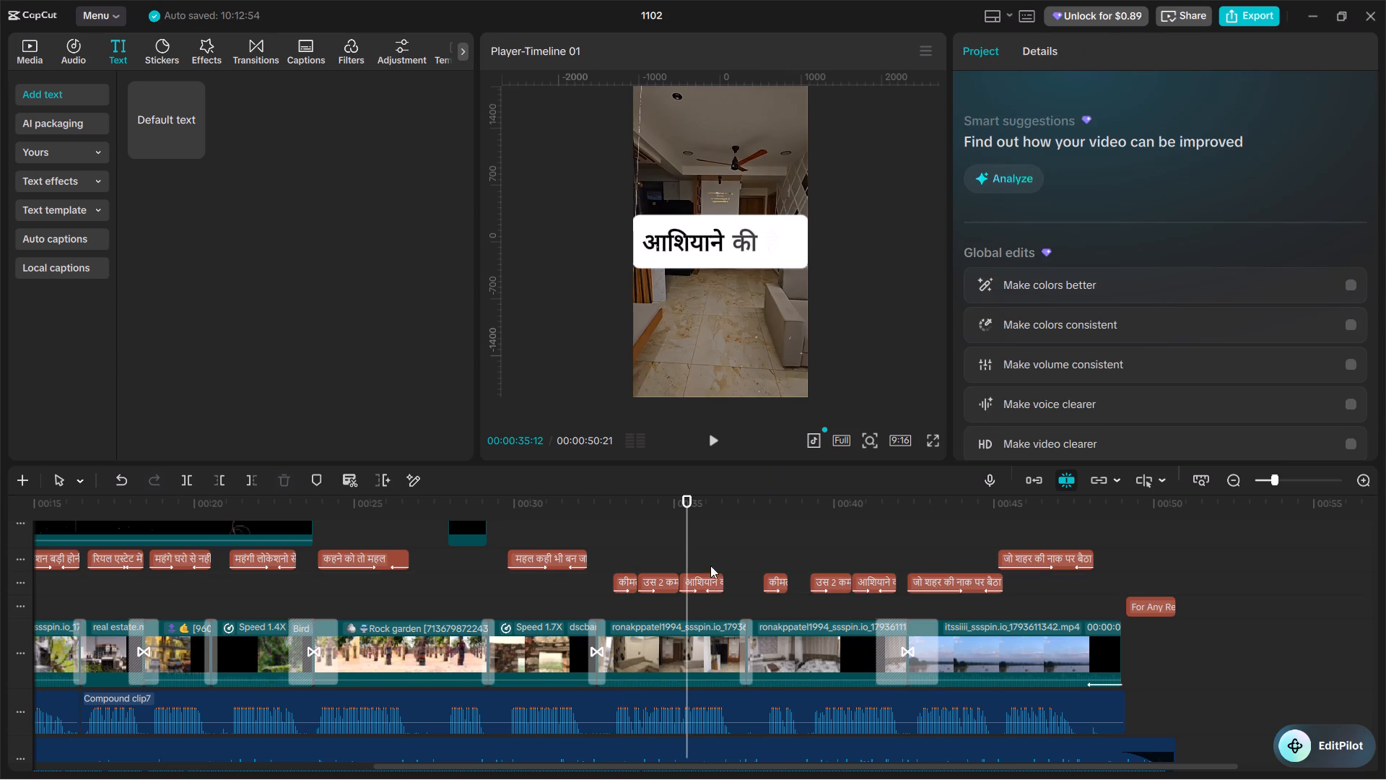
left_click(708, 580)
scroll(1098, 269, "down", 13)
scroll(1091, 269, "up", 1)
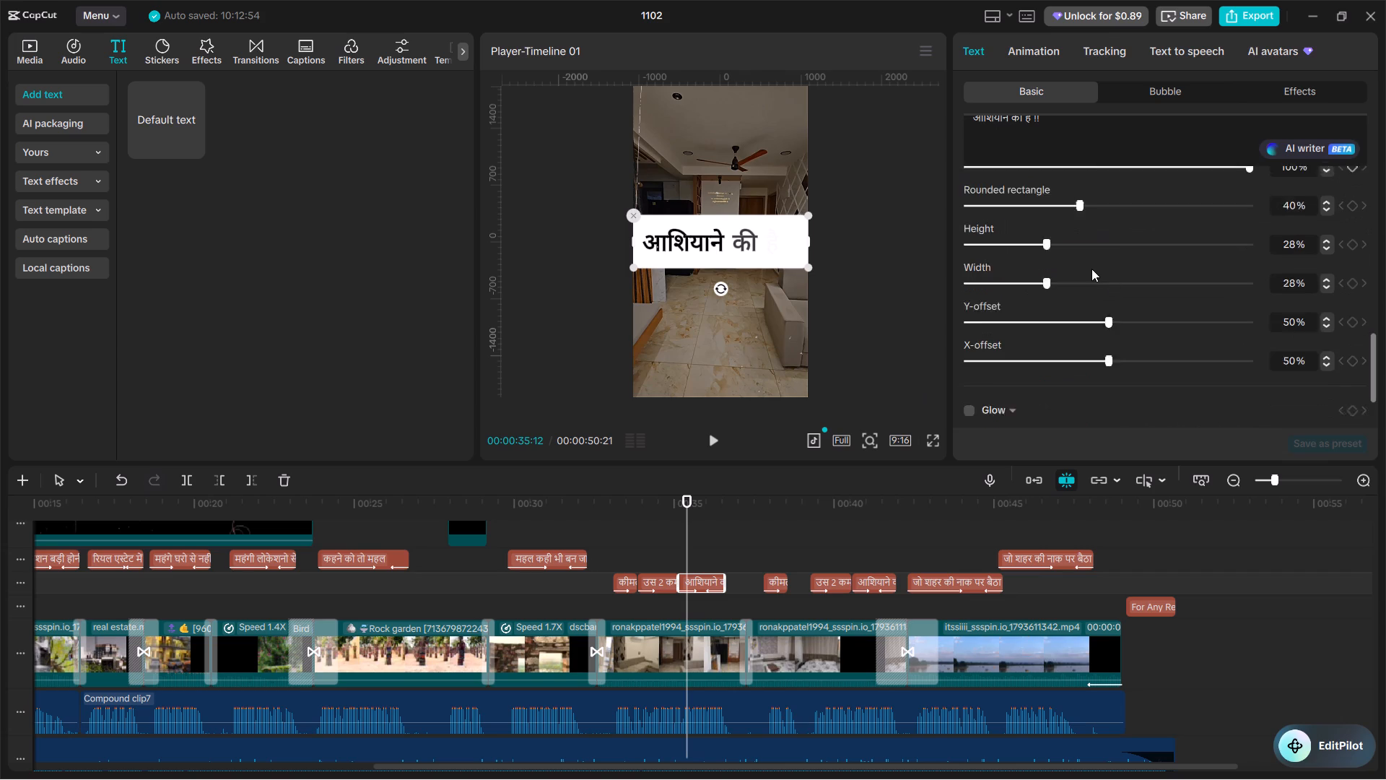
scroll(1091, 269, "up", 1)
left_click_drag(1042, 322, 1026, 318)
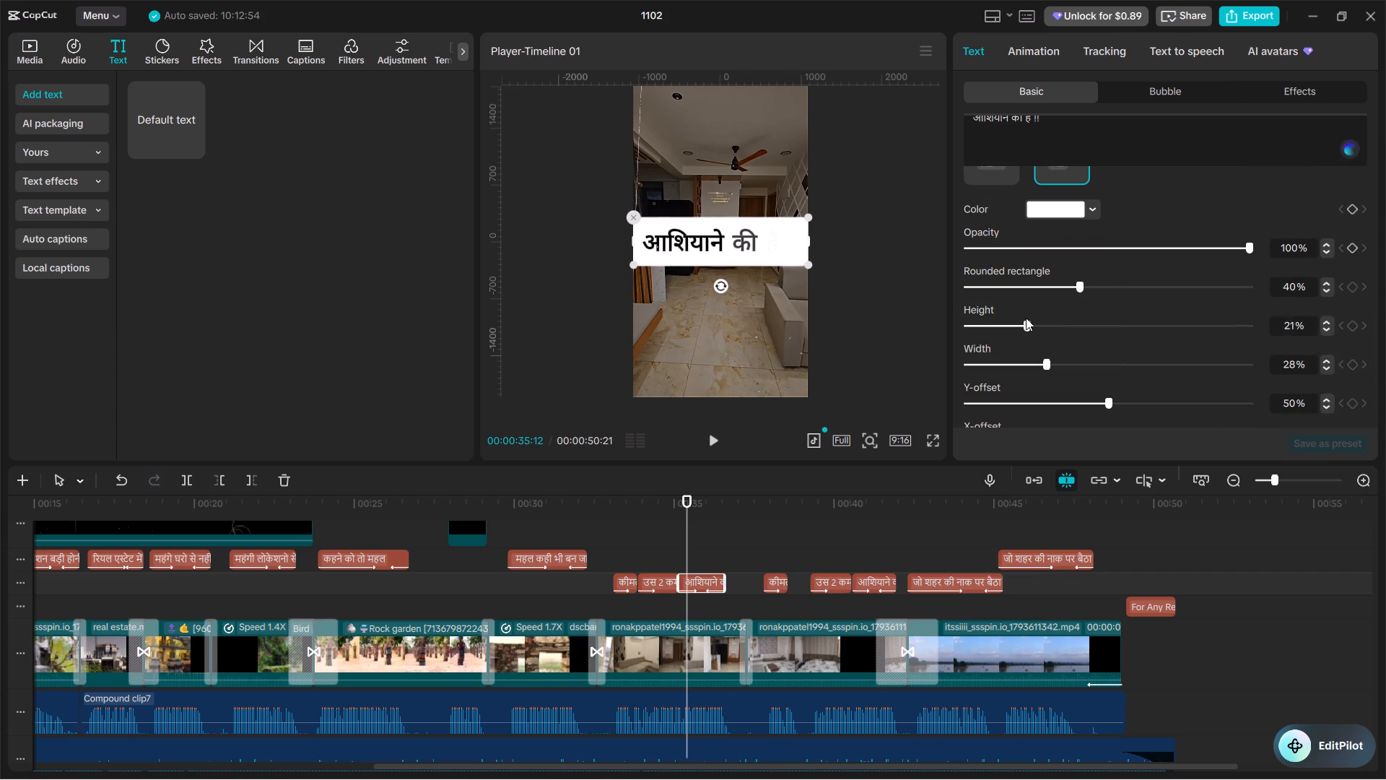
left_click_drag(1026, 318, 997, 306)
Replay from about 00:00:33 to 00:00:35:08 to check the slimmer backgrounds of the three captions.
left_click(620, 541)
key("space")
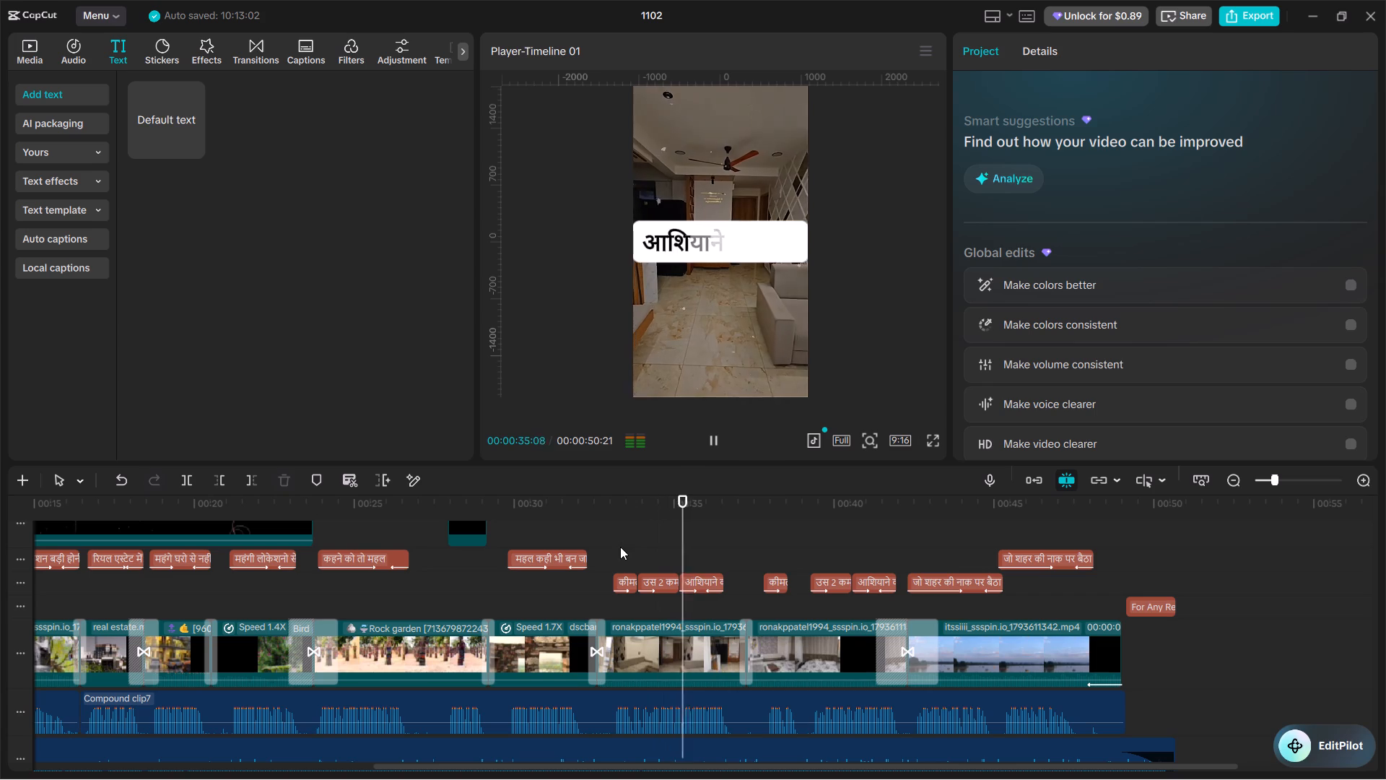
key("space")
Add "!!" after a space at the end of the first "उस 2 कमरे के" caption.
left_click(655, 577)
left_click(647, 555)
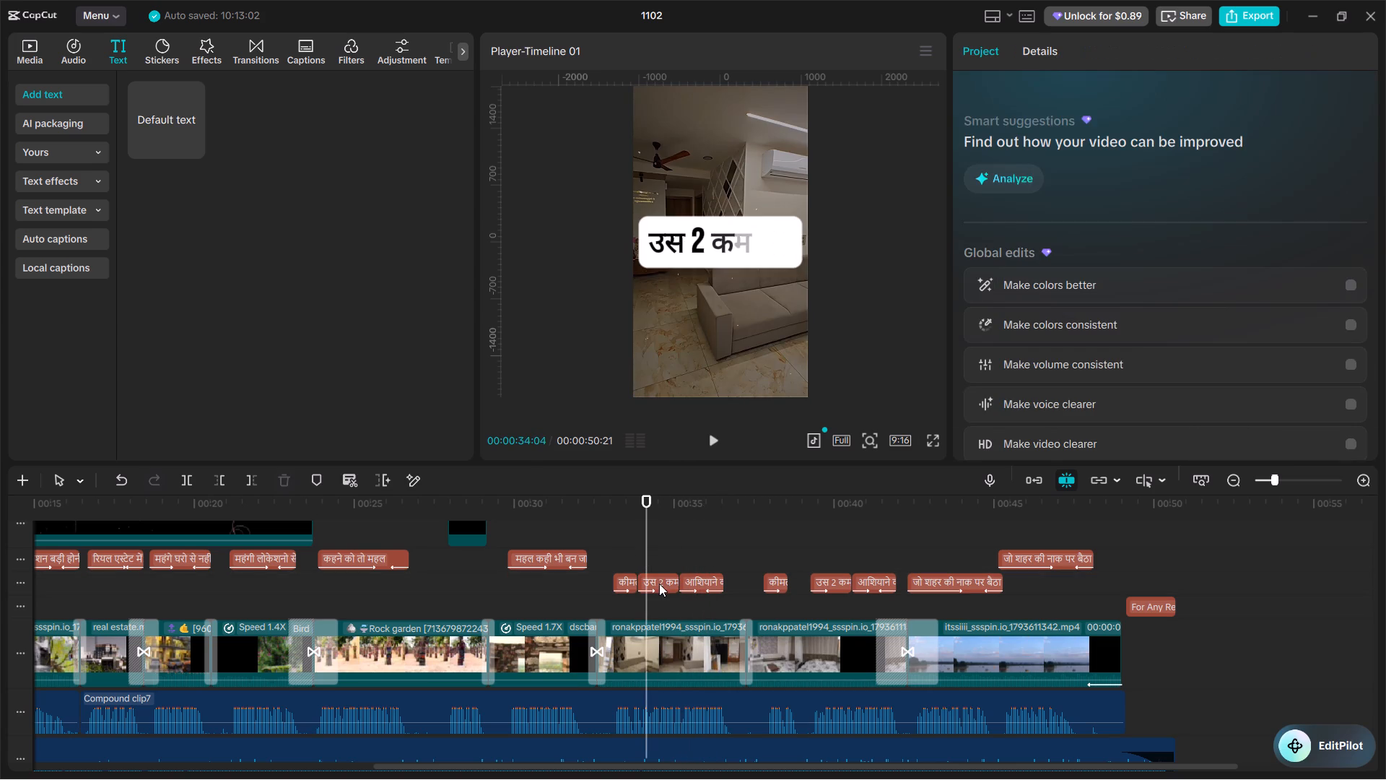
left_click(659, 584)
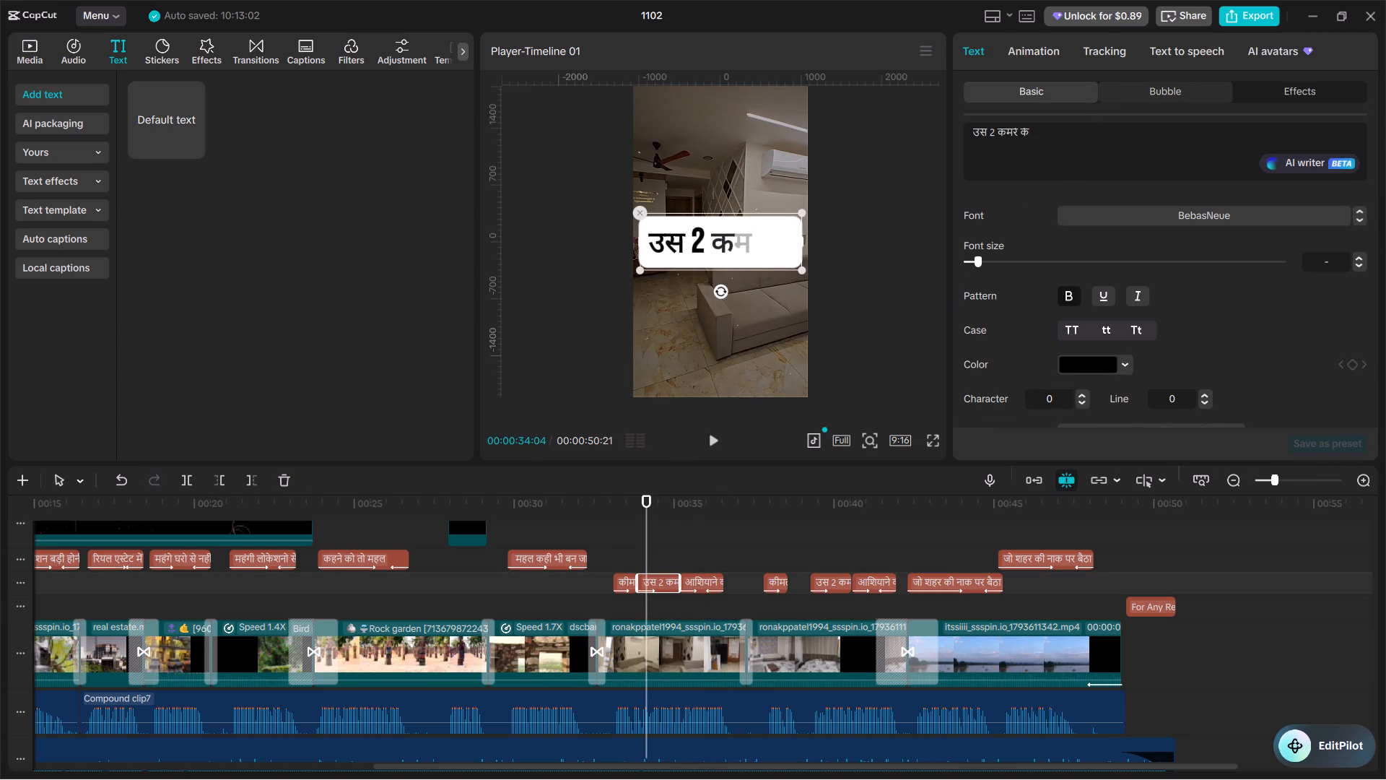
left_click(1037, 134)
key("space")
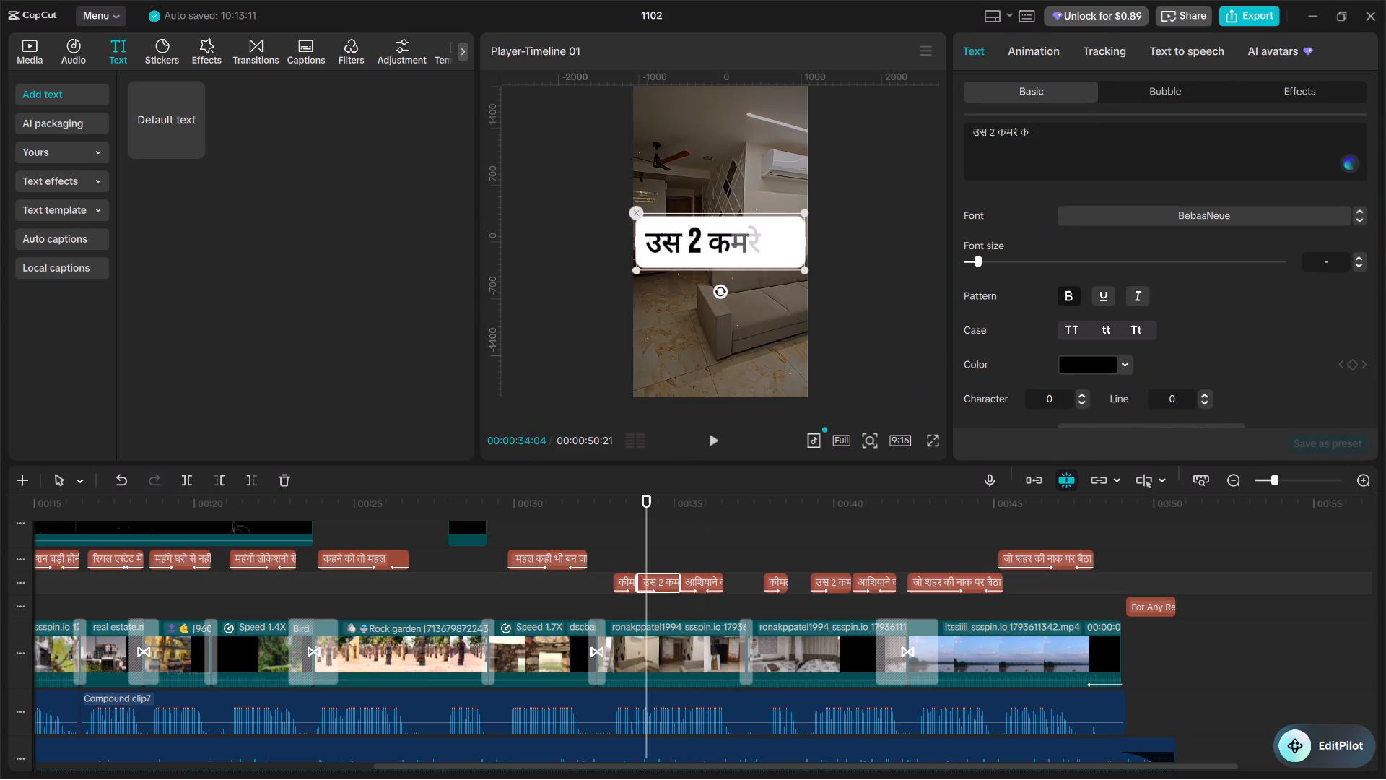
type("!!")
left_click(666, 540)
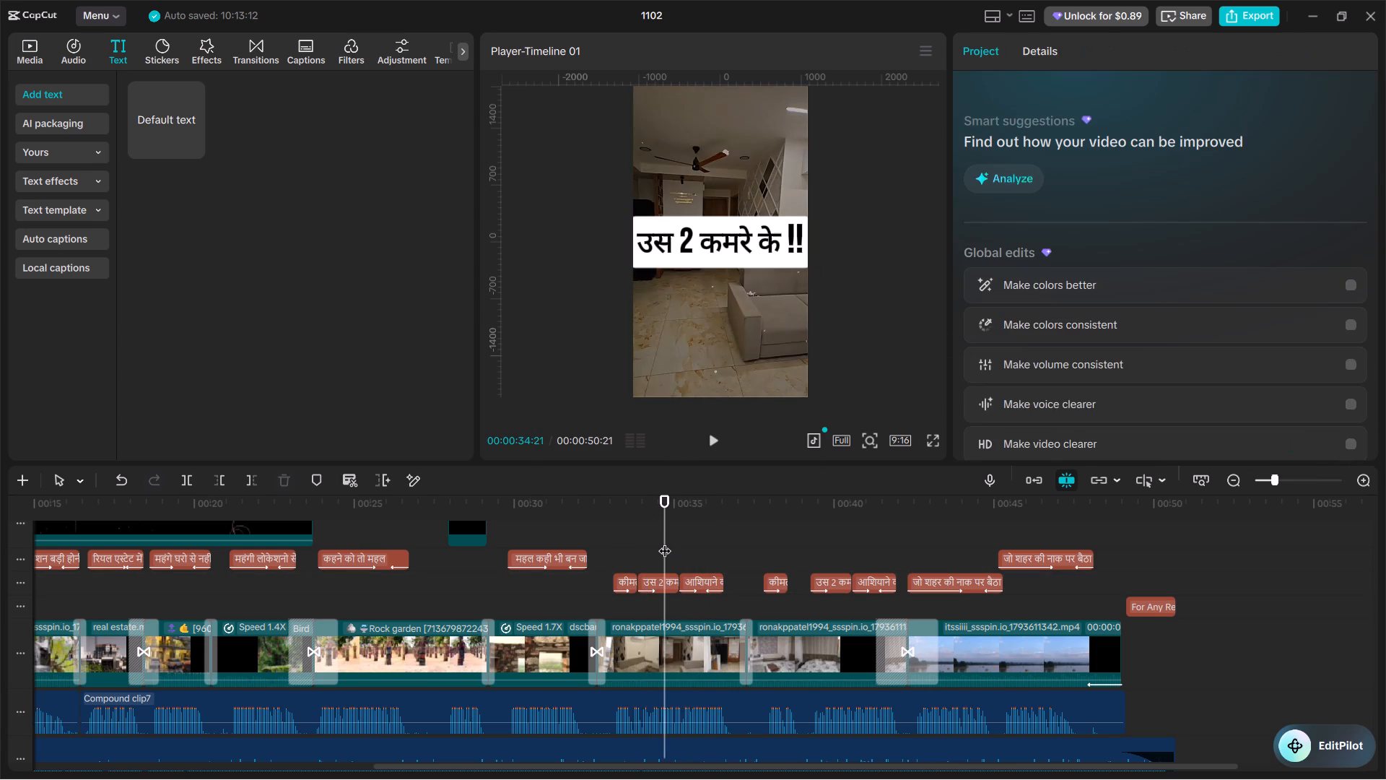
key("space")
key("space")
Set the font size of only the exclamation marks in the first "उस 2 कमरे के !!" caption to 18.
left_click(666, 585)
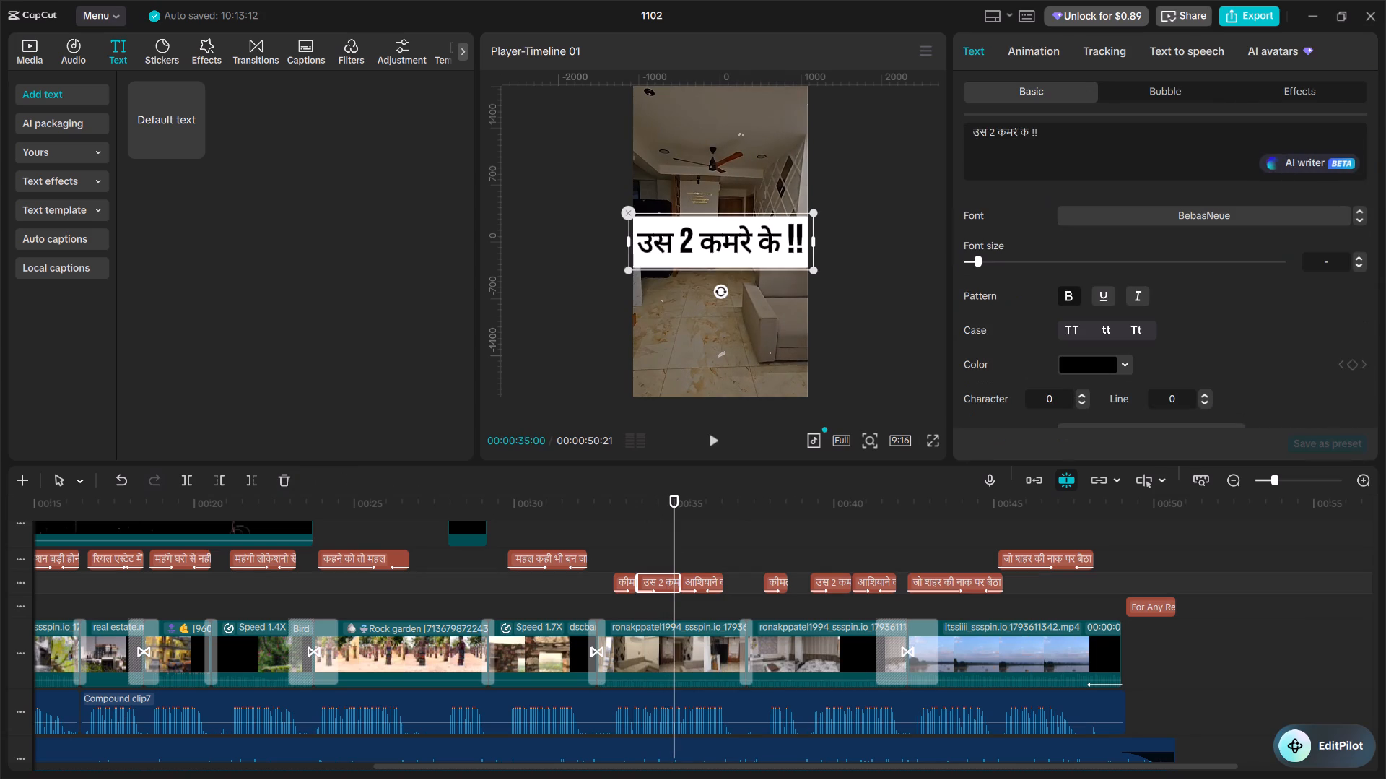
left_click_drag(1046, 129, 1033, 130)
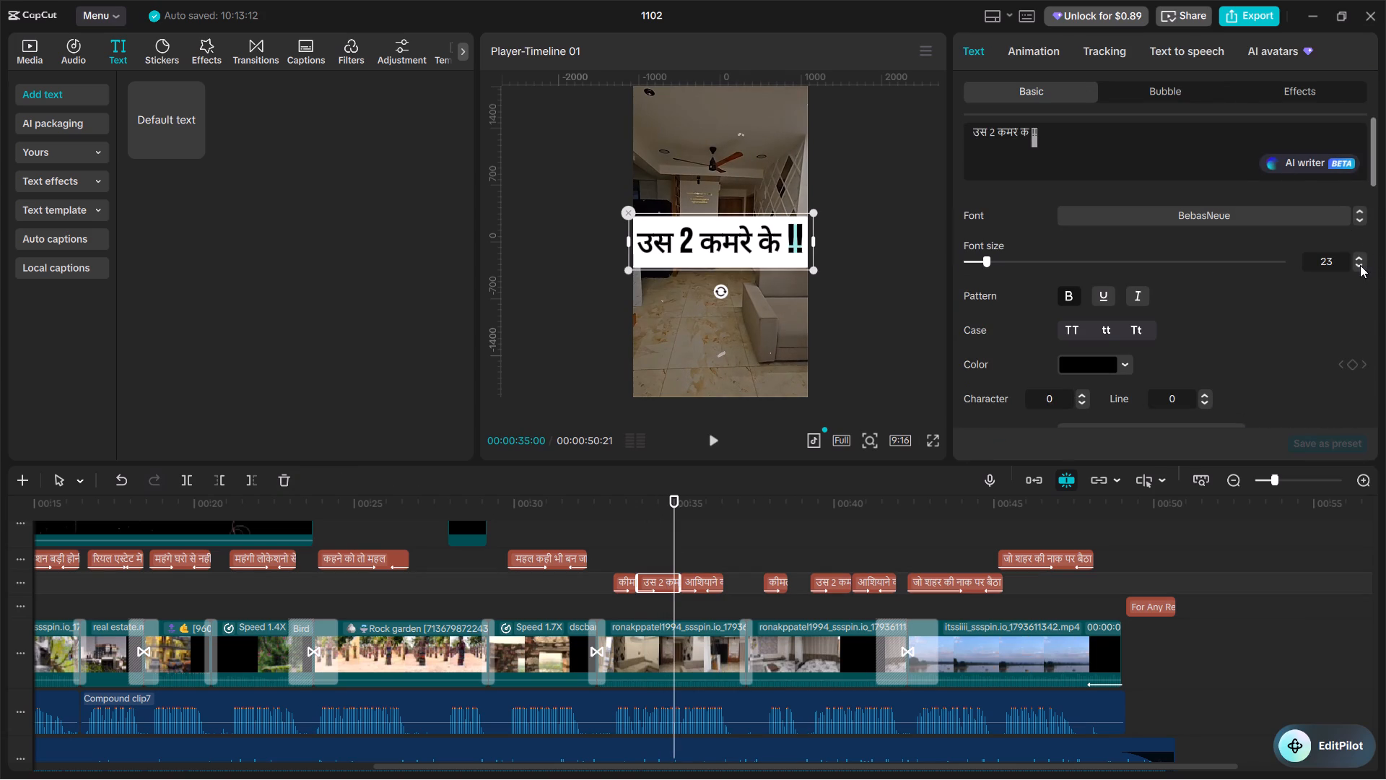
triple_click(1360, 265)
left_click(1360, 265)
left_click(1360, 265)
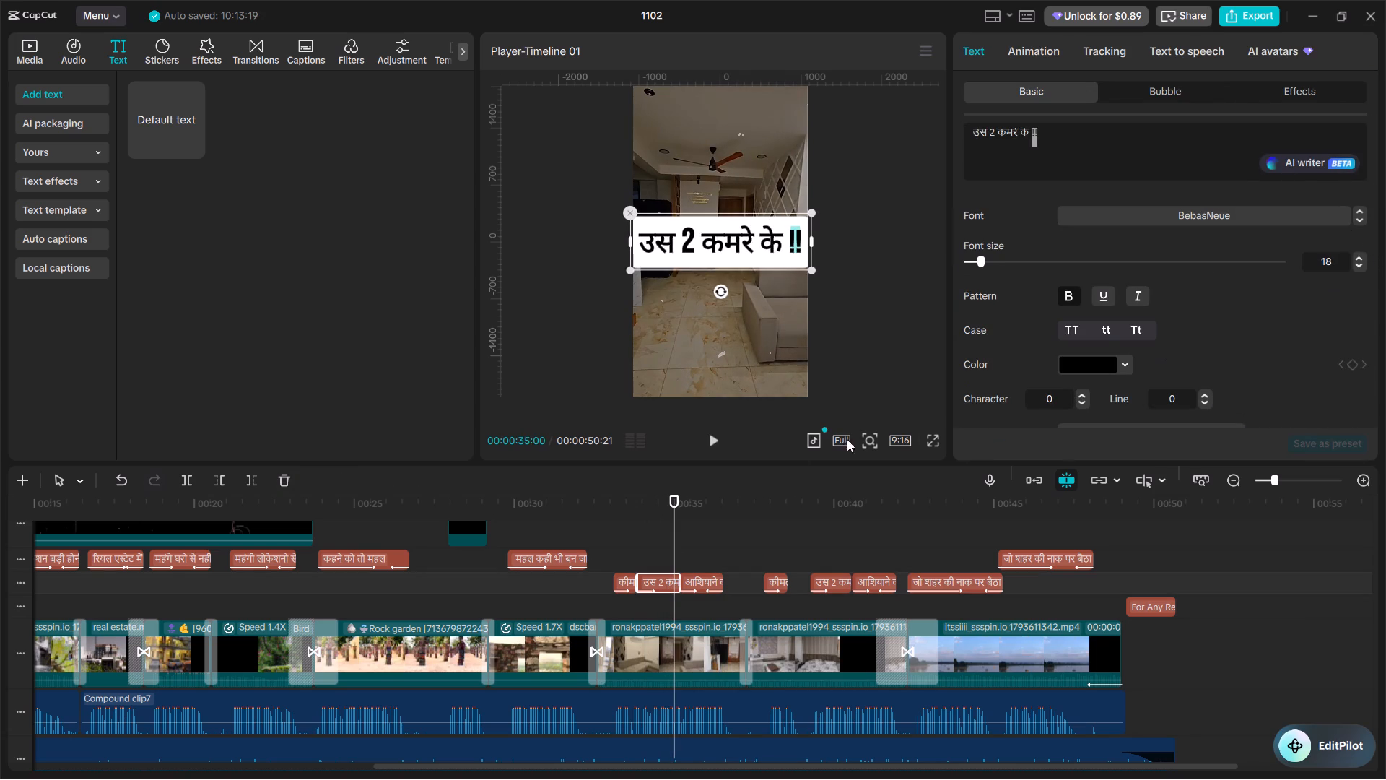
Replay the apartment section from about 00:00:33 to 00:00:39 to check the captions and the added exclamation marks.
left_click(630, 552)
key("space")
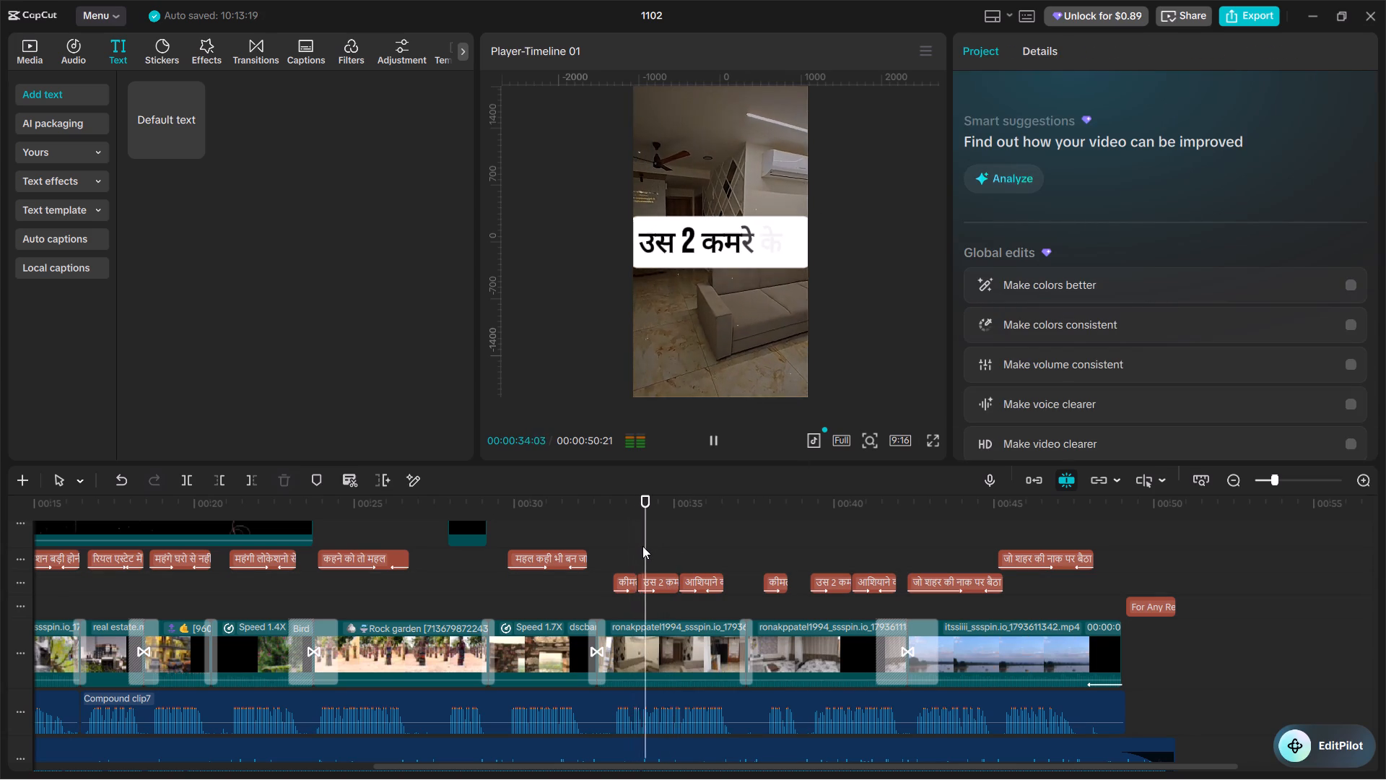
key("space")
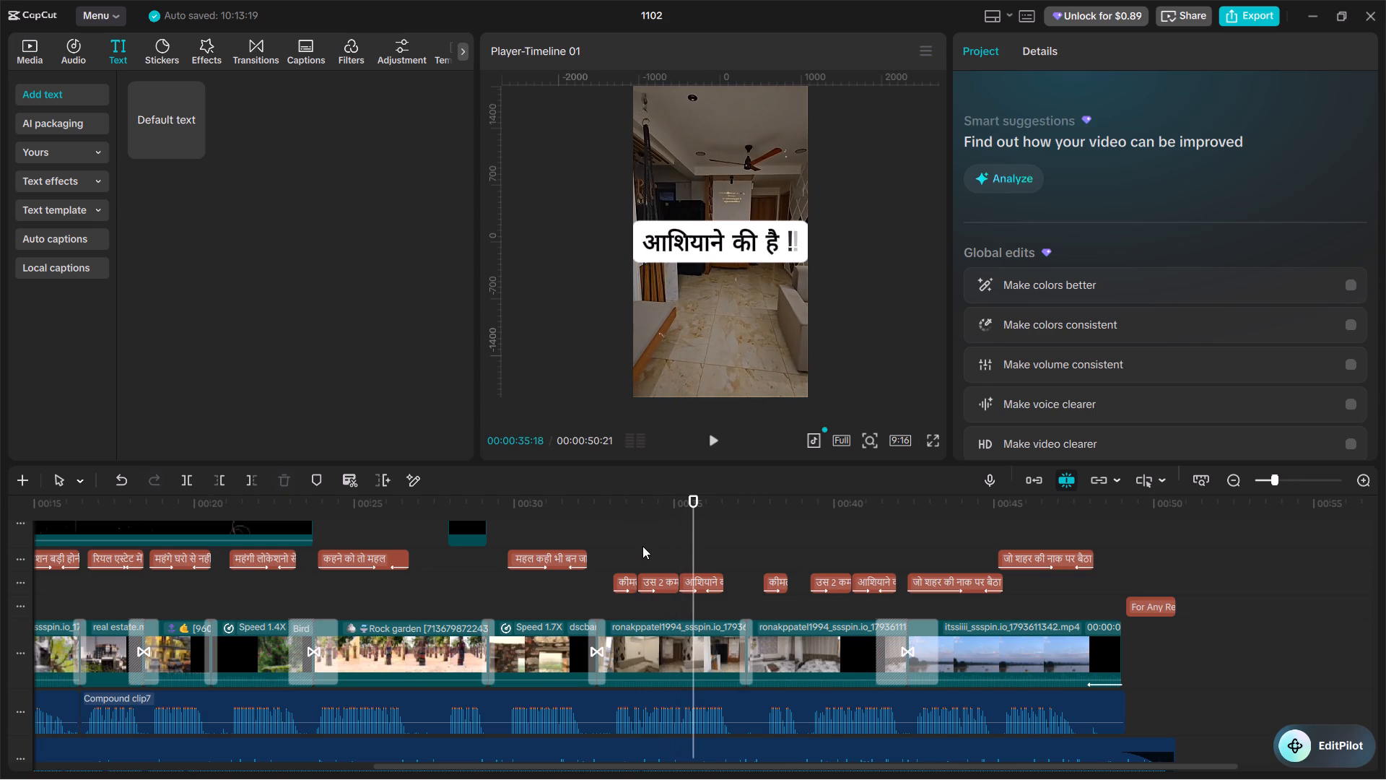
left_click(660, 538)
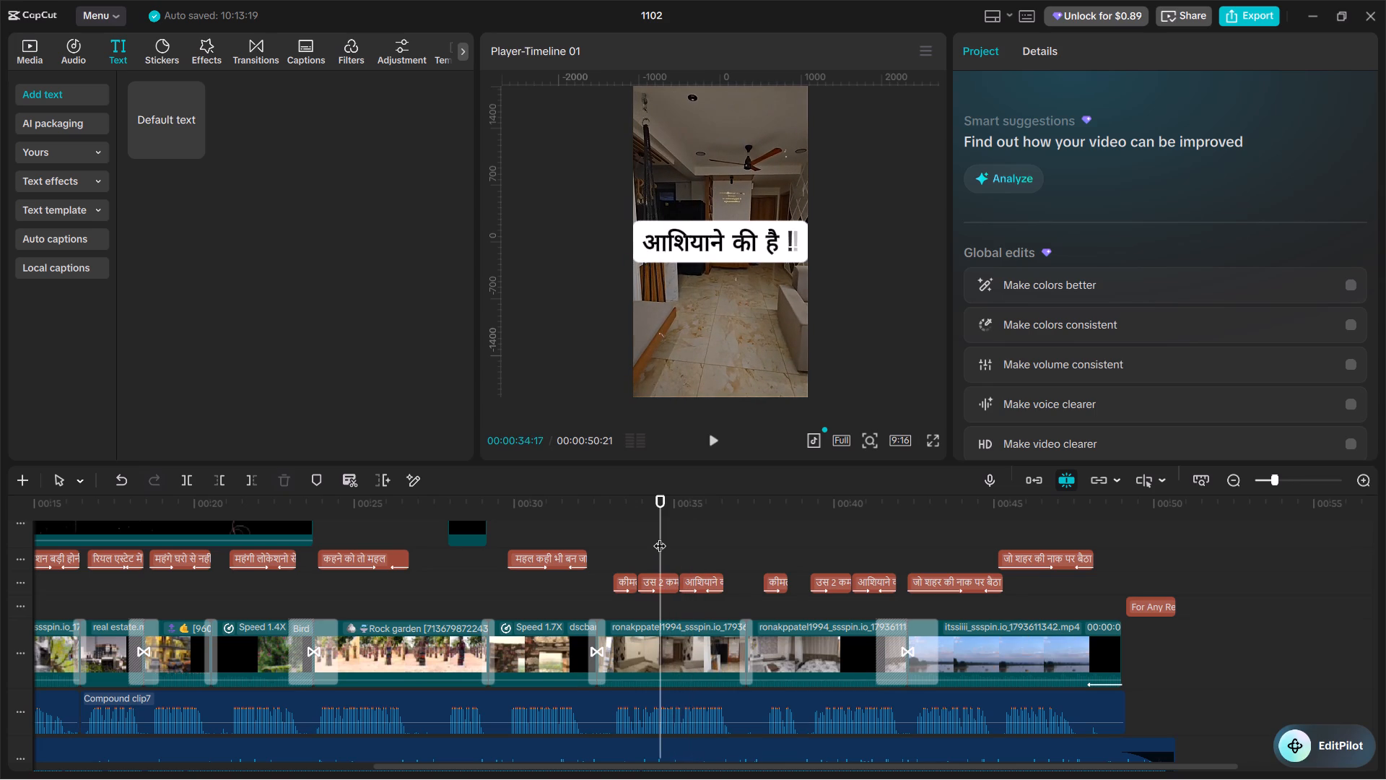
left_click_drag(660, 537, 616, 539)
key("space")
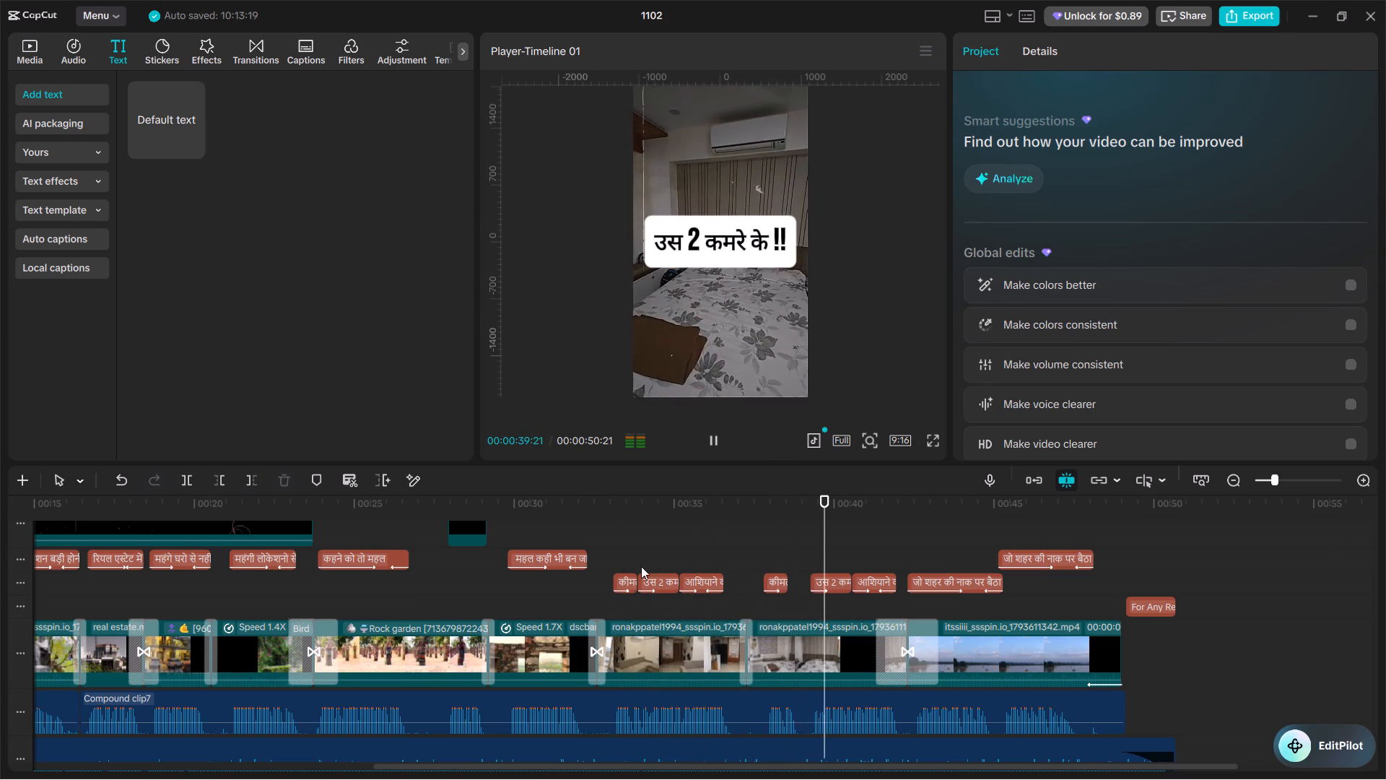
key("space")
Set the background height of the first "मकान" caption at the start of the video to 10%.
scroll(232, 576, "up", 7)
scroll(315, 596, "down", 7)
scroll(331, 610, "up", 7, "alt")
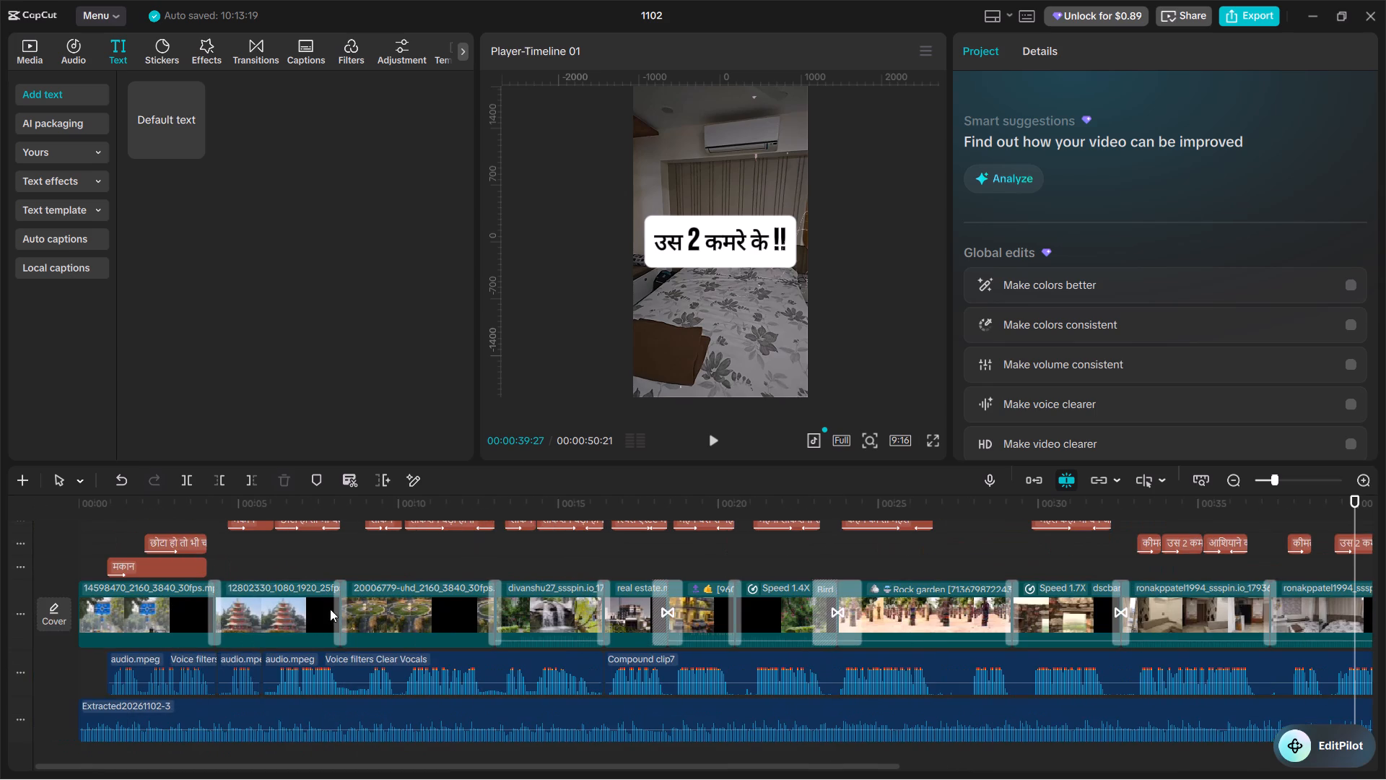
scroll(322, 609, "up", 6, "alt")
left_click(105, 541)
left_click(128, 569)
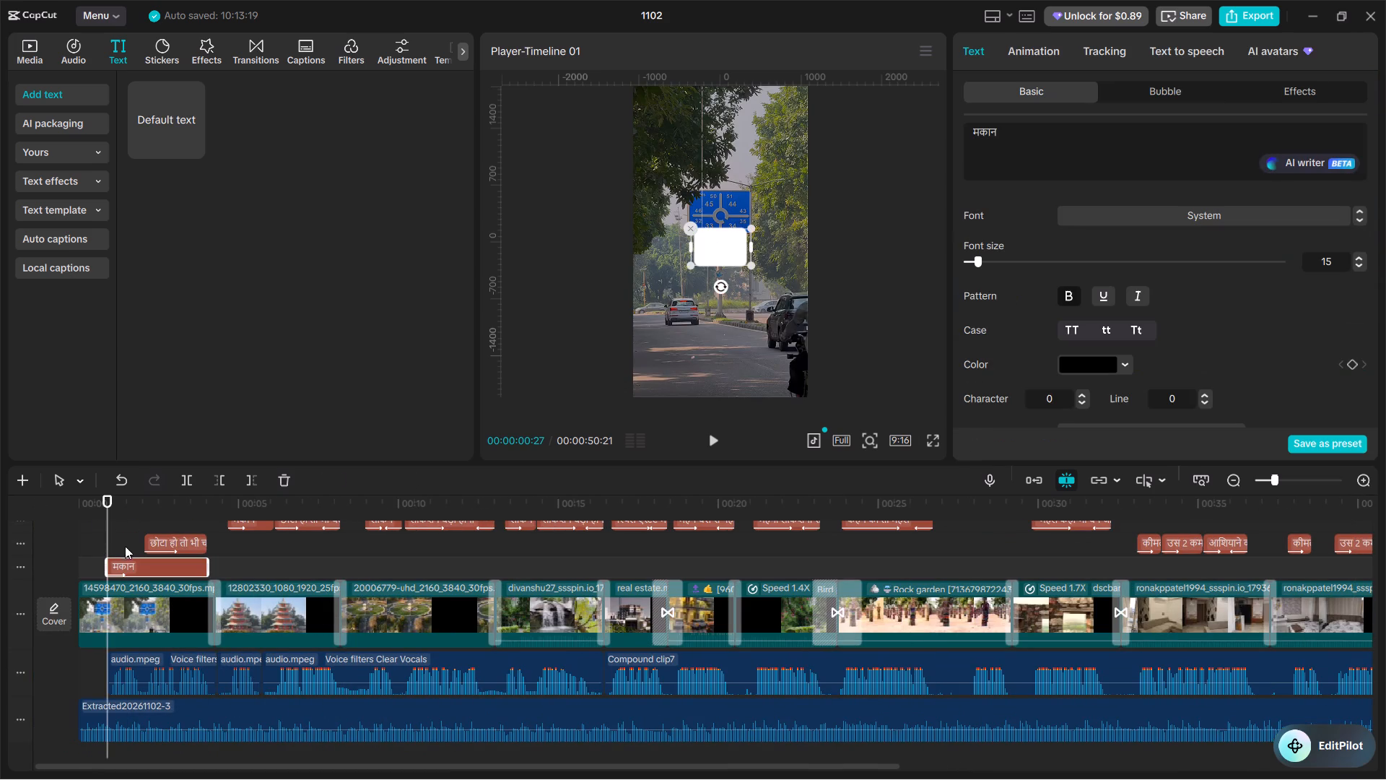
left_click_drag(108, 534, 130, 542)
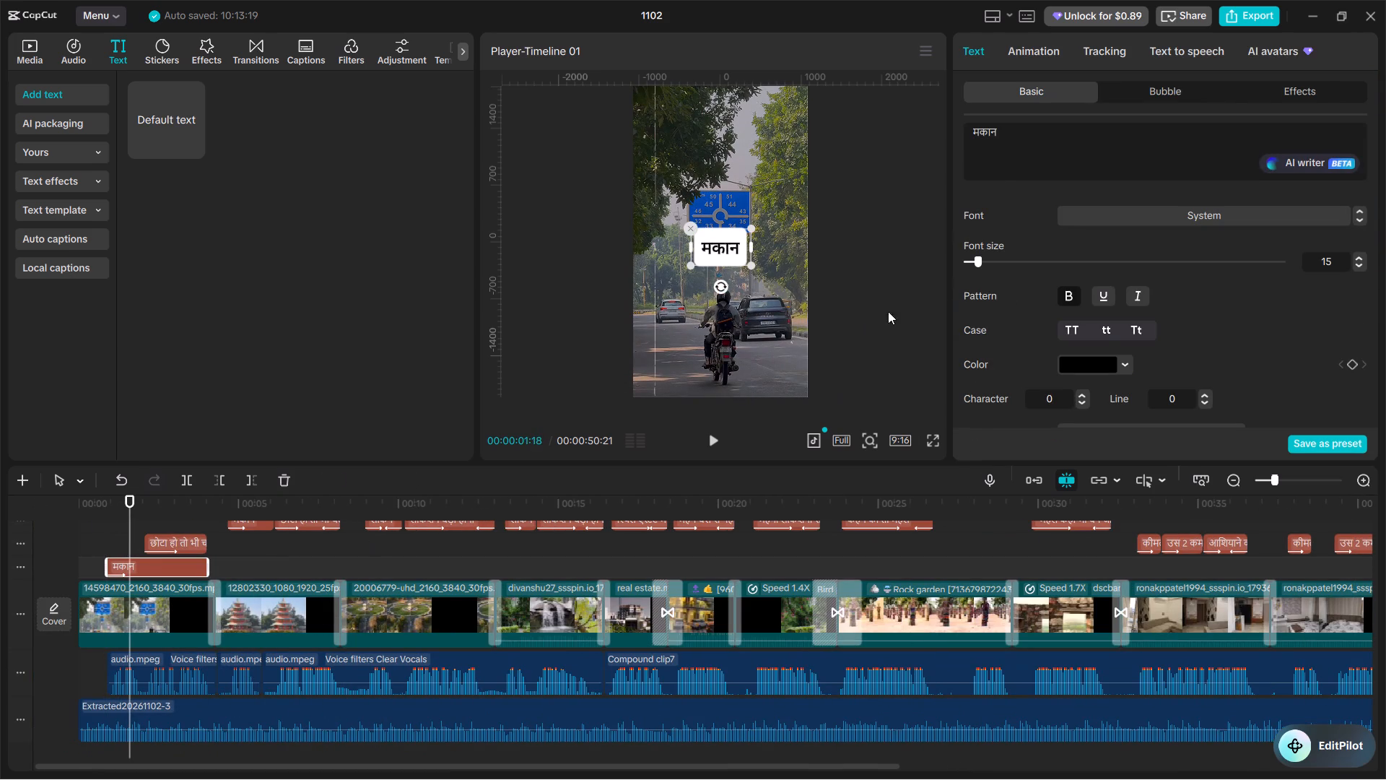
scroll(1037, 279, "down", 5)
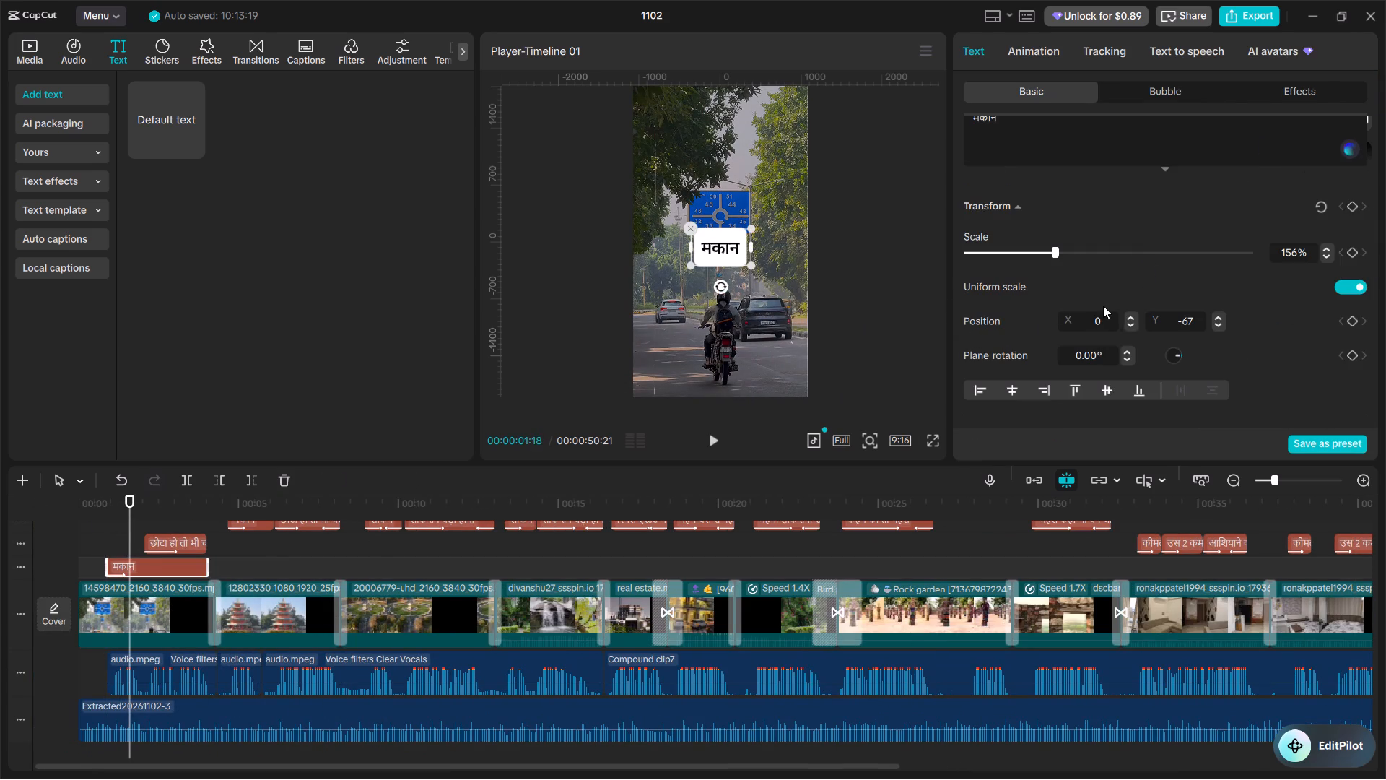
left_click(180, 560)
left_click(183, 514)
left_click(197, 571)
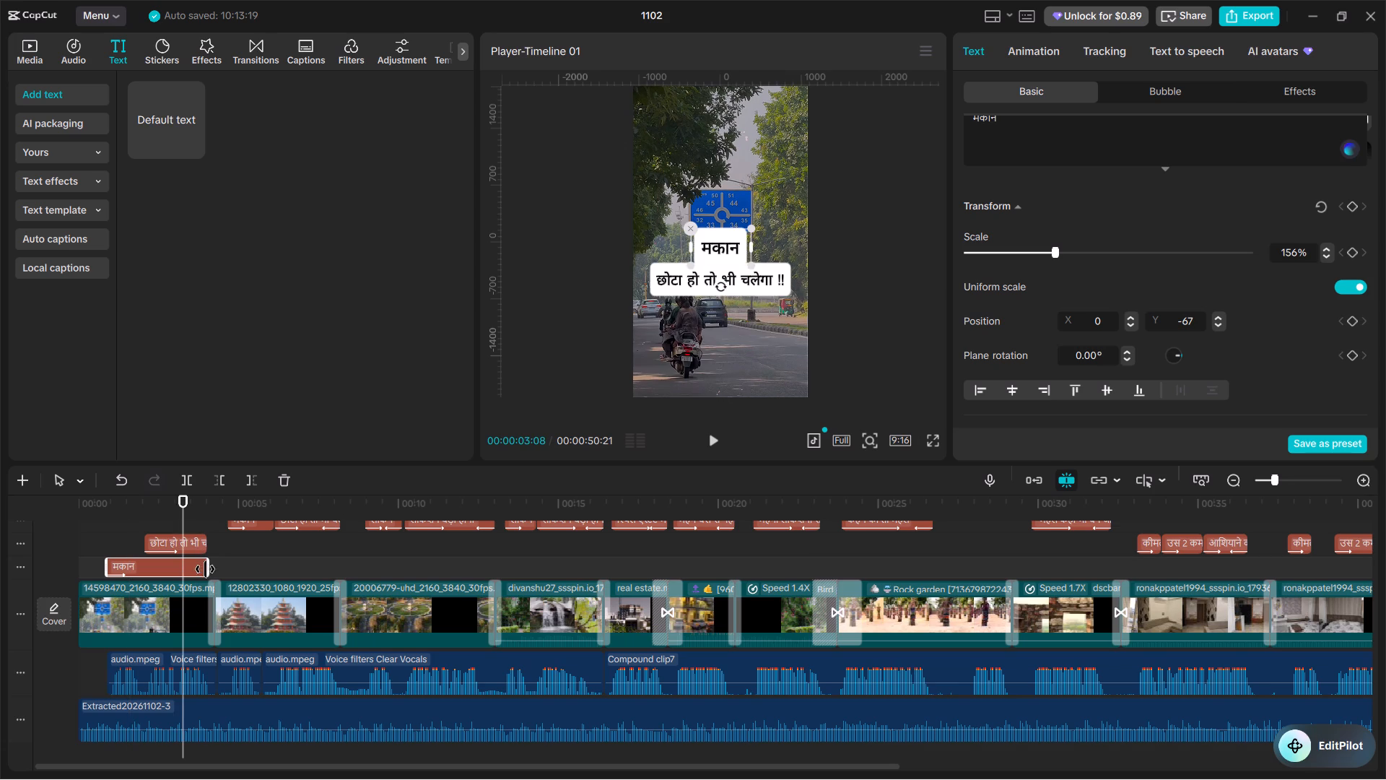
scroll(1159, 248, "down", 4)
scroll(1232, 311, "down", 3)
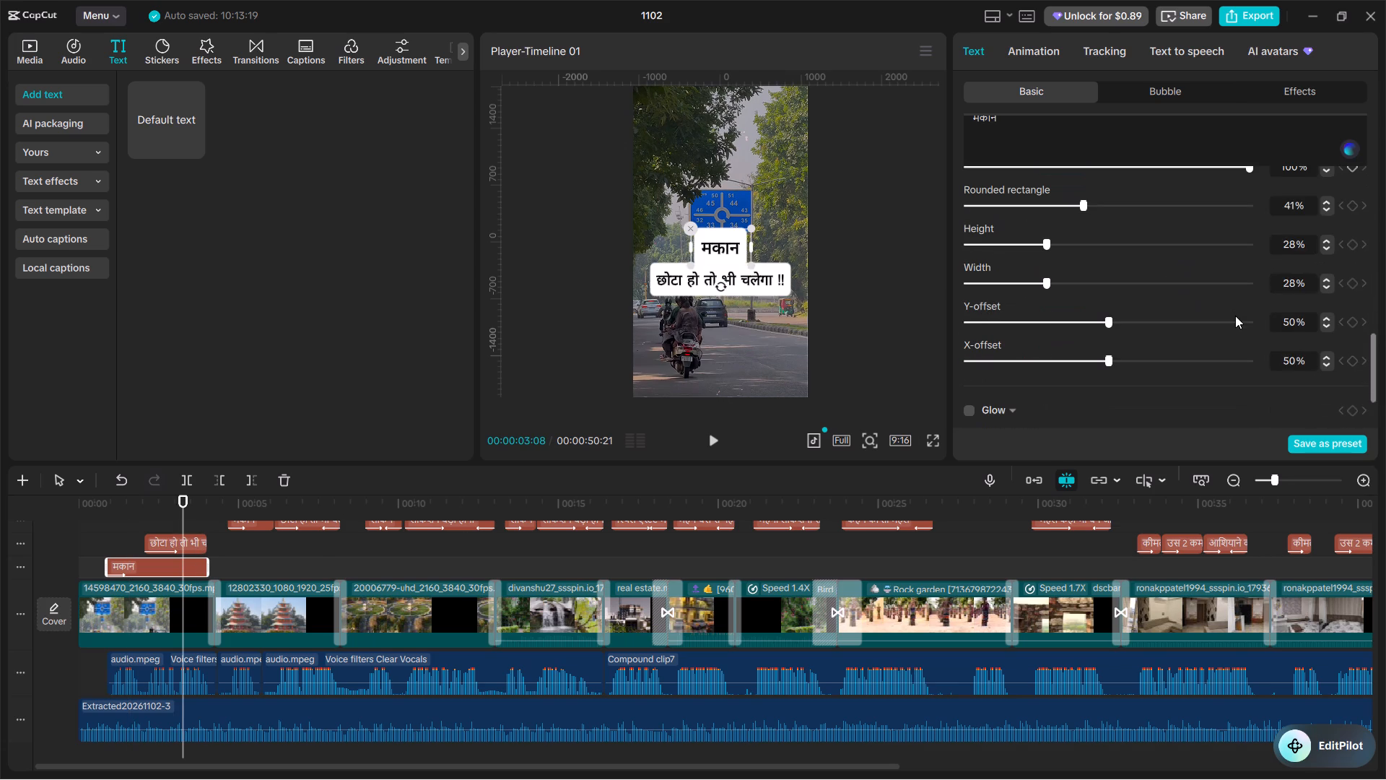
left_click_drag(1042, 246, 1015, 251)
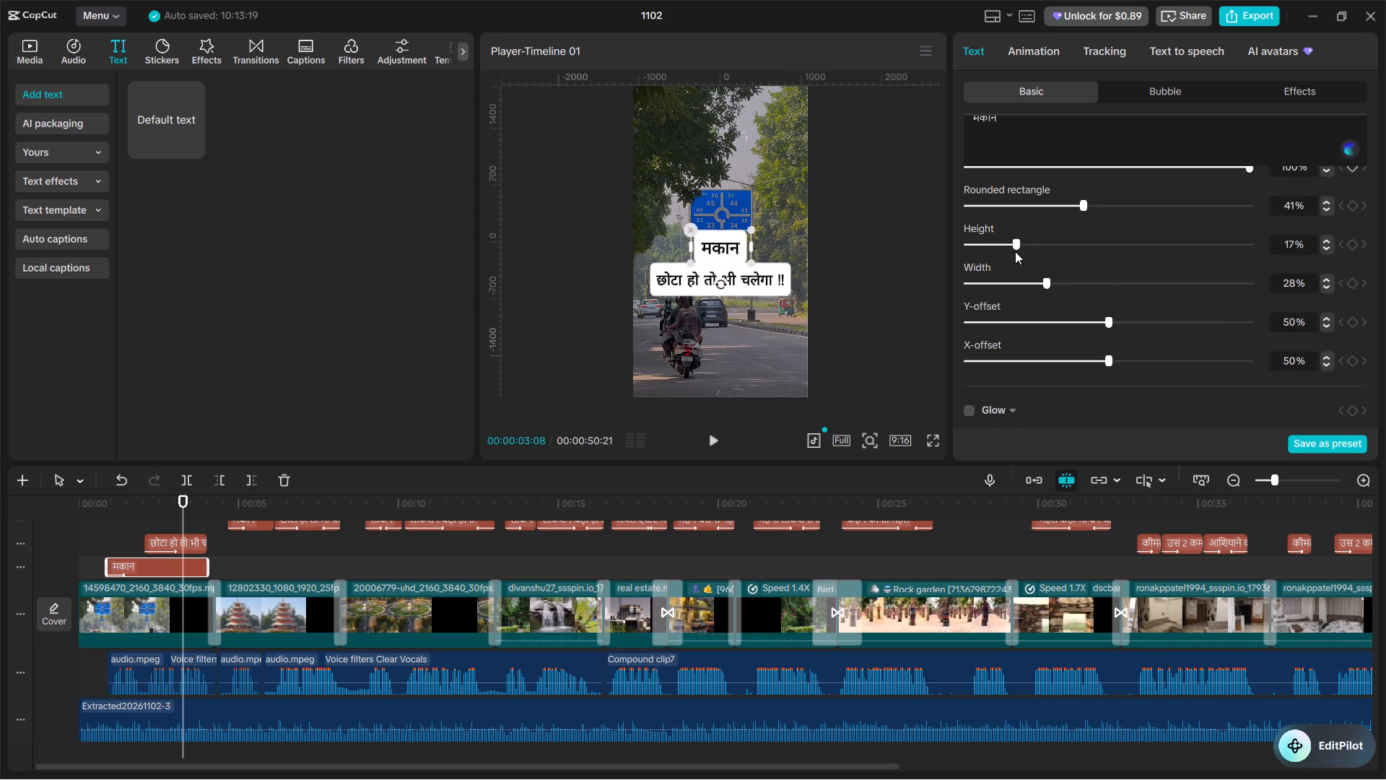
left_click_drag(1015, 251, 1003, 258)
double_click(1294, 244)
type("10")
key("Return")
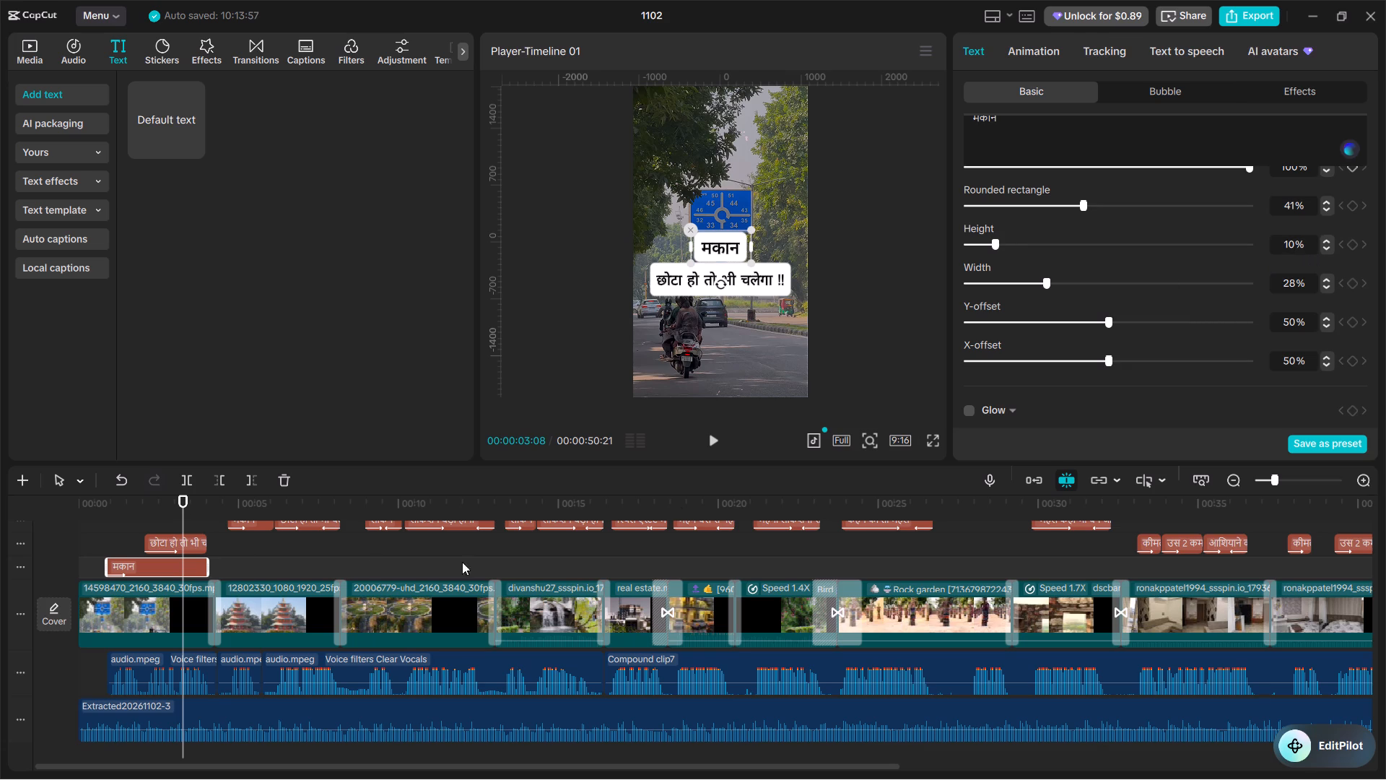
Set the background height of the first "छोटा हो तो भी चलेगा !!" caption to 10%.
left_click(167, 543)
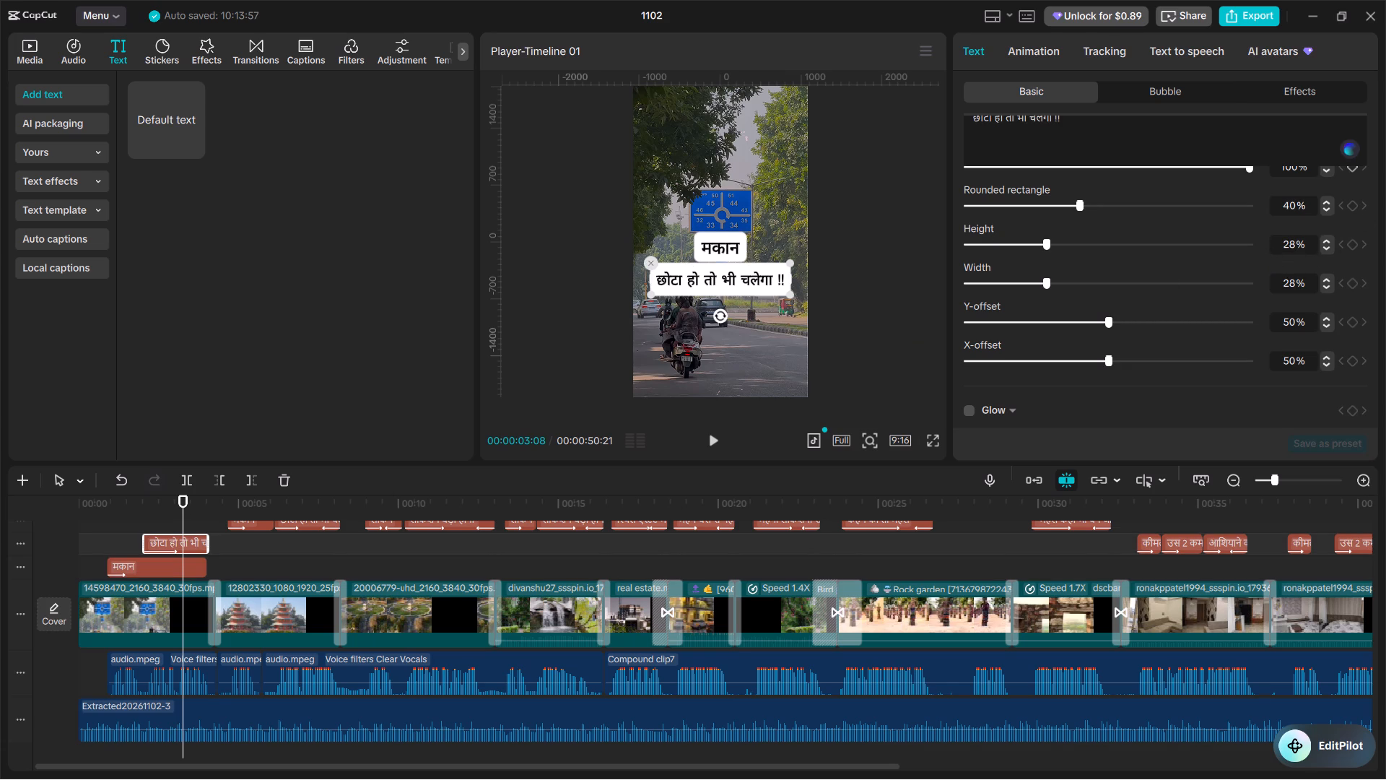
double_click(1286, 246)
type("10")
key("Return")
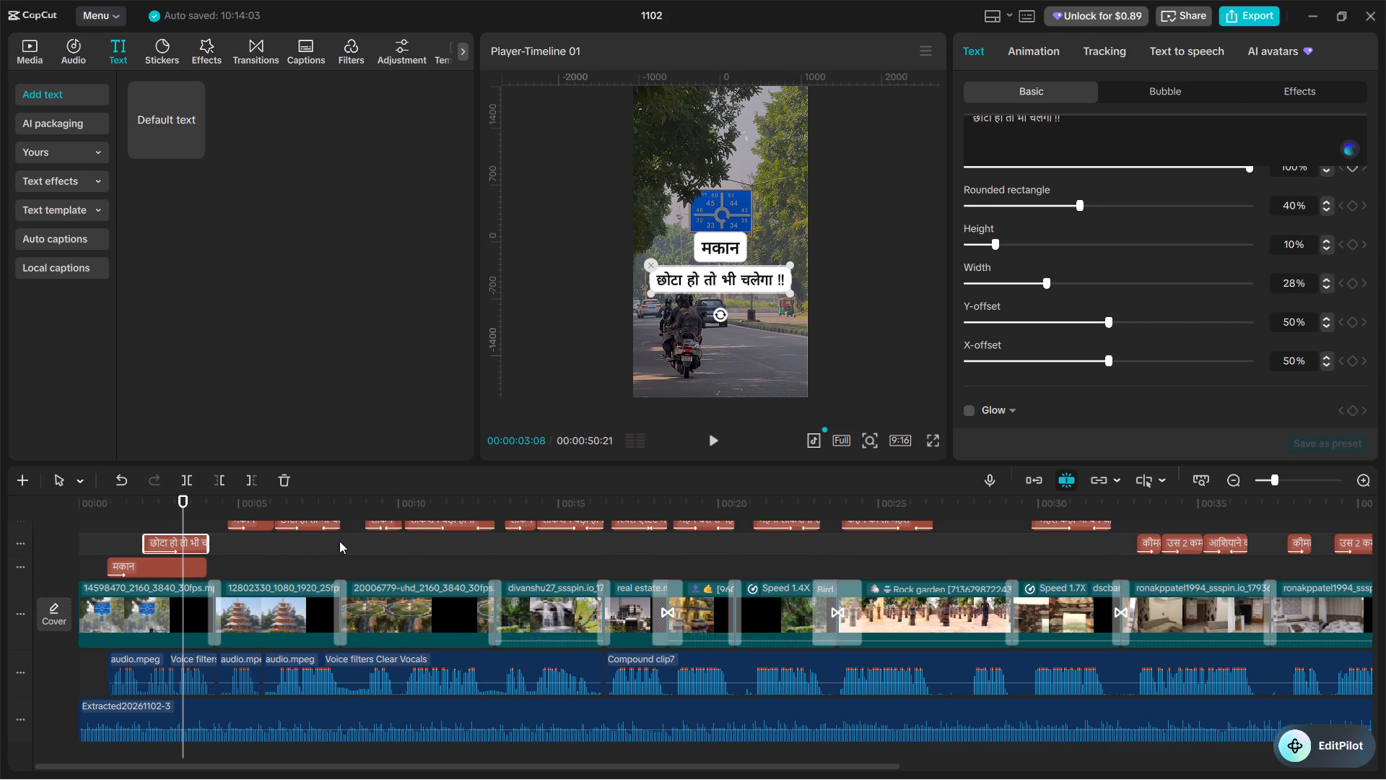
Set the background height of the second "मकान" caption, near 00:00:05, to 10%.
left_click(244, 524)
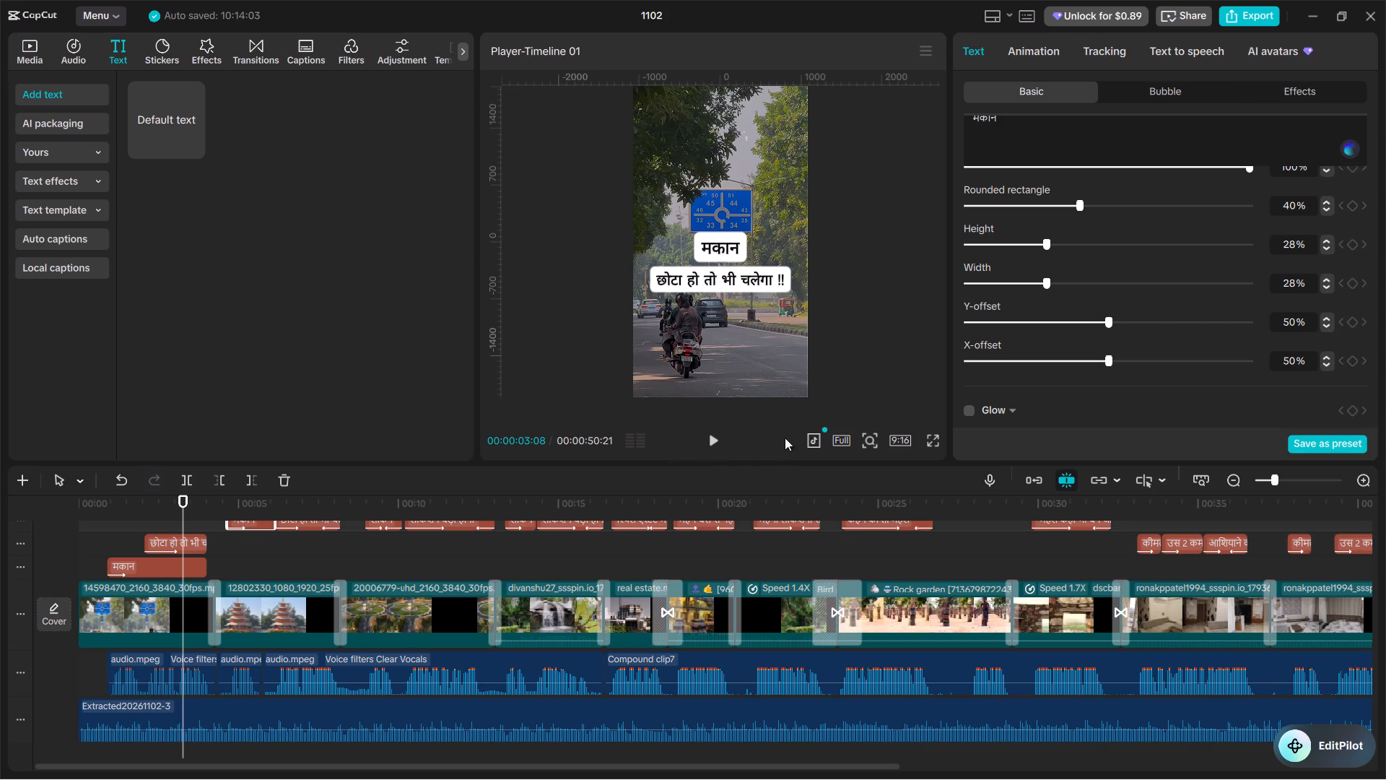
scroll(793, 433, "up", 1)
double_click(1291, 242)
key("1")
key("0")
key("Return")
Set the background height of the second "छोटा हो तो भी चलेगा !!" caption to 10%.
scroll(365, 589, "up", 3)
left_click(315, 580)
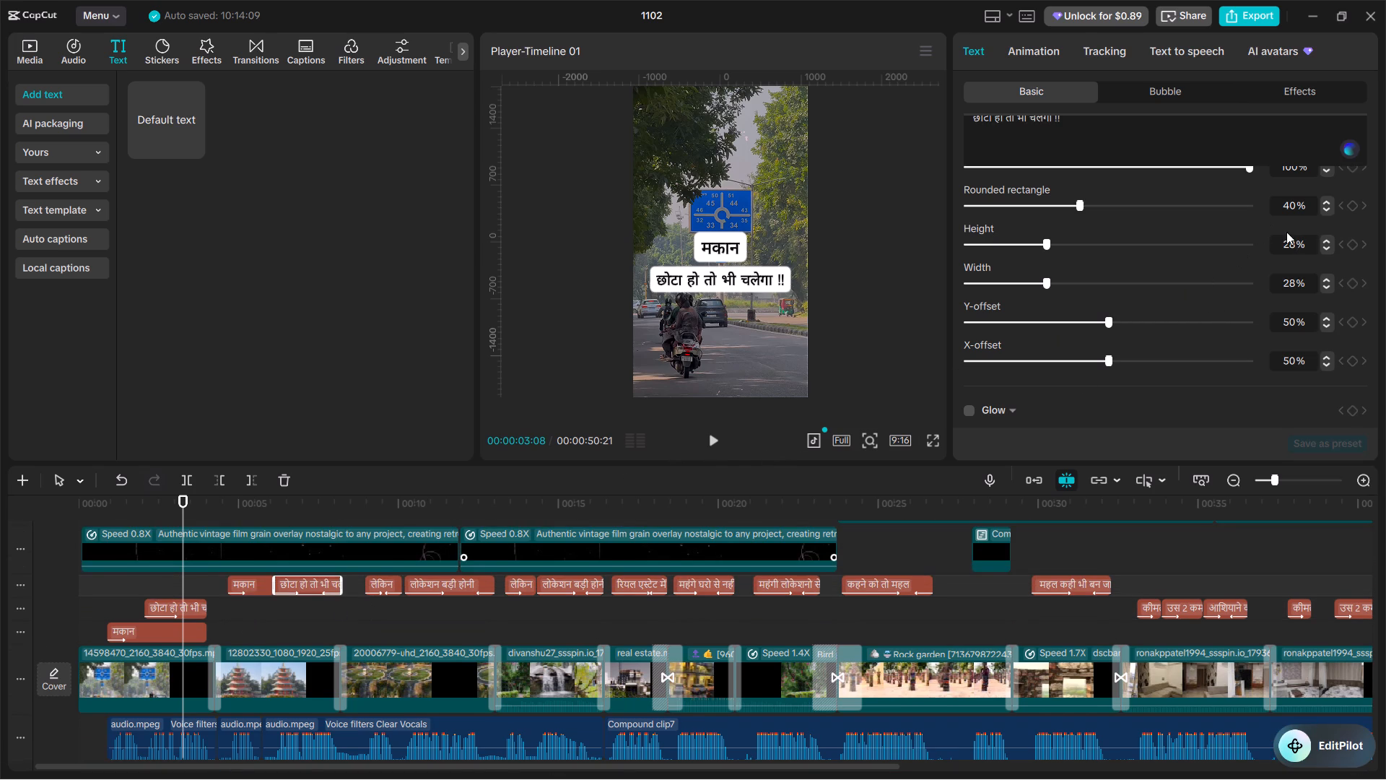
double_click(1291, 244)
type("10")
key("Return")
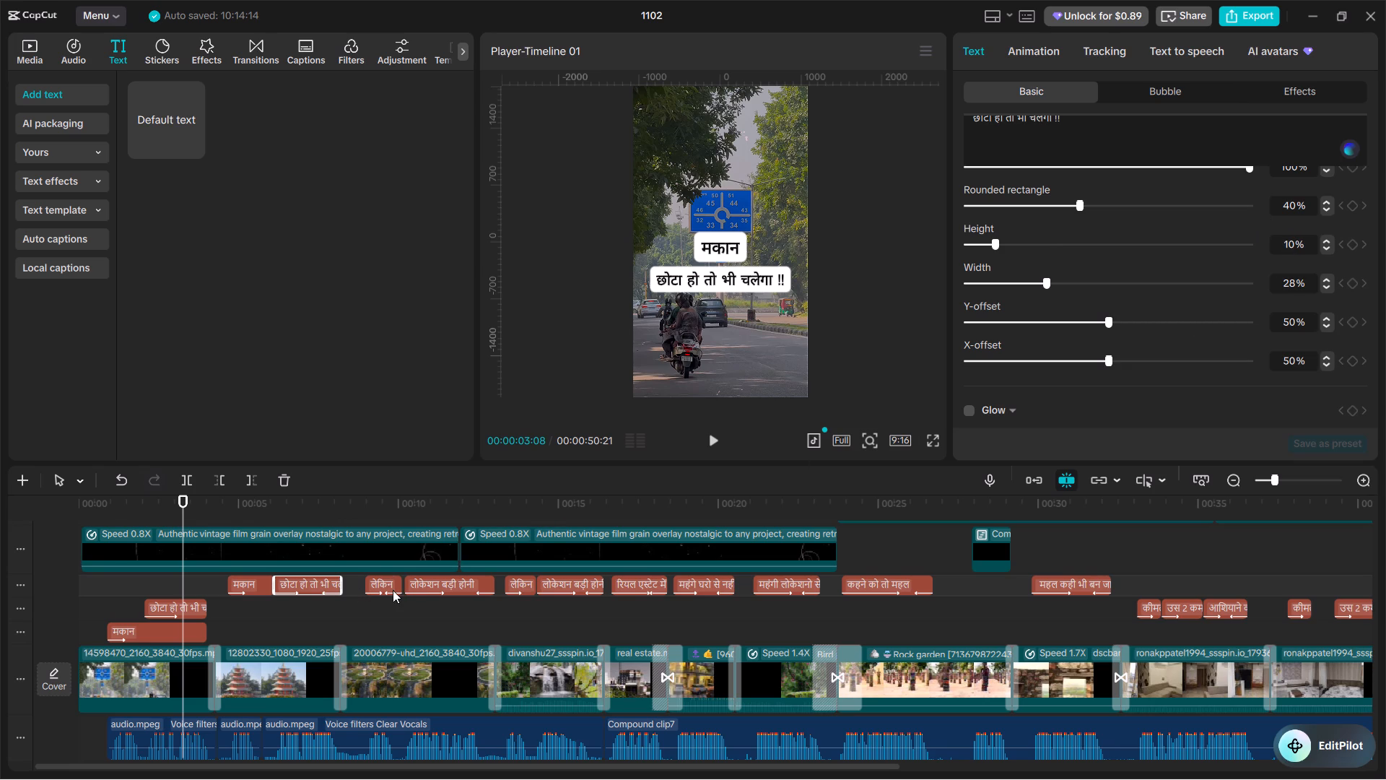
Set the background height of the first "लेकिन" caption to 10%.
left_click(393, 590)
double_click(1288, 243)
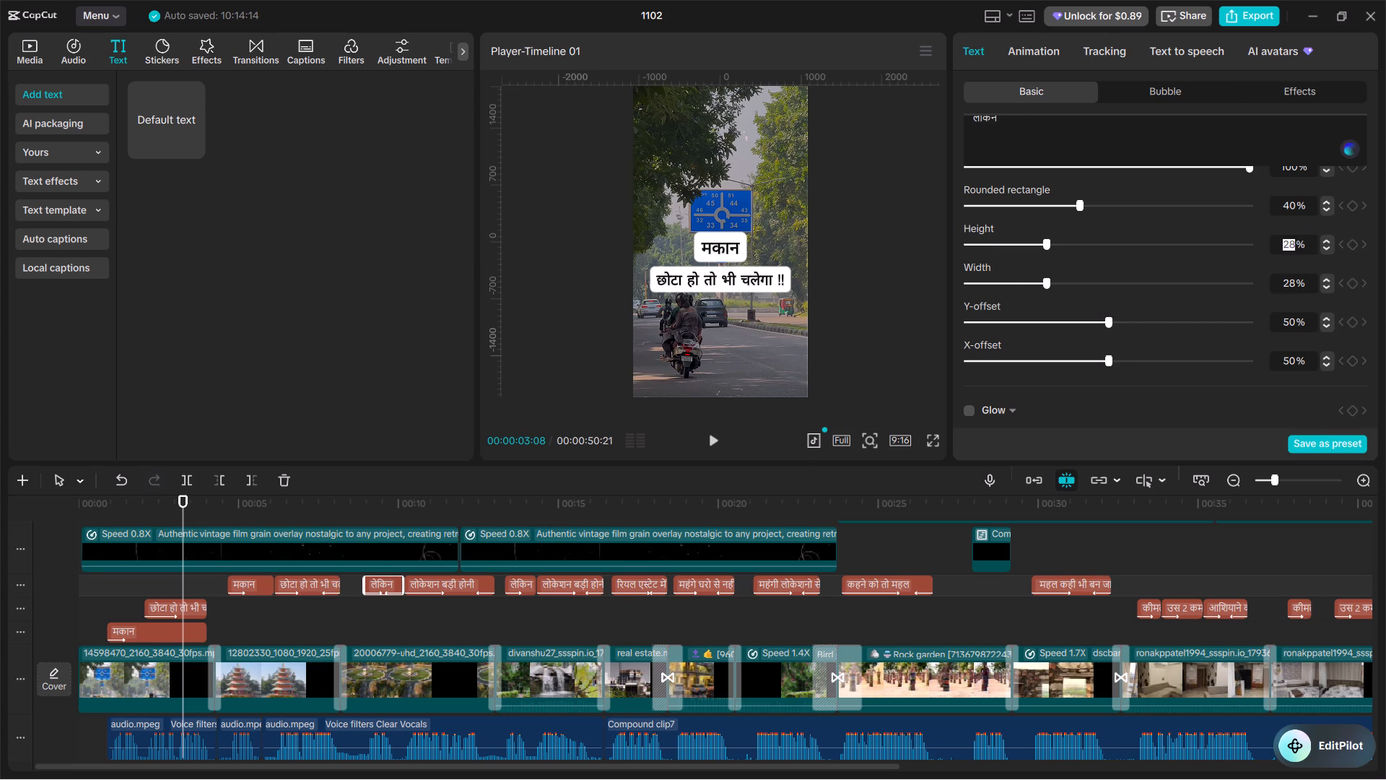
type("10")
key("Return")
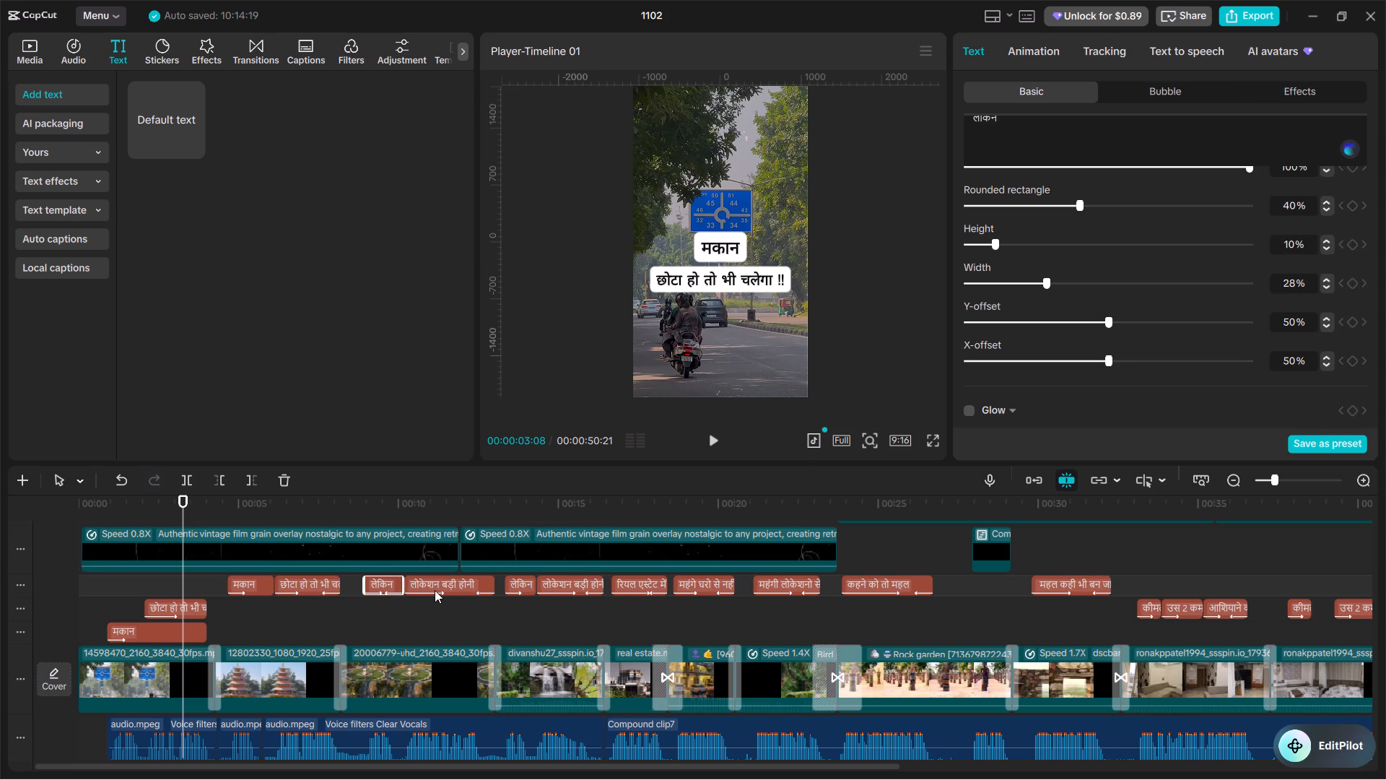
Set the background height of the first "लोकेशन बड़ी होनी चाहिए जनाब !!" caption to 10%.
left_click(435, 590)
double_click(1284, 244)
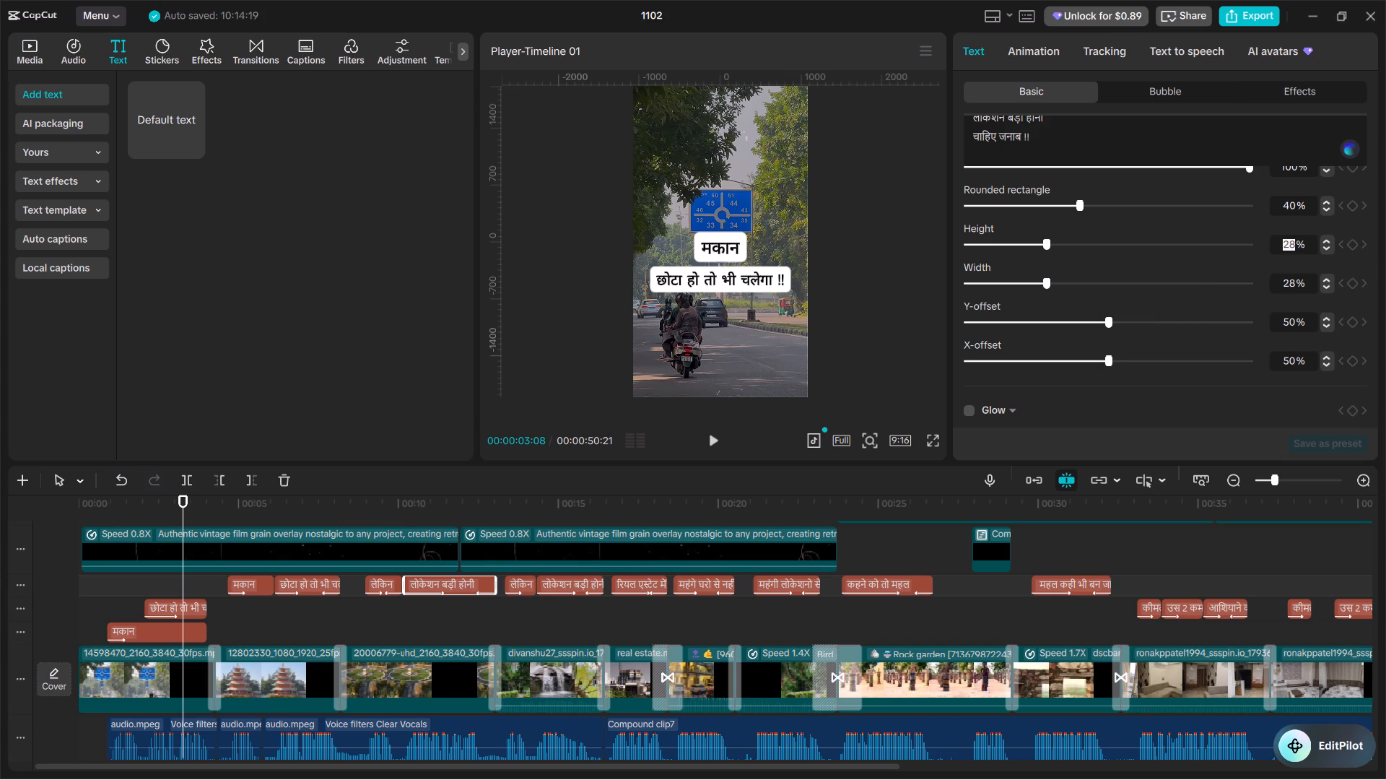
type("10")
key("Return")
Set the background height of the second "लेकिन" caption, near 00:00:13, to 10%.
left_click(521, 588)
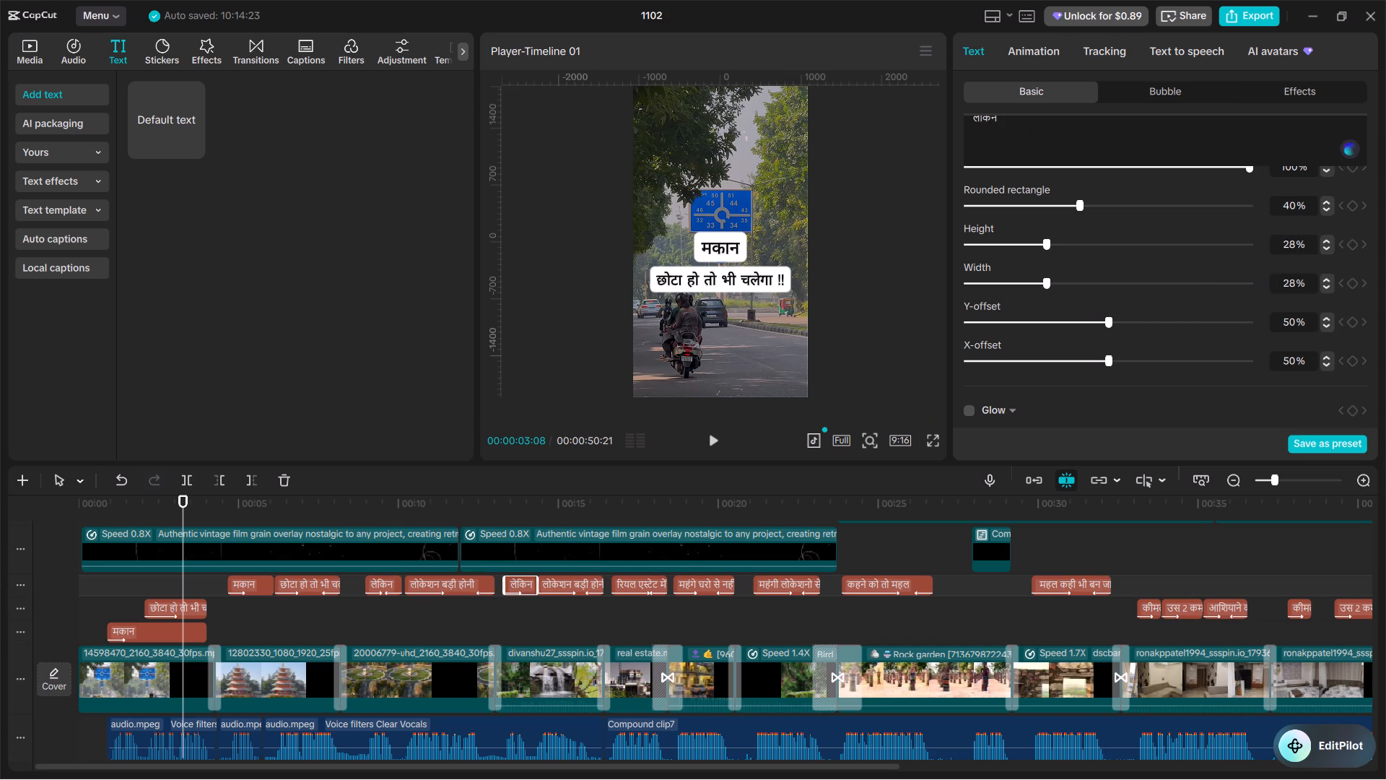
double_click(1291, 243)
key("1")
key("0")
key("Return")
Set the background height of the second location caption, "लोकेशन बड़ी होनी चाहिए !!", to 10%.
left_click(554, 589)
double_click(1289, 246)
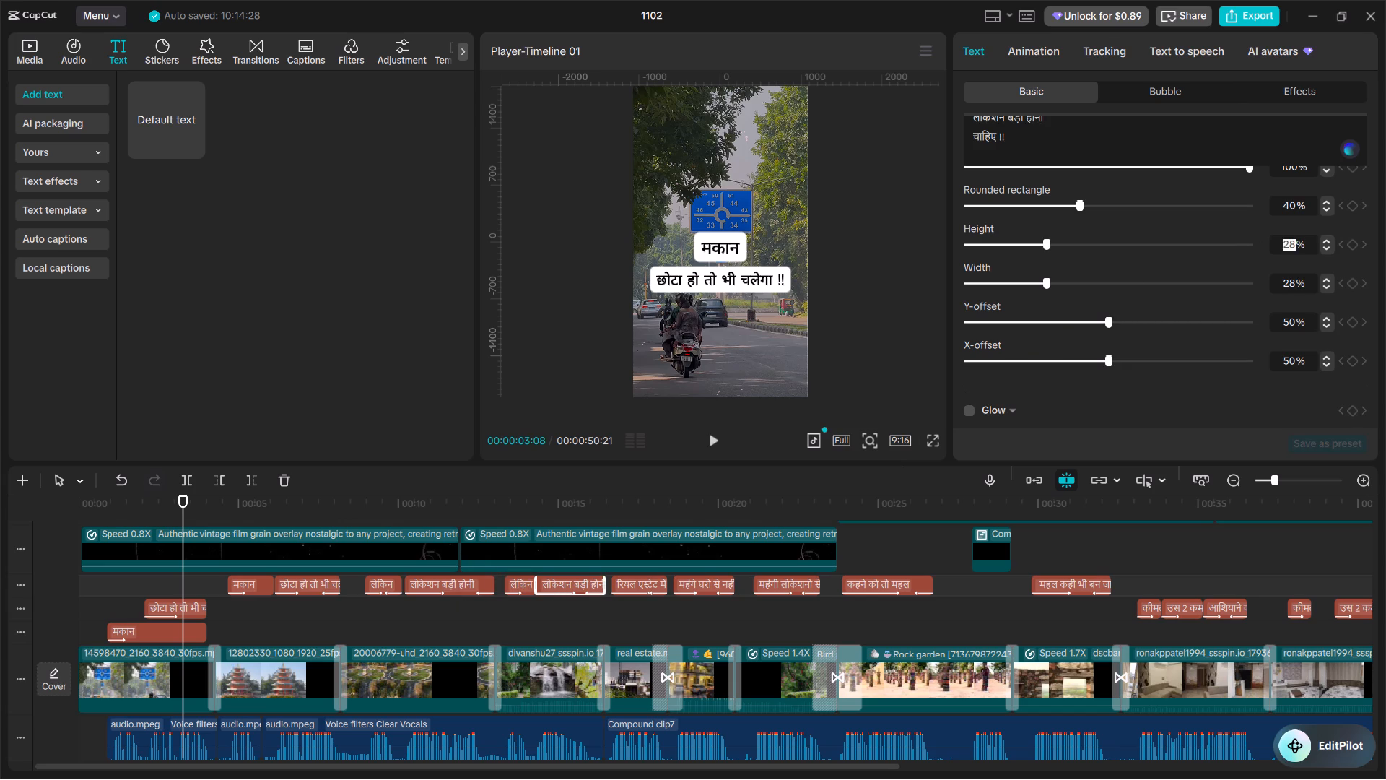
type("10")
key("Return")
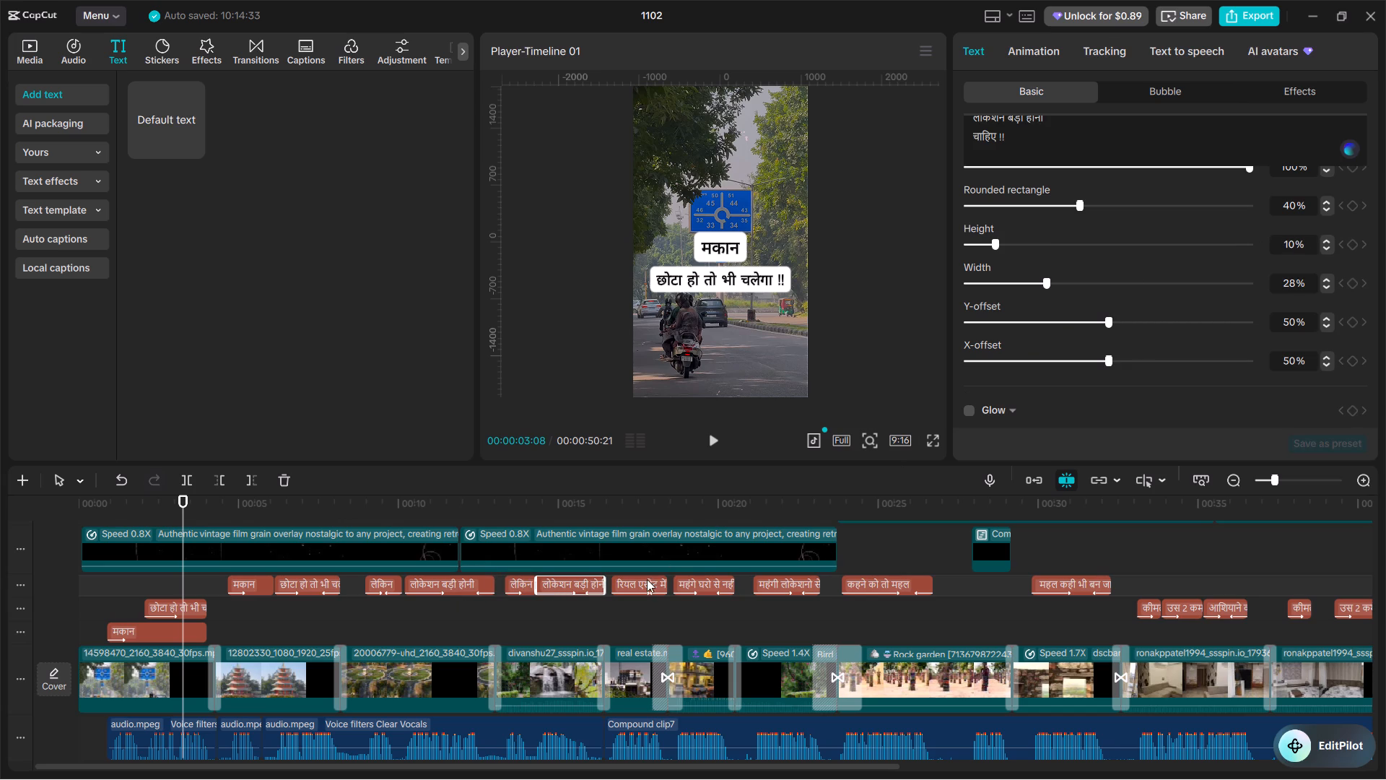
Set the background height of the "रियल एस्टेट में" caption, near 00:00:17, to 10%.
left_click(646, 581)
double_click(1284, 241)
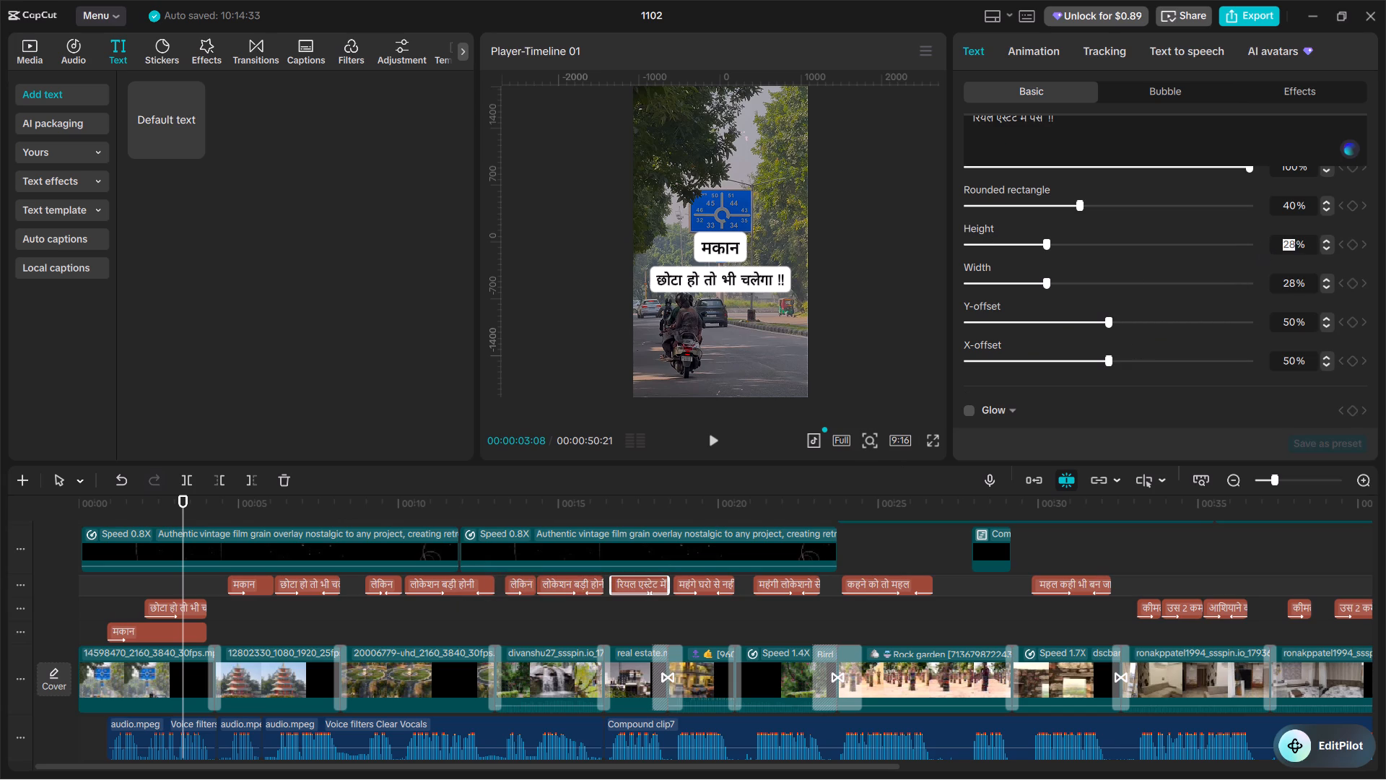
type("10")
key("Return")
Set the background height of the "महंगे घरो से नहीं !!" caption to 10%.
left_click(707, 578)
double_click(1286, 245)
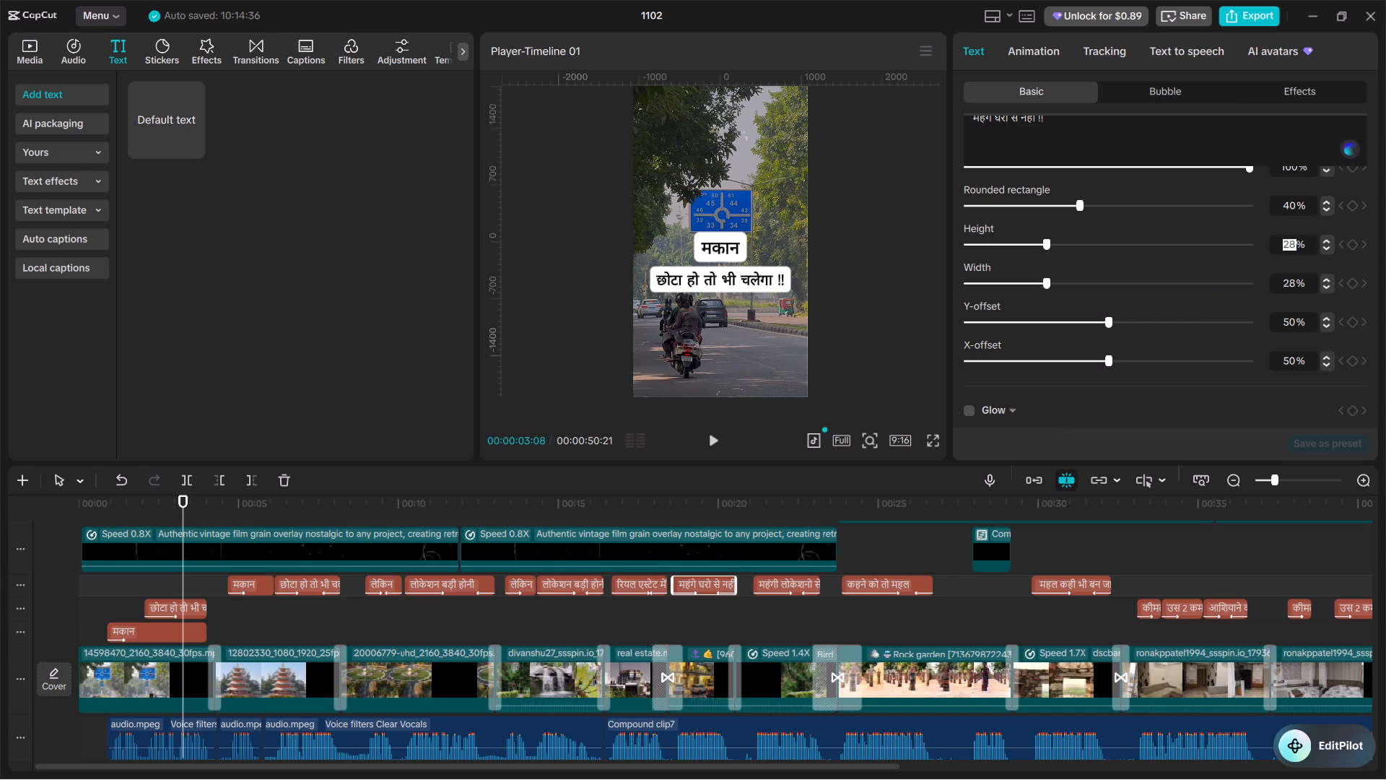
type("10")
key("Return")
Set the background height of the "महंगी लोकेशनो से बनते है !!" caption to 10%.
left_click(790, 582)
double_click(1286, 248)
type("10")
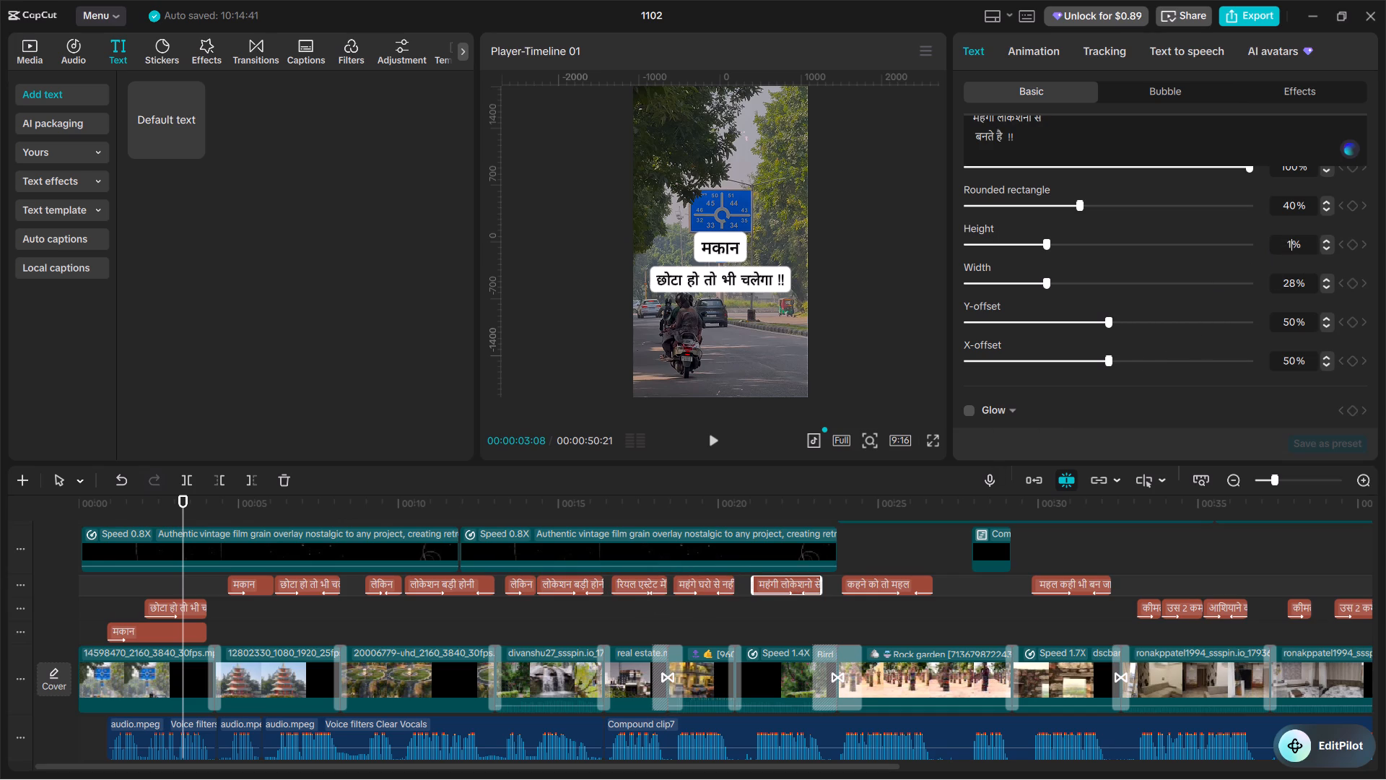
key("Return")
Set the background height of the "कहने को तो महल कही भी बन जाते है !!" caption to 10%.
left_click(863, 579)
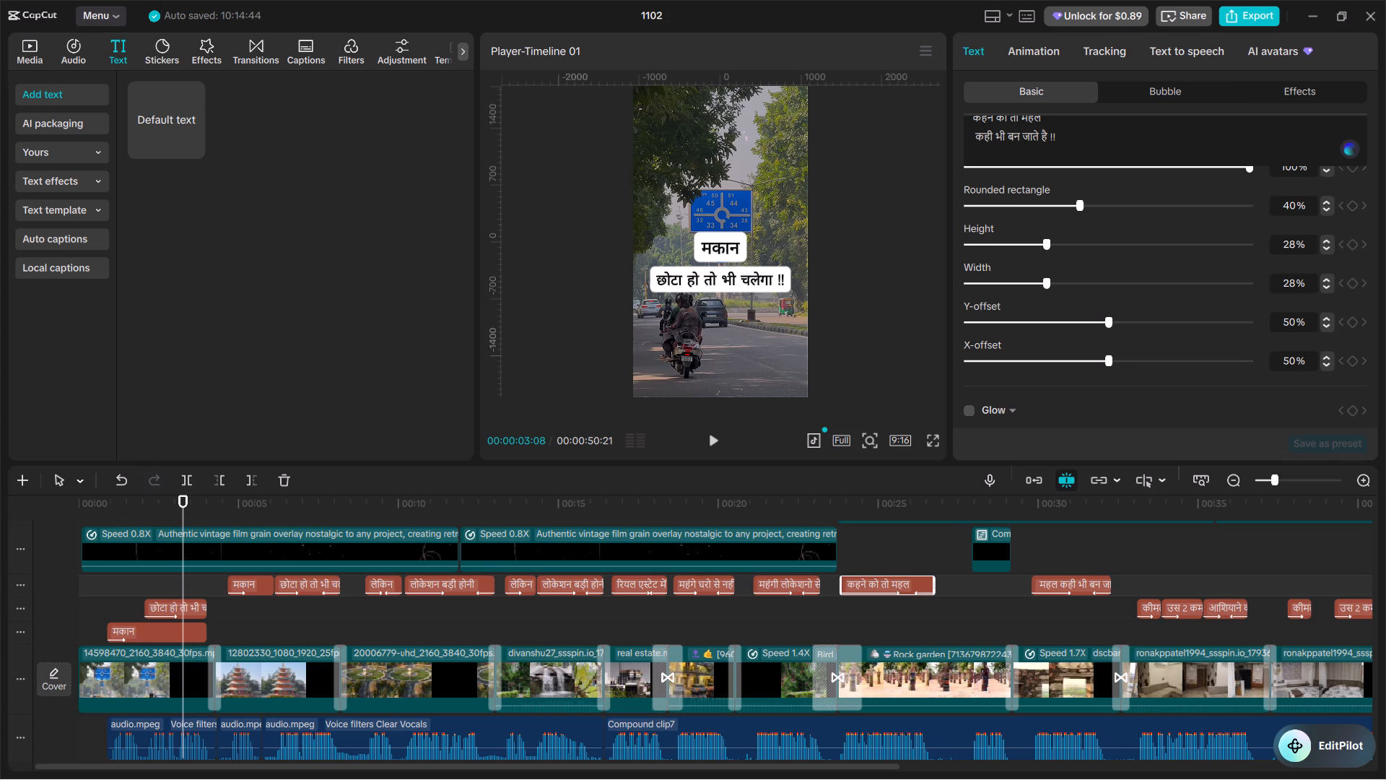
double_click(1291, 249)
type("10")
key("Return")
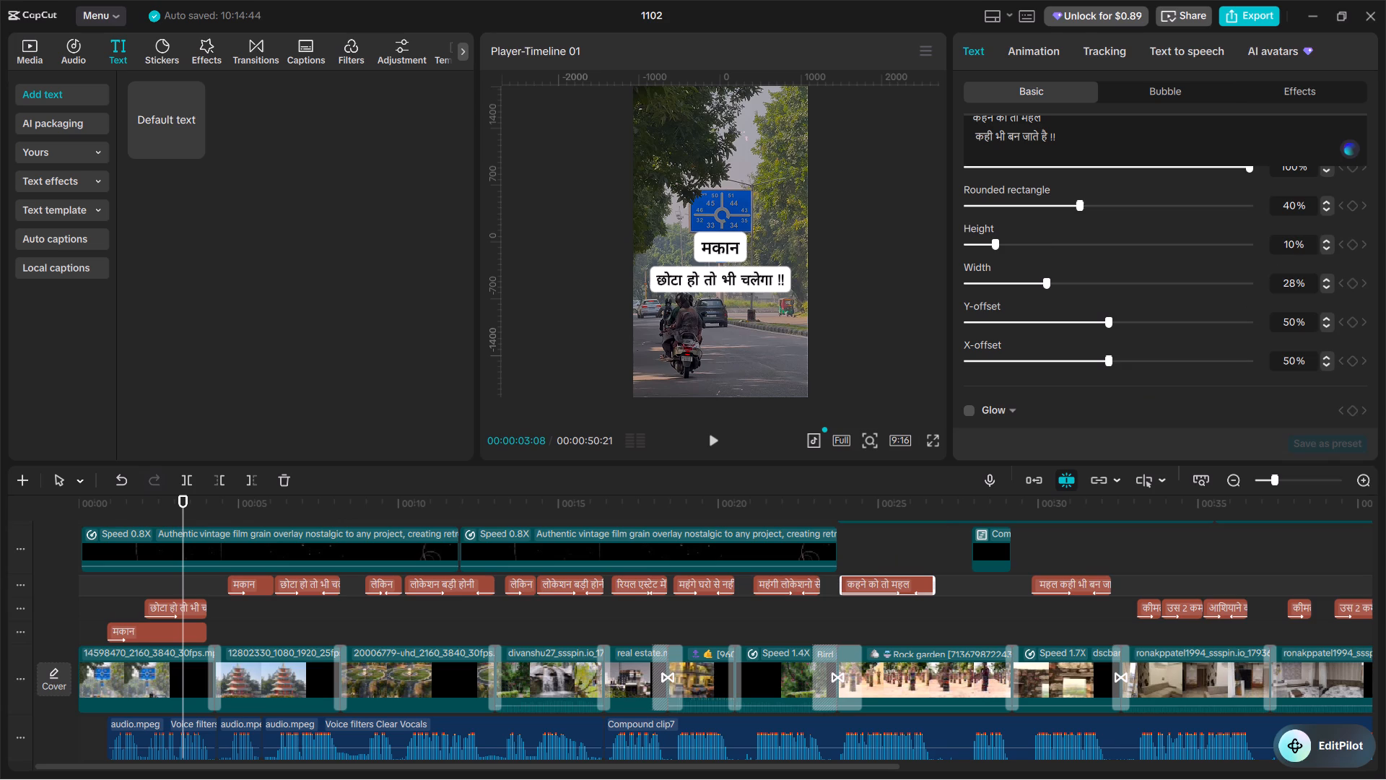
Set the background height of the "महल कही भी बन जाते है !!" caption, near 00:00:30, to 10%.
left_click(1060, 578)
double_click(1286, 245)
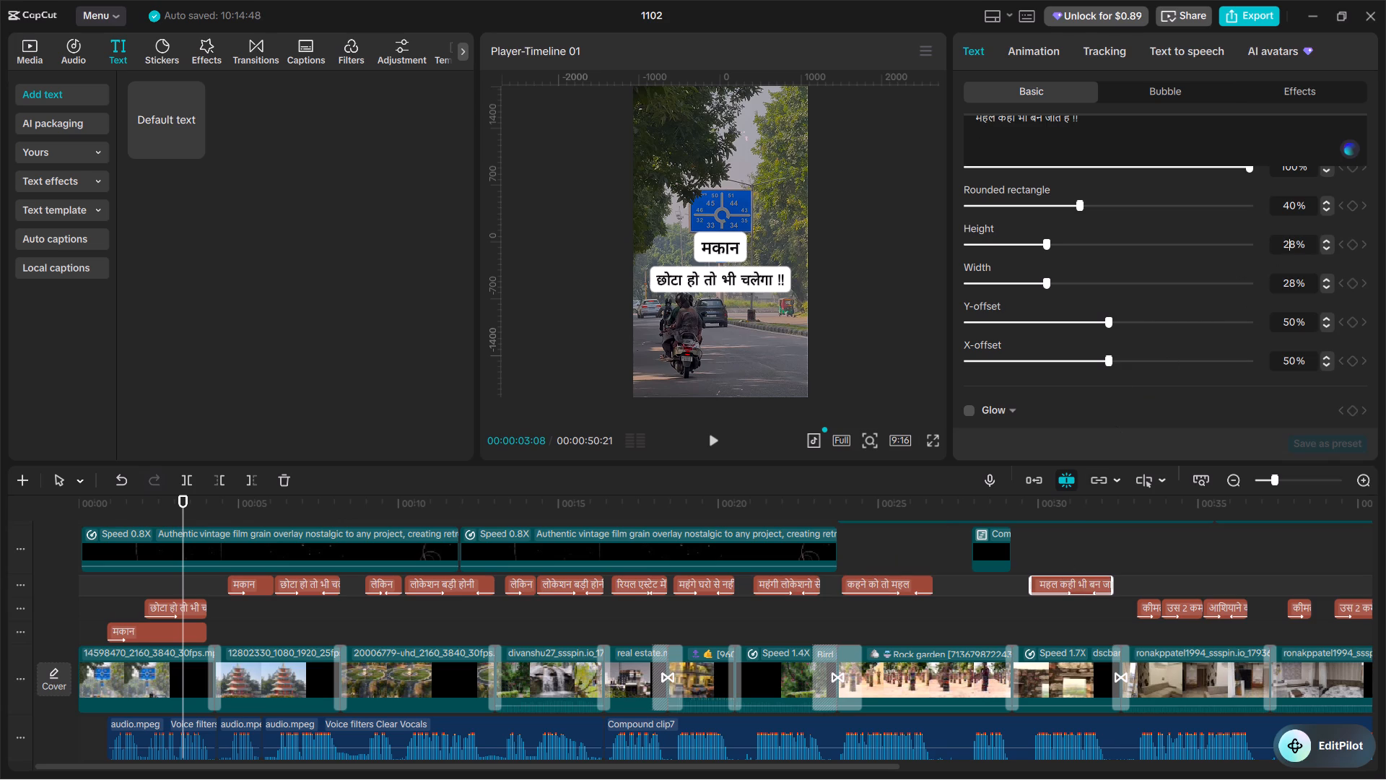
key("1")
key("0")
key("Return")
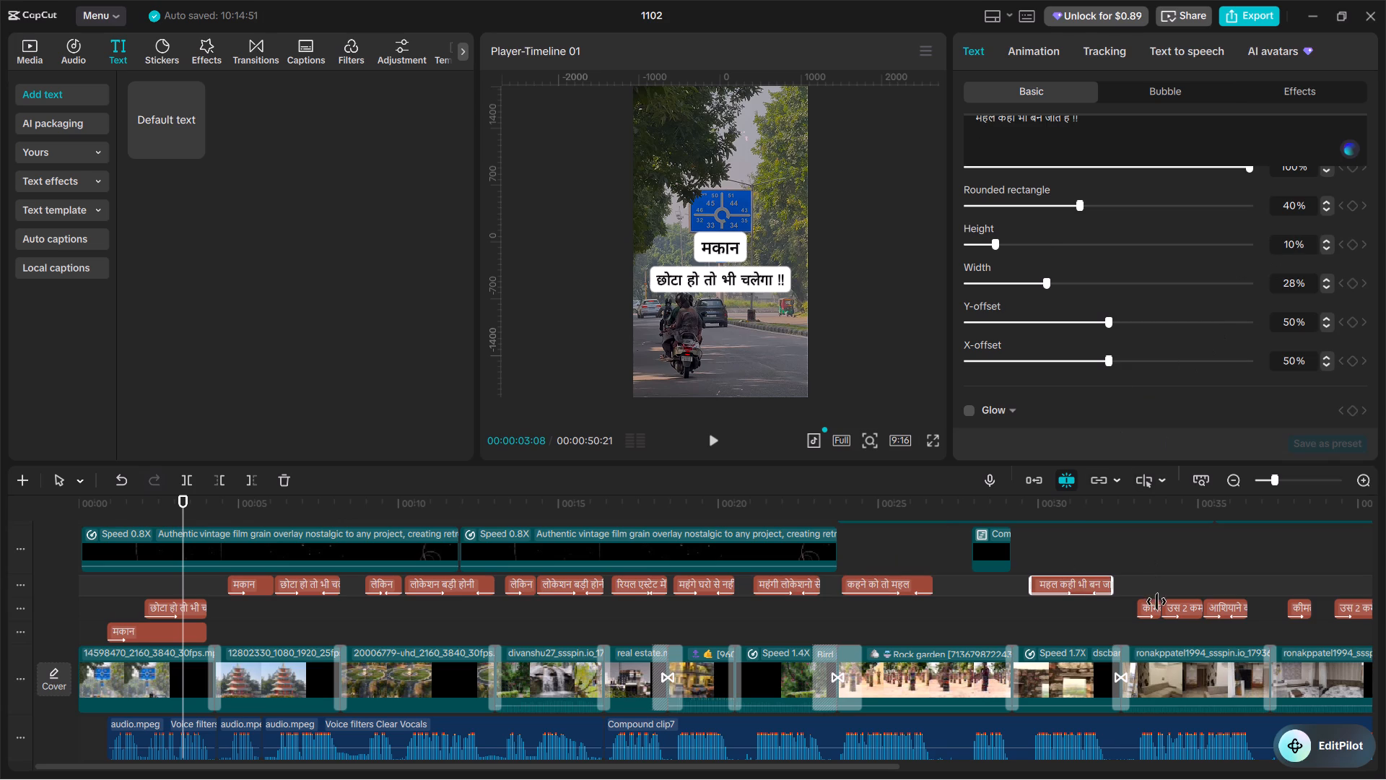
Set the background height of the "कीमत तो !!" caption, near 00:00:38, to 10%.
left_click(1144, 607)
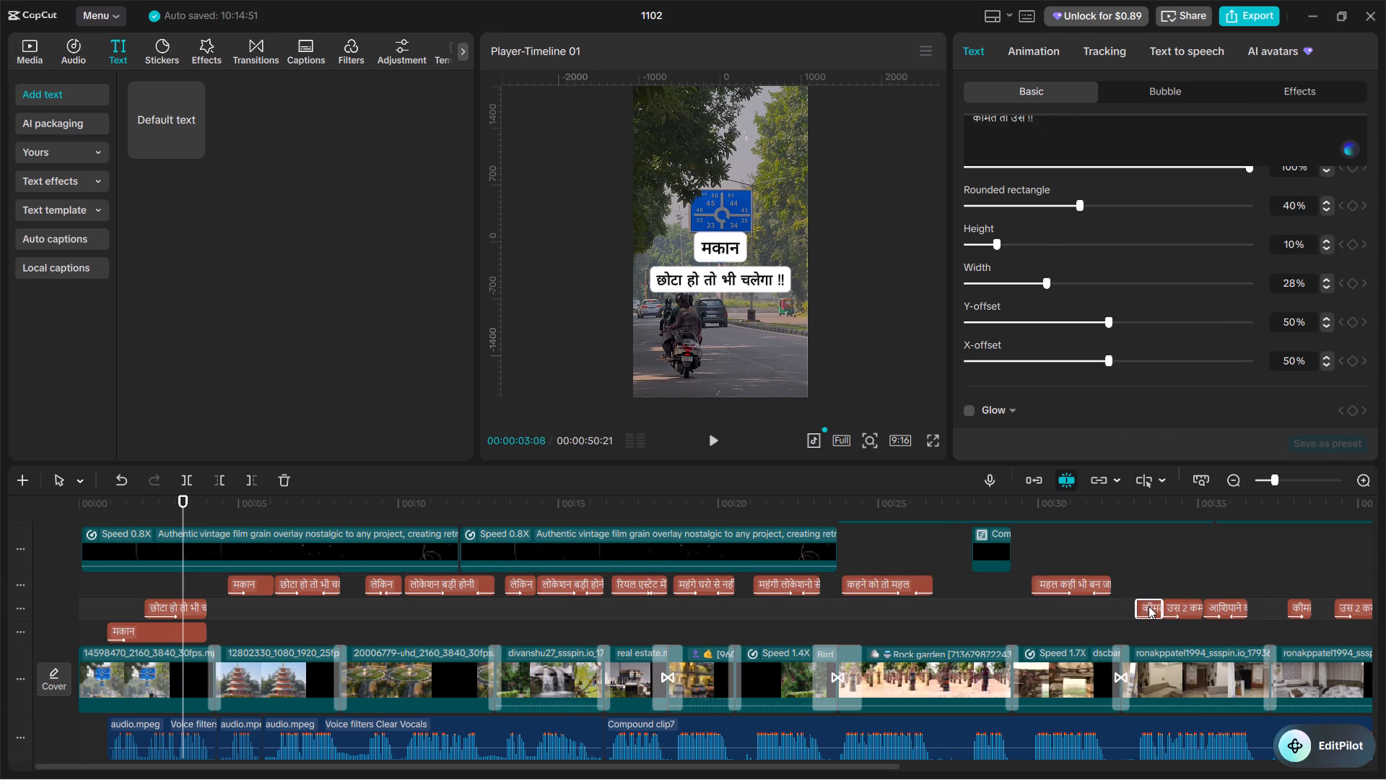
left_click(1296, 606)
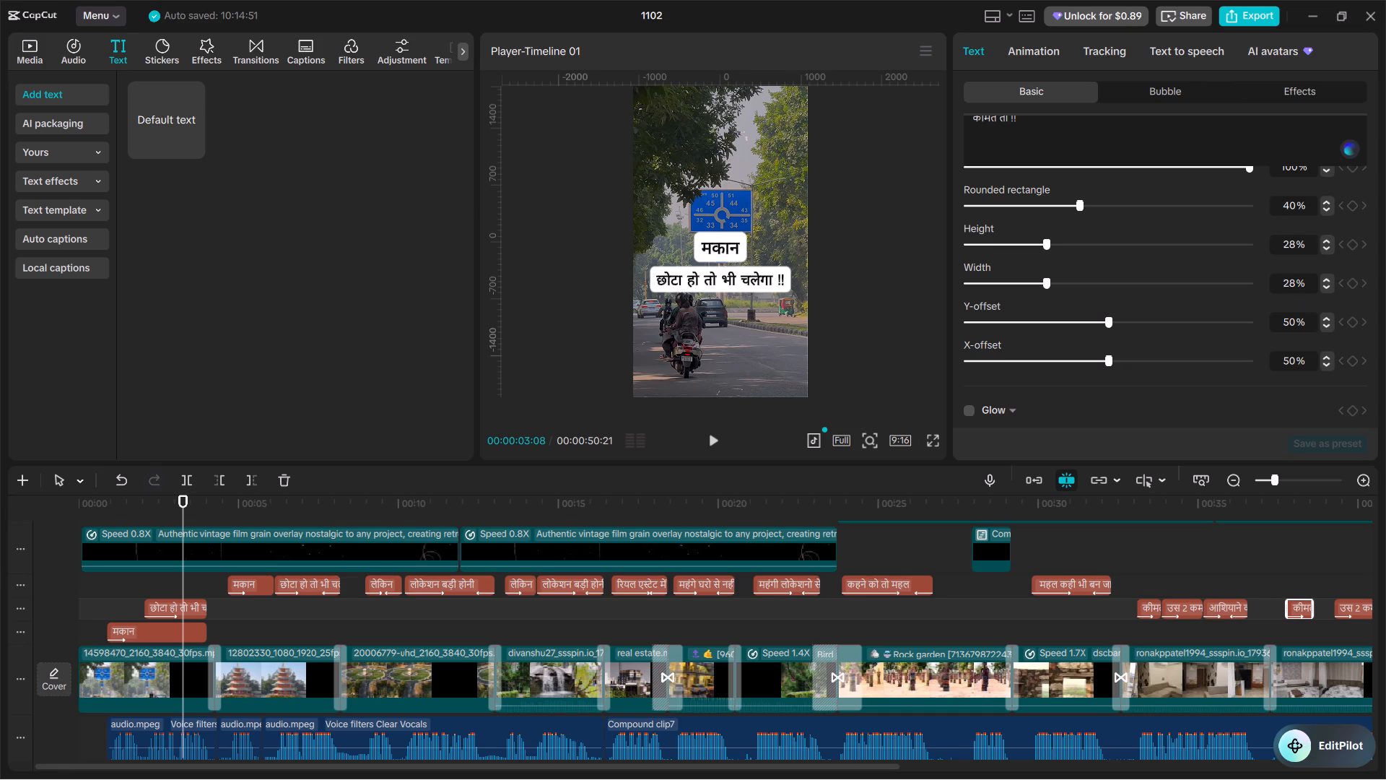
double_click(1291, 237)
key("1")
key("0")
key("Return")
Set the background height of the second "उस 2 कमरे के !!" caption, near 00:00:40, to 10%.
scroll(1244, 558, "down", 7, "alt")
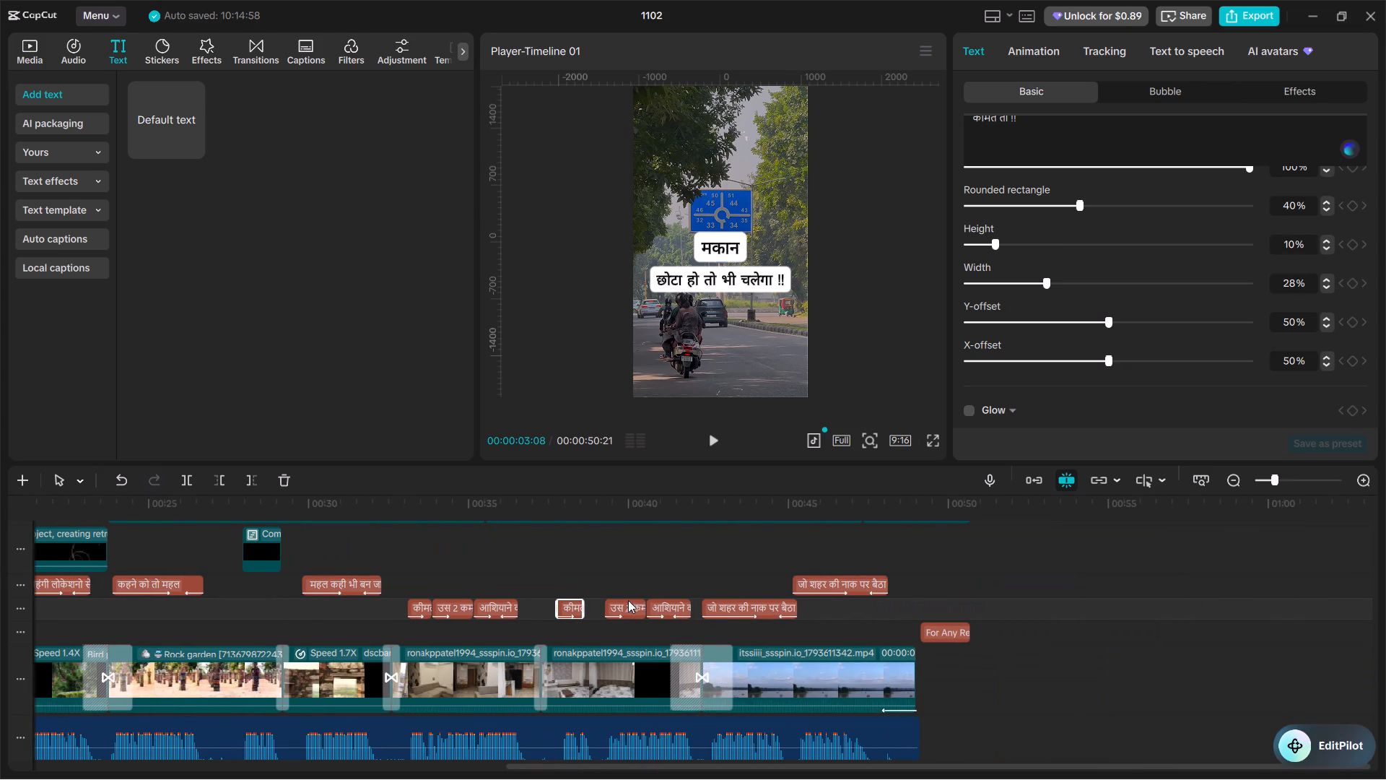
left_click(629, 608)
double_click(1283, 244)
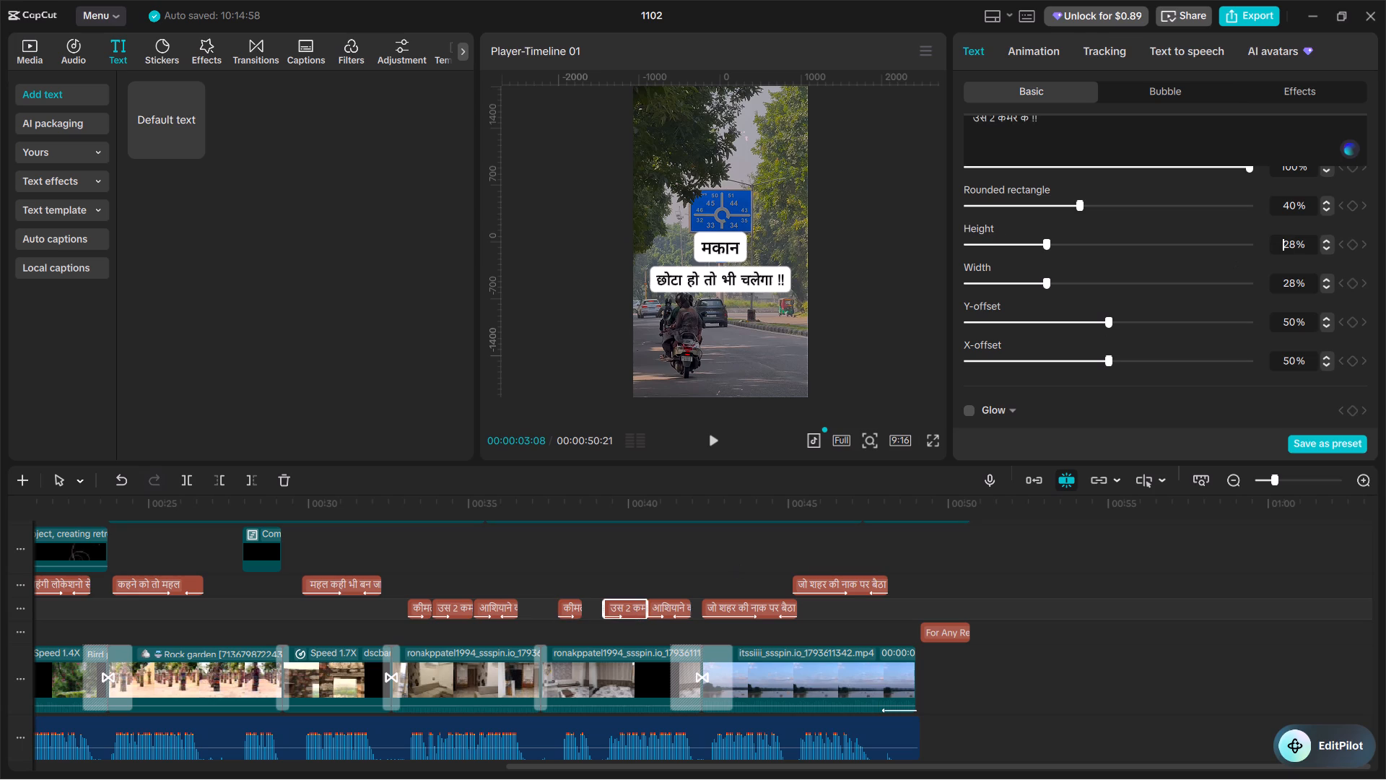
type("10")
key("Return")
Set the background height of the second "आशियाने की है !!" caption, near 00:00:41, to 10%.
left_click(668, 613)
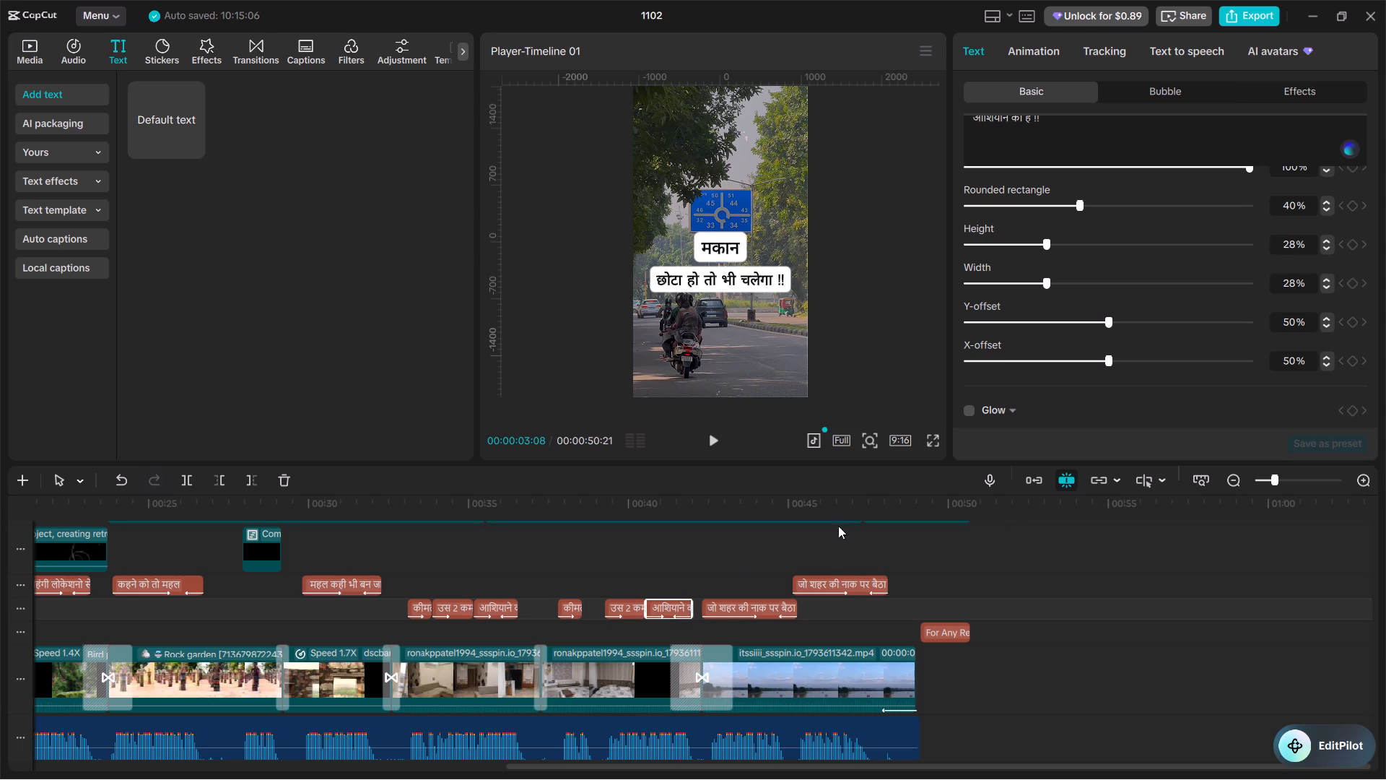
double_click(1288, 243)
type("10")
key("Return")
Set the background height of the first "जो शहर की नाक पर बैठा है !!" caption to 10%.
left_click(771, 607)
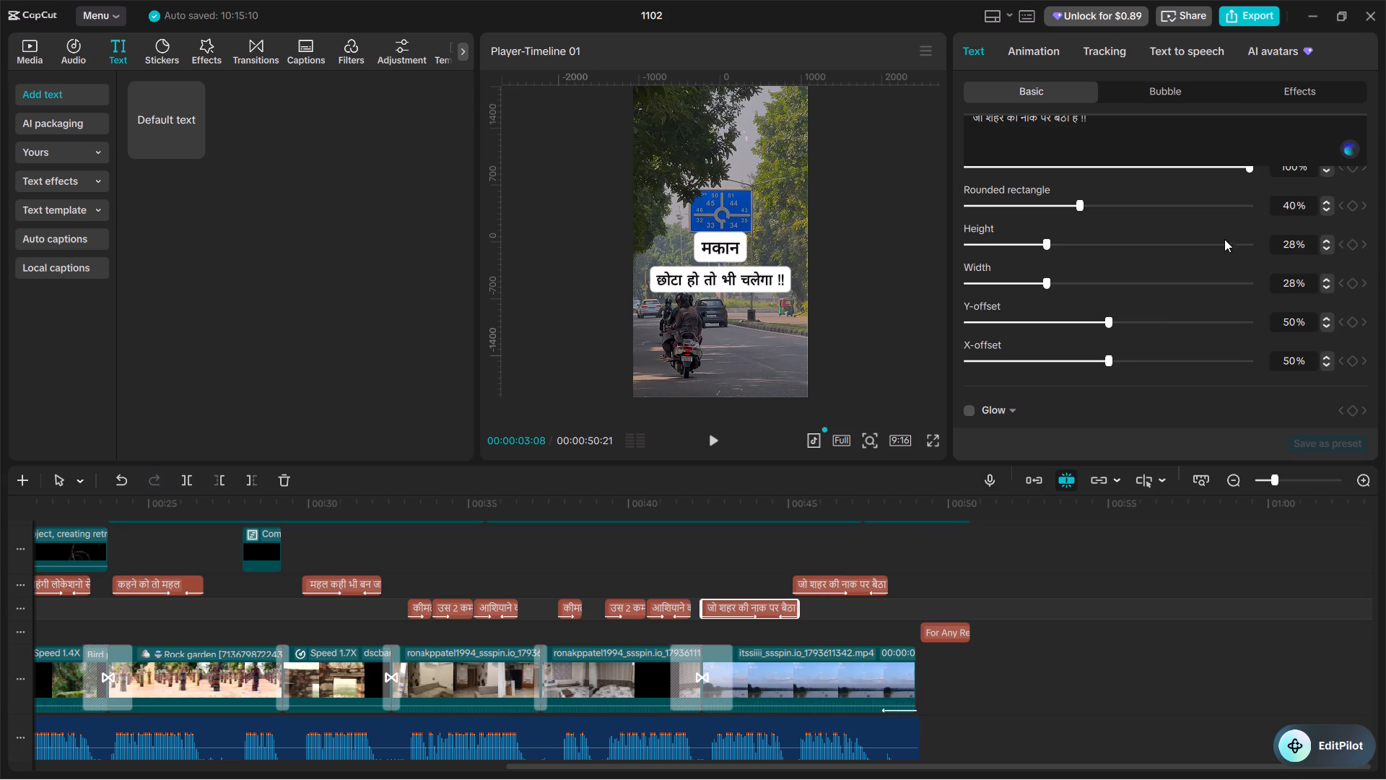
double_click(1294, 247)
key("1")
key("0")
key("Return")
Set the background height of the second "जो शहर की नाक पर बैठा है !!" caption, near 00:00:46, to 10%.
left_click(842, 585)
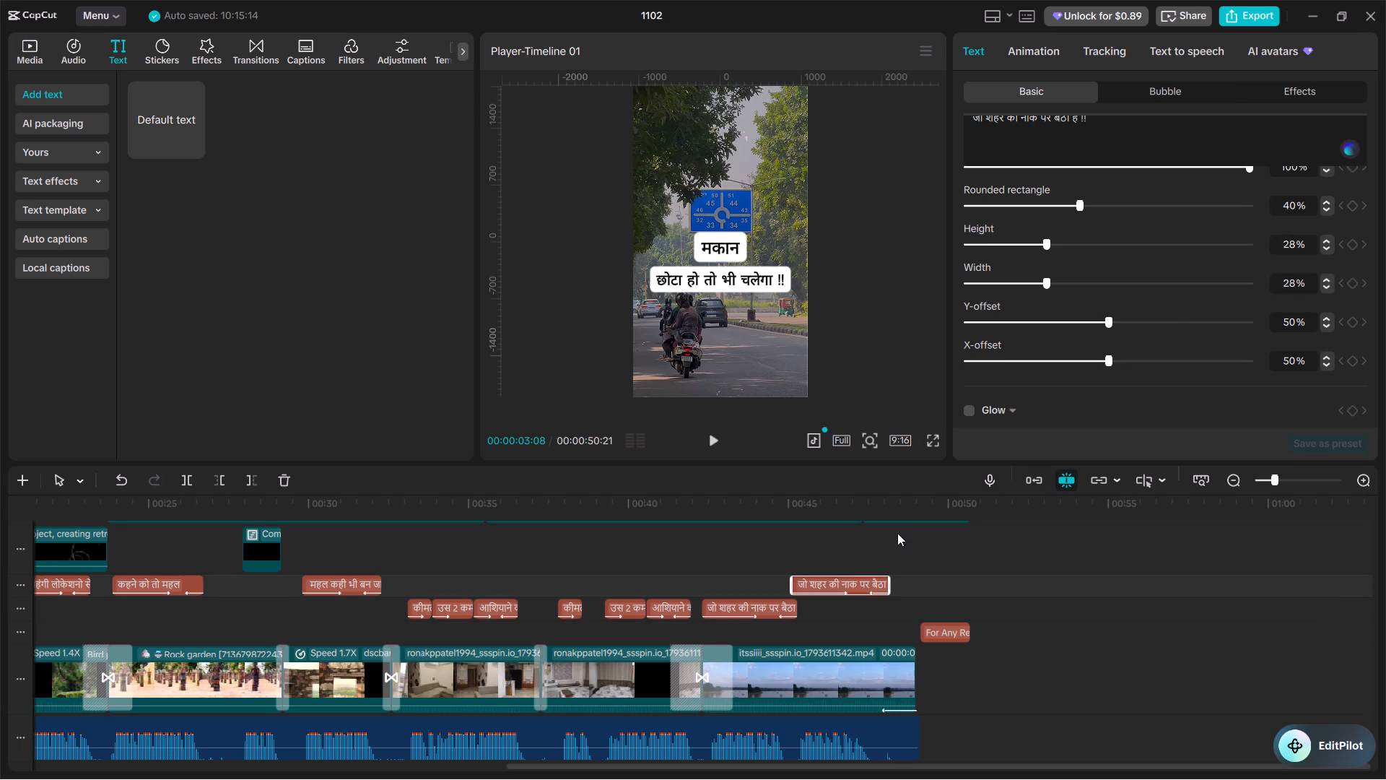
double_click(1290, 243)
type("10")
key("Return")
Review the closing contact caption's settings and play back the video at several points and from the start to check the captions.
left_click(941, 626)
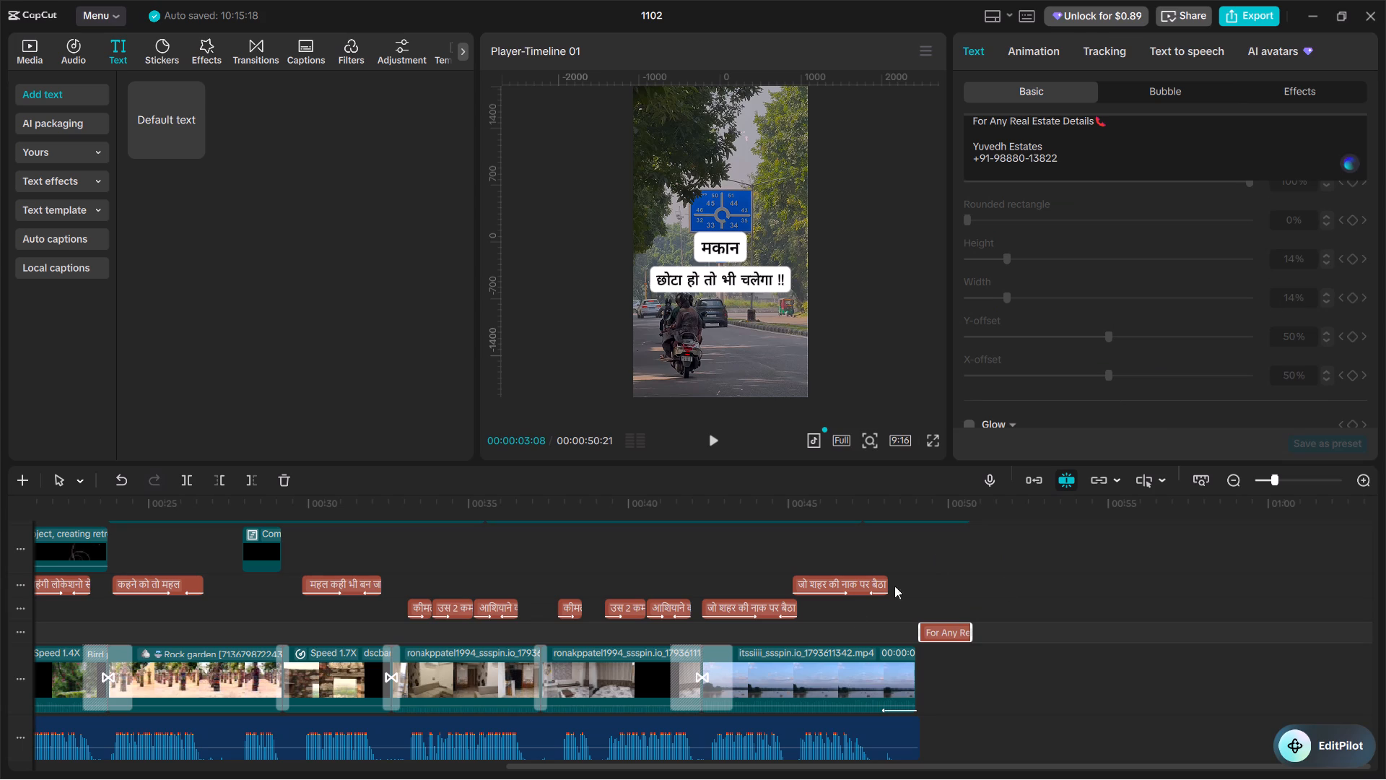
left_click(815, 616)
scroll(816, 616, "down", 12, "ctrl")
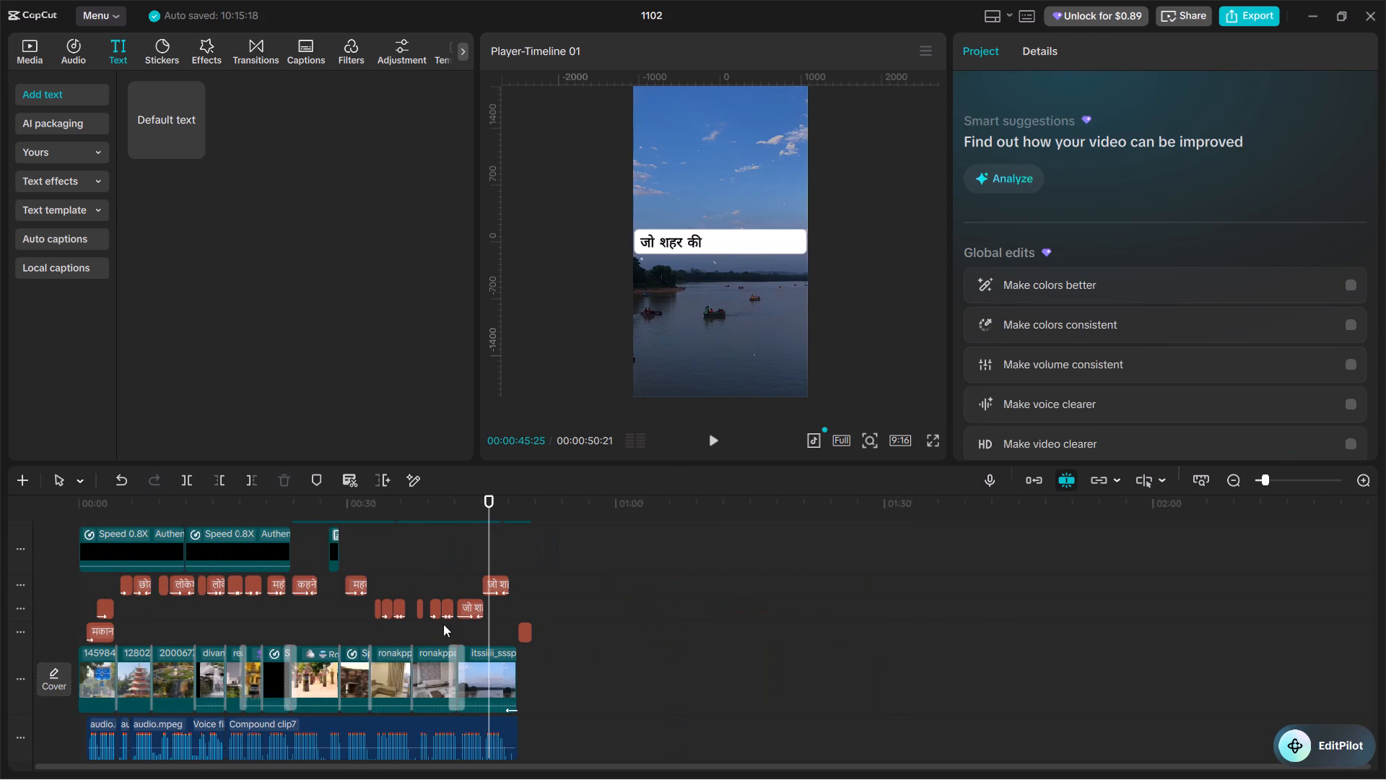
scroll(365, 620, "up", 6, "ctrl")
left_click(549, 610)
key("space")
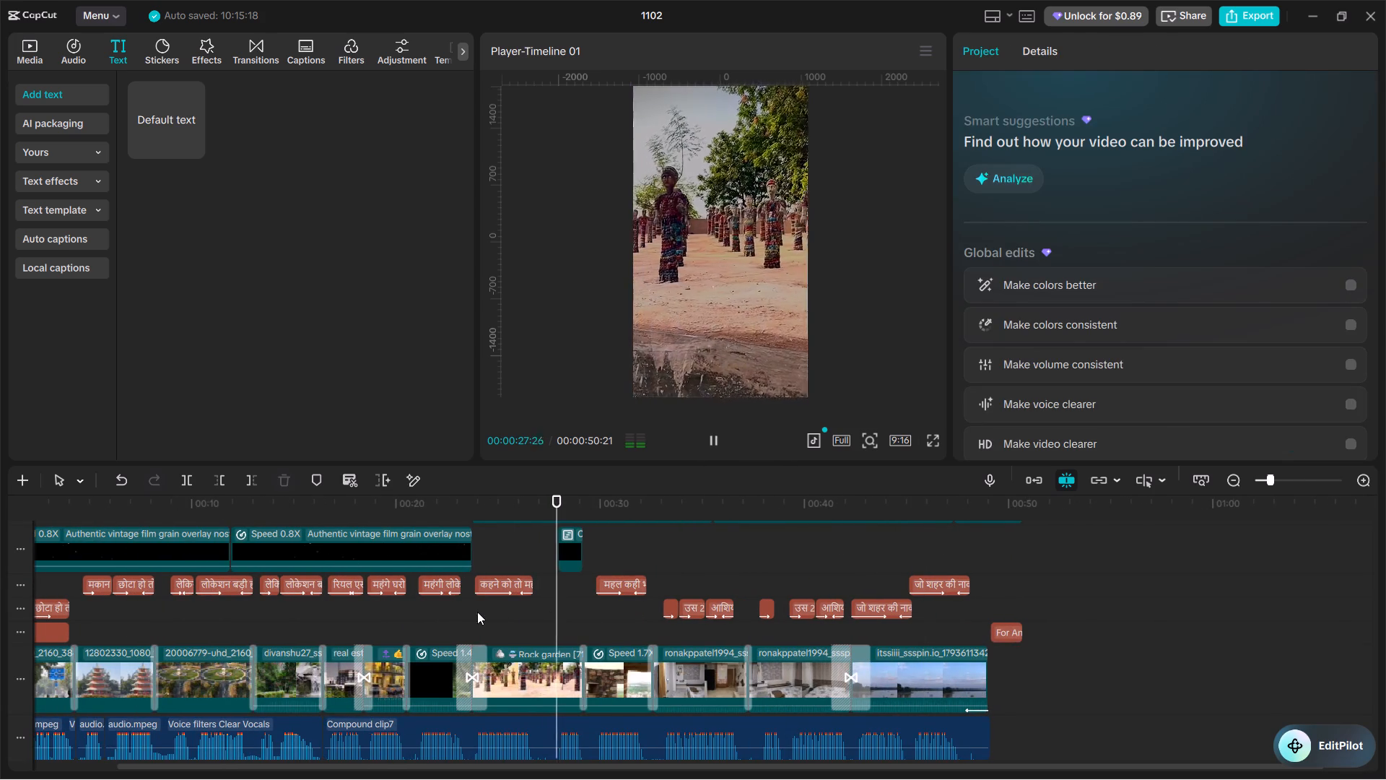
left_click(467, 604)
key("space")
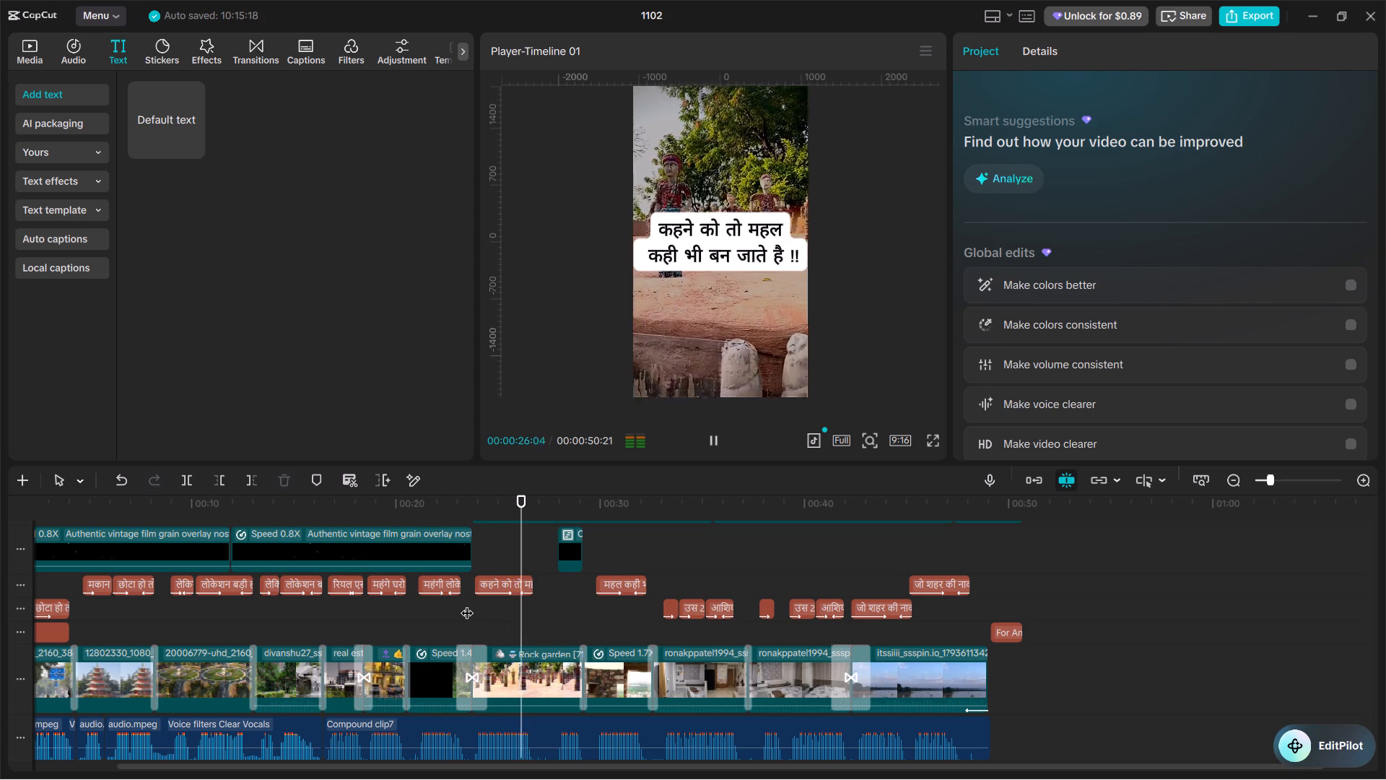
left_click(401, 615)
key("space")
key("space")
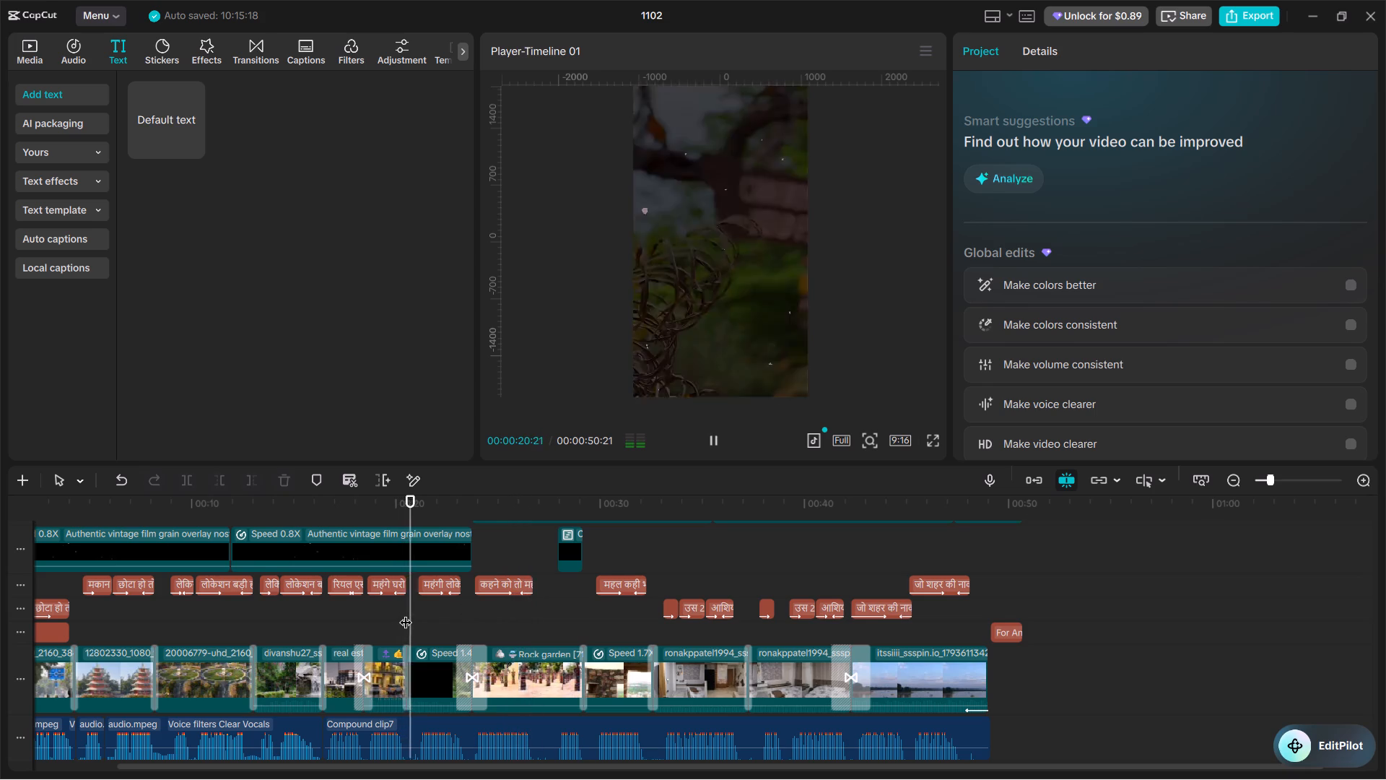
left_click(380, 615)
key("space")
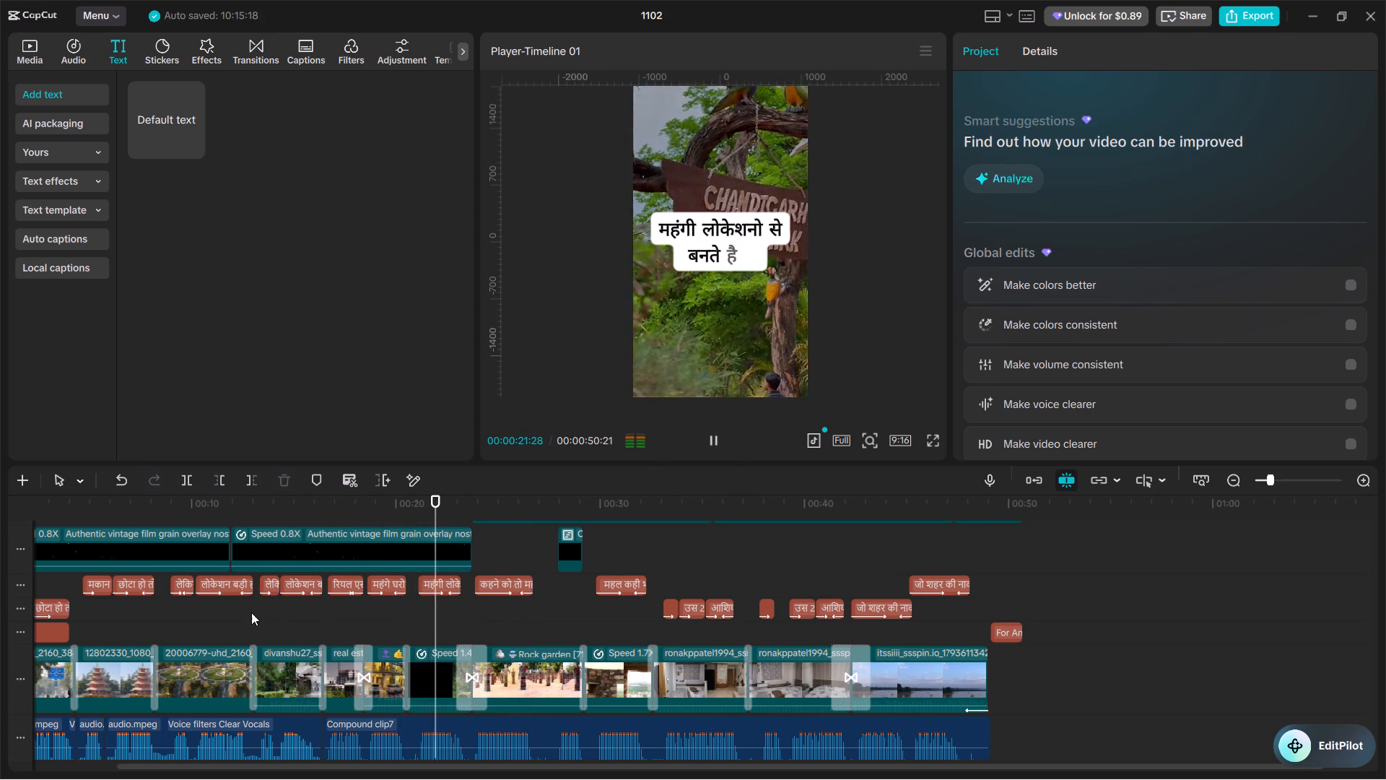
left_click(64, 586)
left_click_drag(64, 586, 0, 581)
key("space")
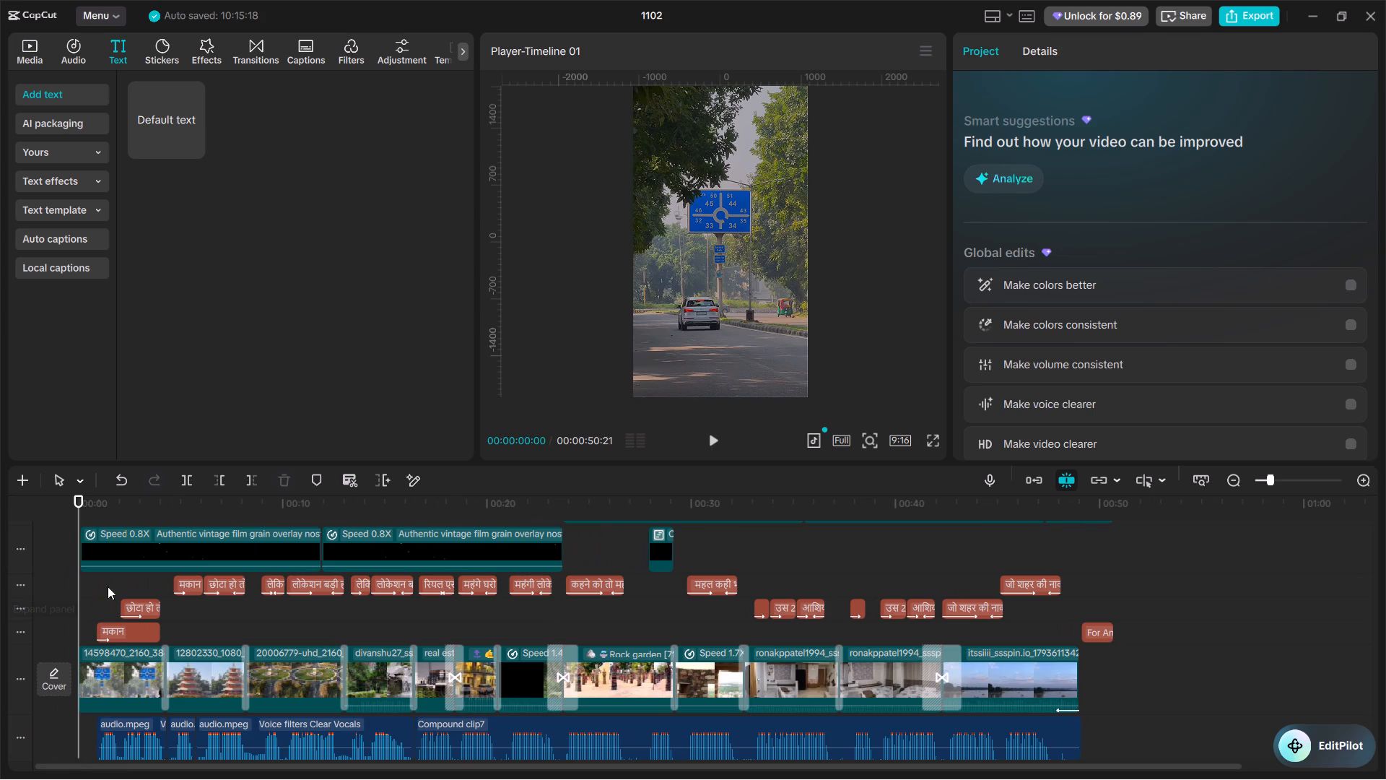
key("space")
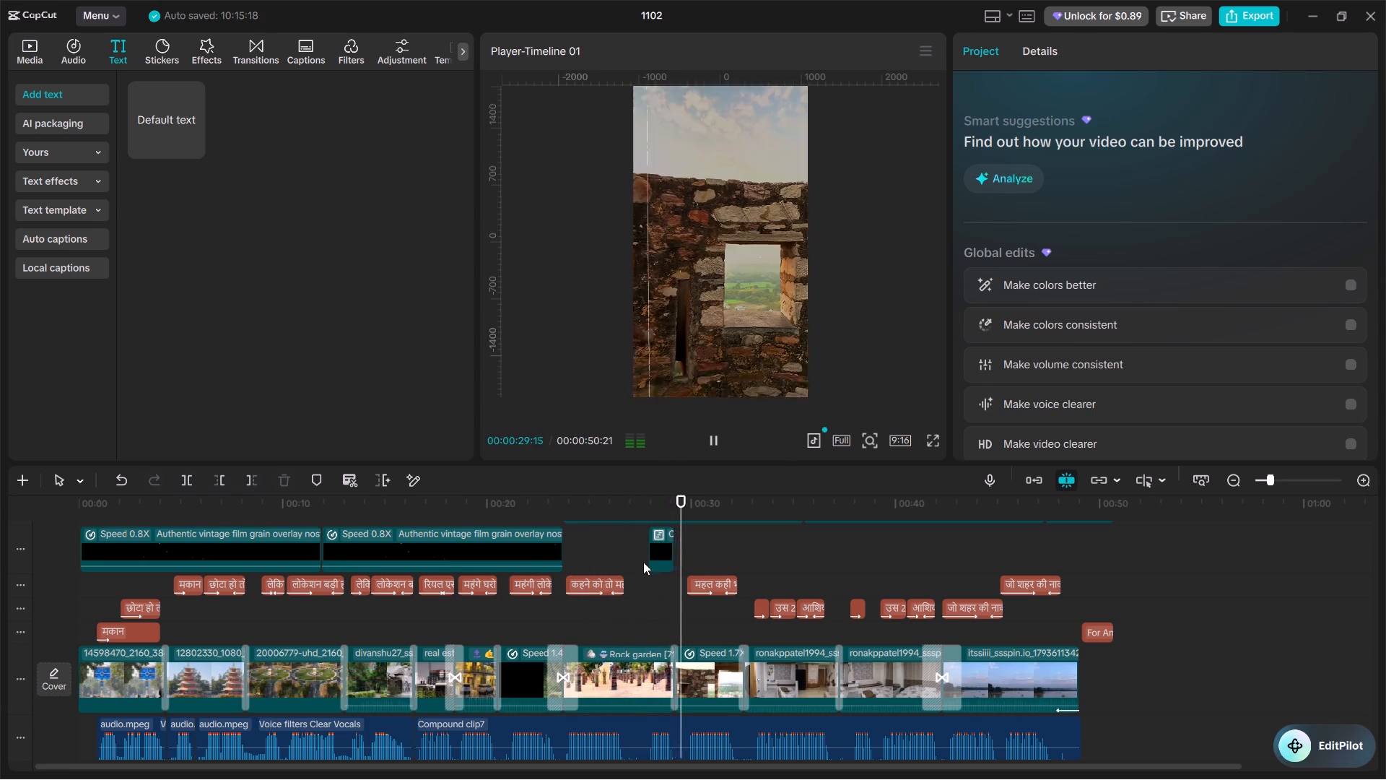
Set the background height of the "कहने को तो" caption inside the compound clip near 00:00:28 to 10%.
key("space")
left_click(645, 584)
left_click_drag(645, 584, 654, 590)
double_click(661, 552)
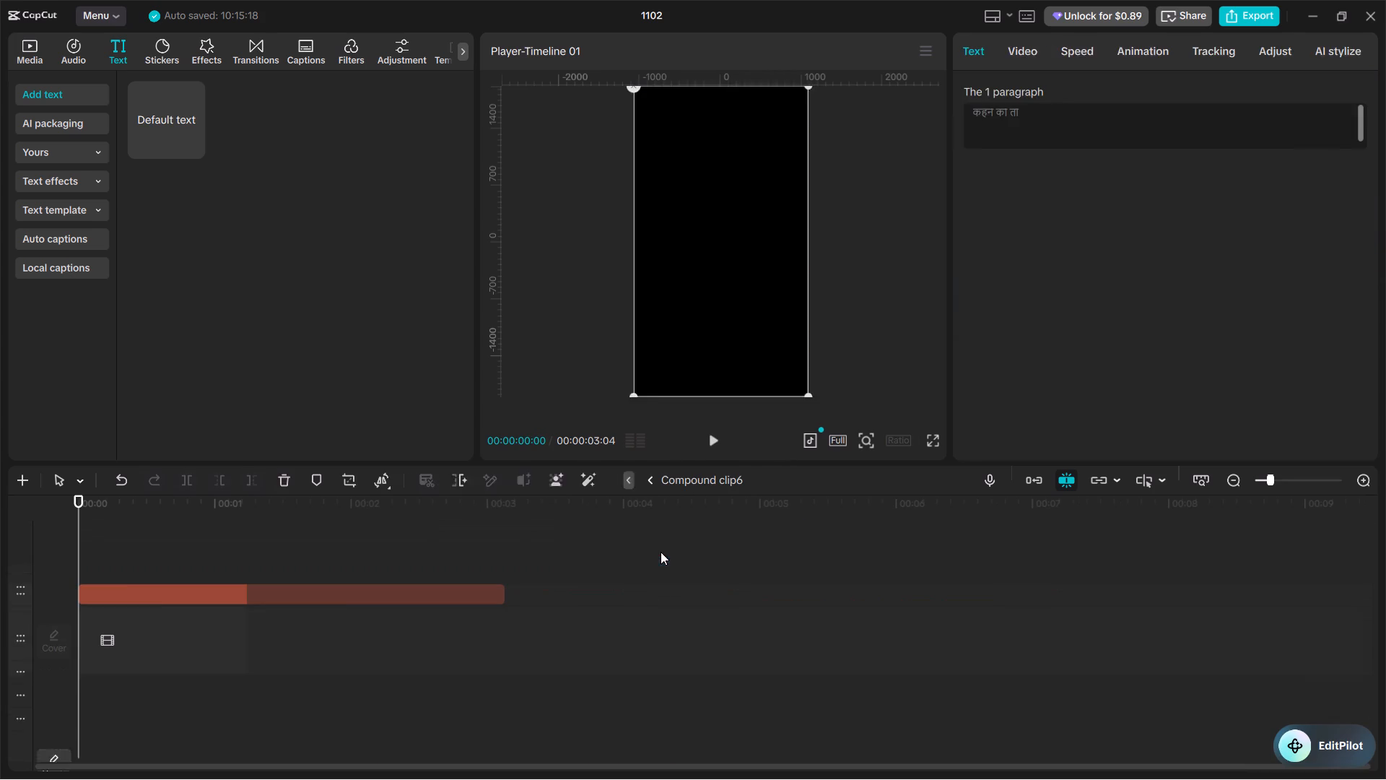
key("Escape")
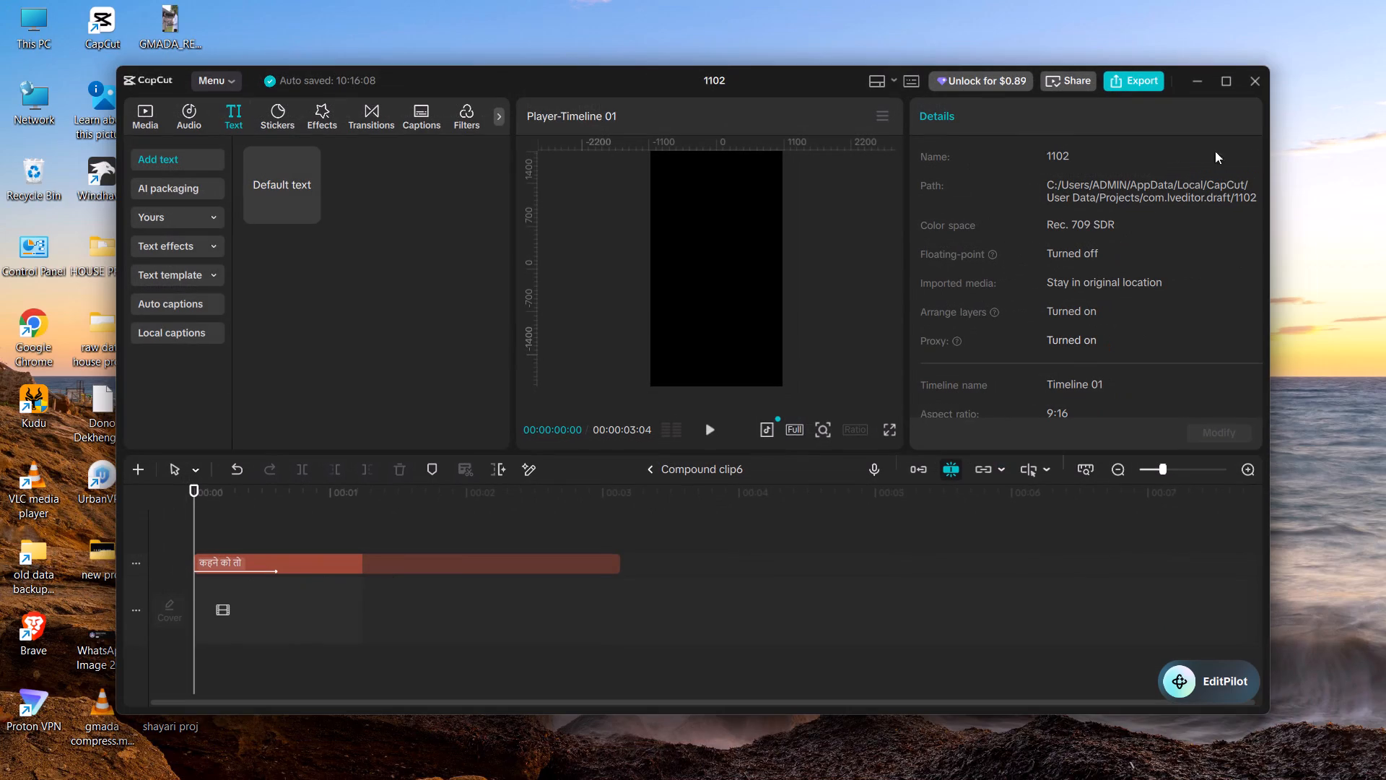
left_click(1236, 79)
left_click(243, 593)
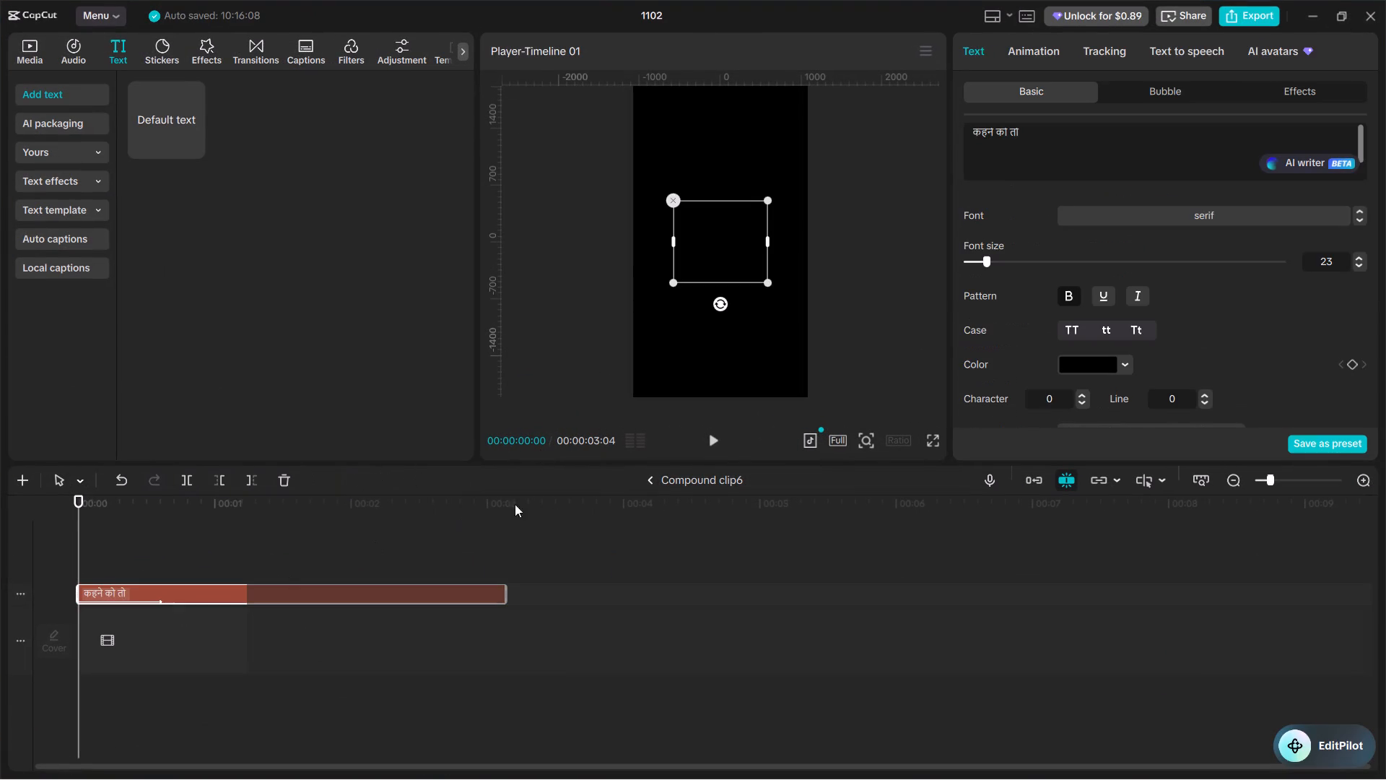
scroll(1201, 283, "down", 15)
scroll(1213, 283, "up", 2)
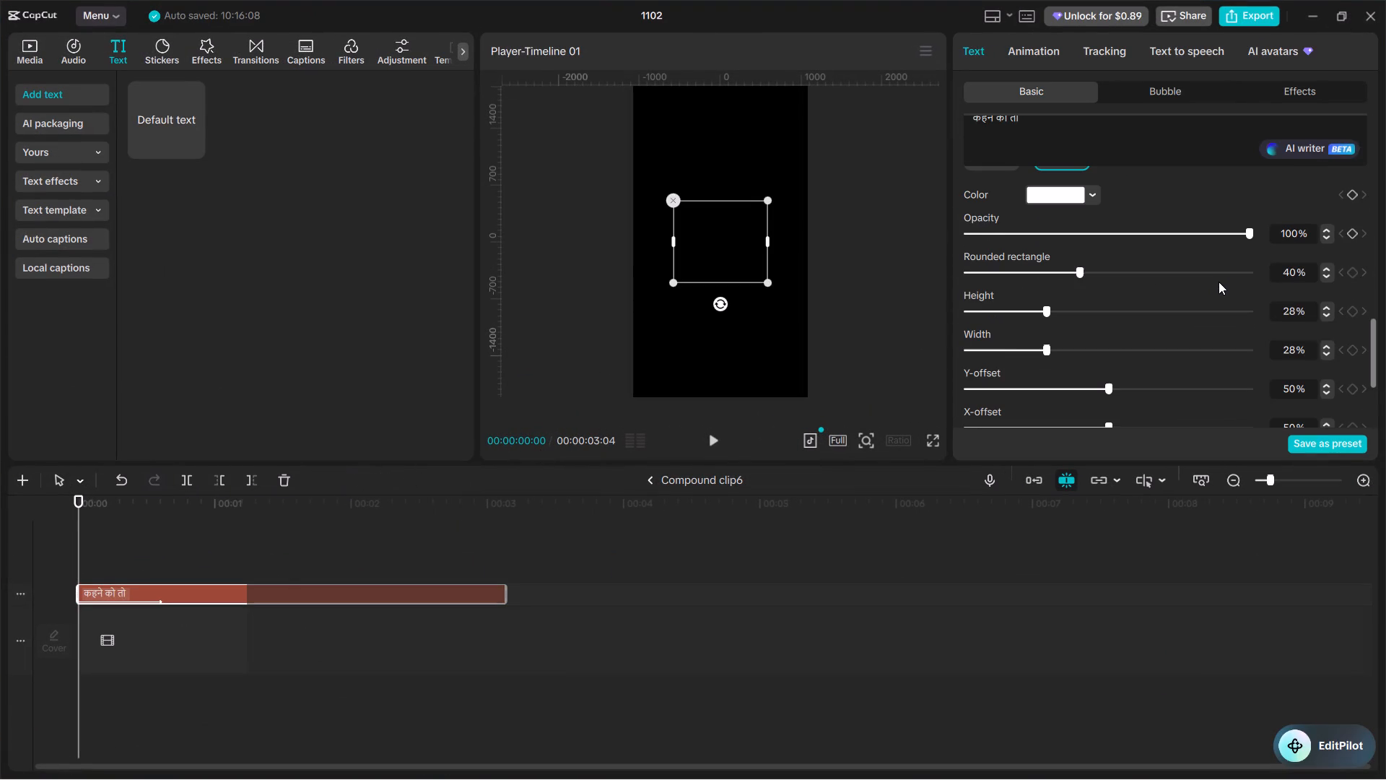
left_click(1293, 308)
double_click(1289, 312)
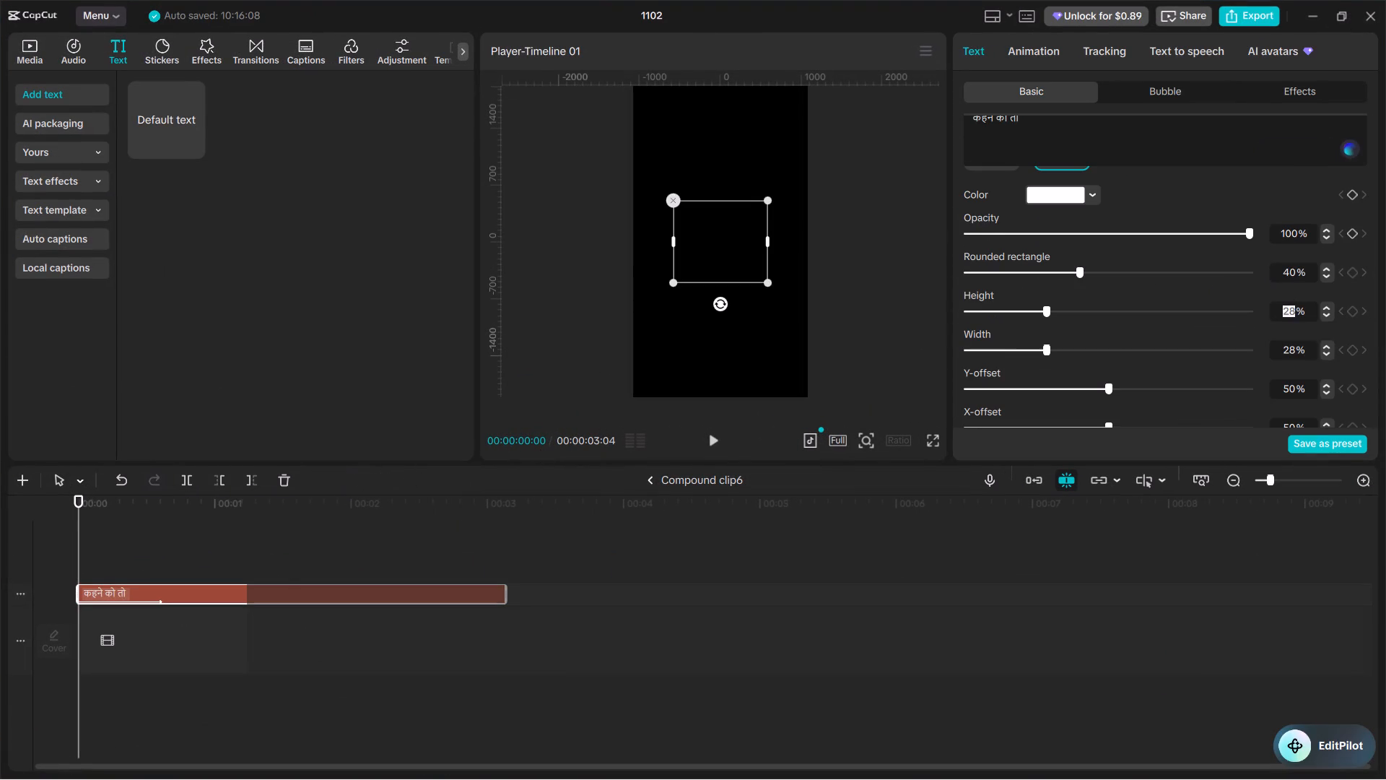
type("10")
key("Return")
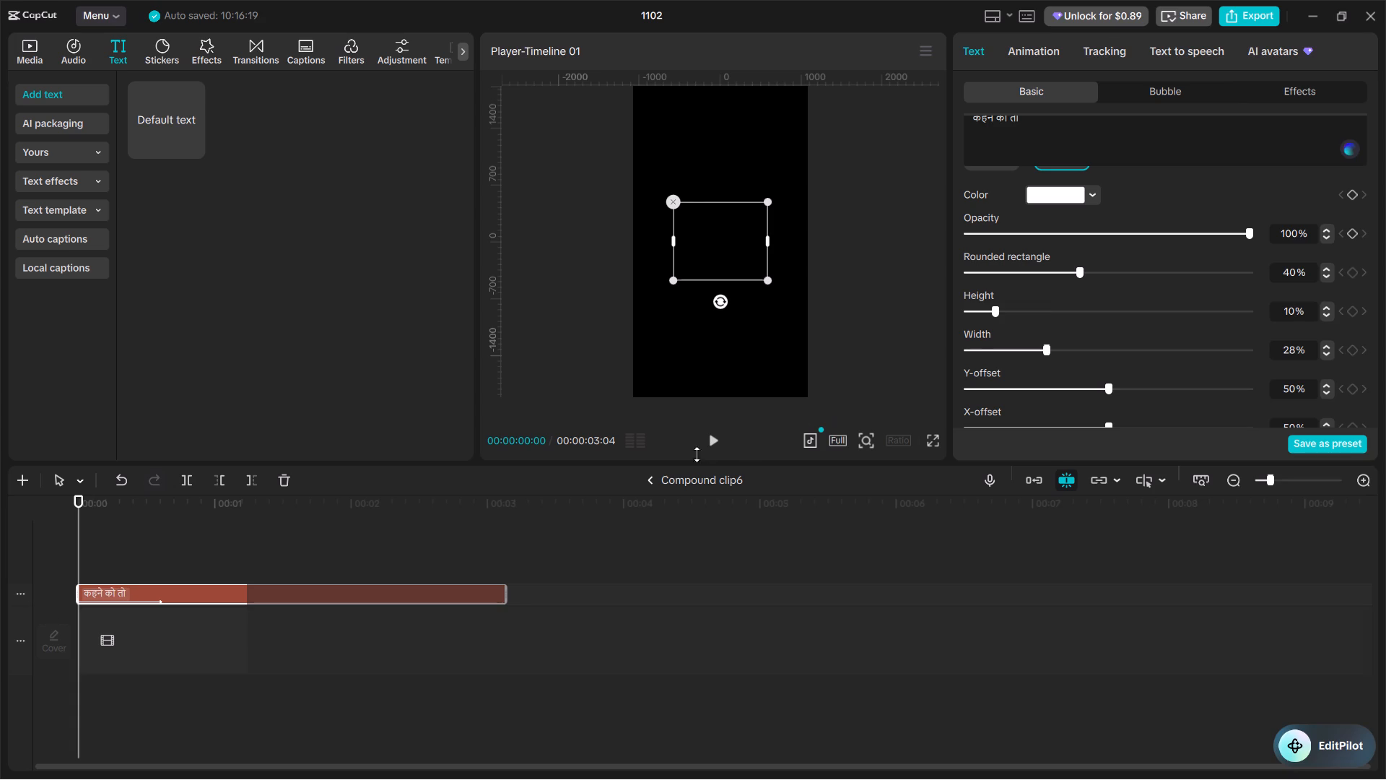
left_click(650, 484)
Play back the main timeline from about 00:00:28 to the end and recheck the transition into the closing contact caption.
left_click(641, 589)
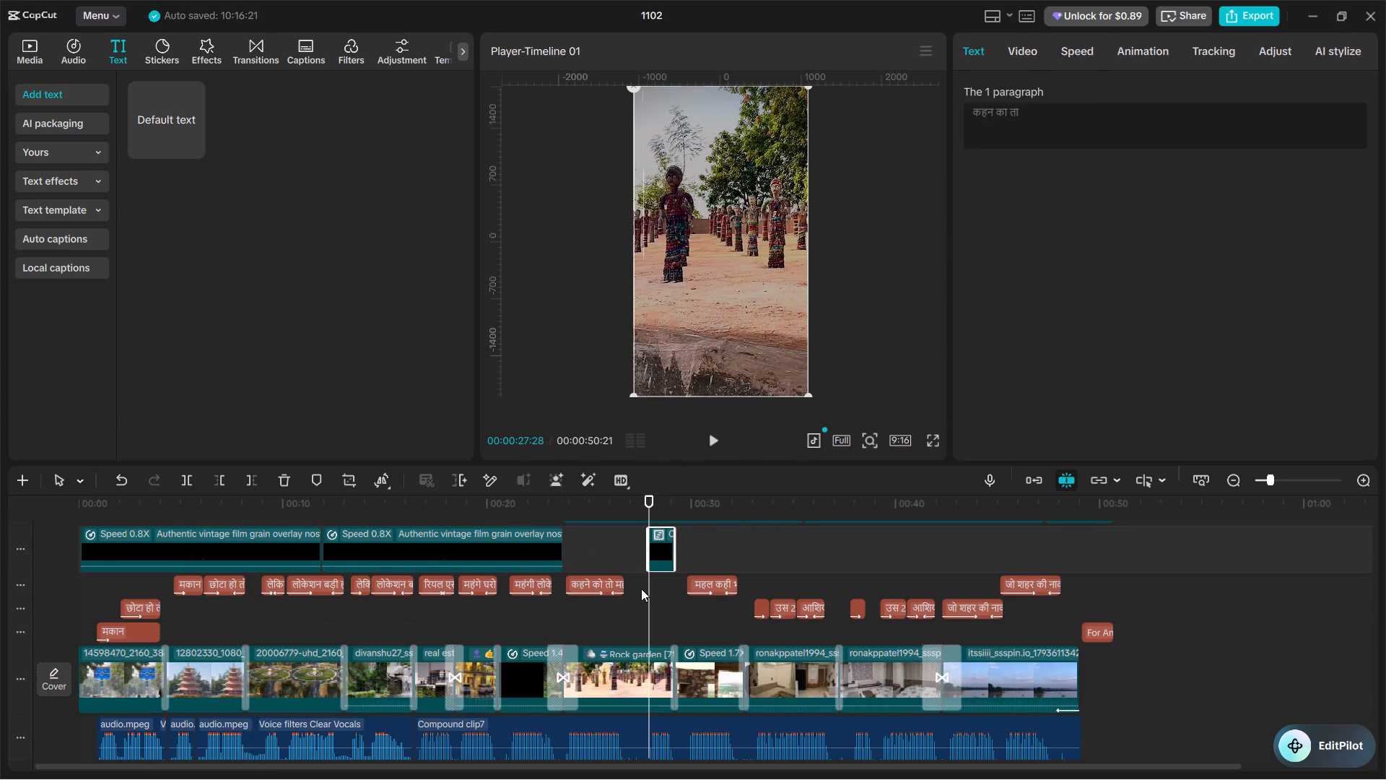
key("space")
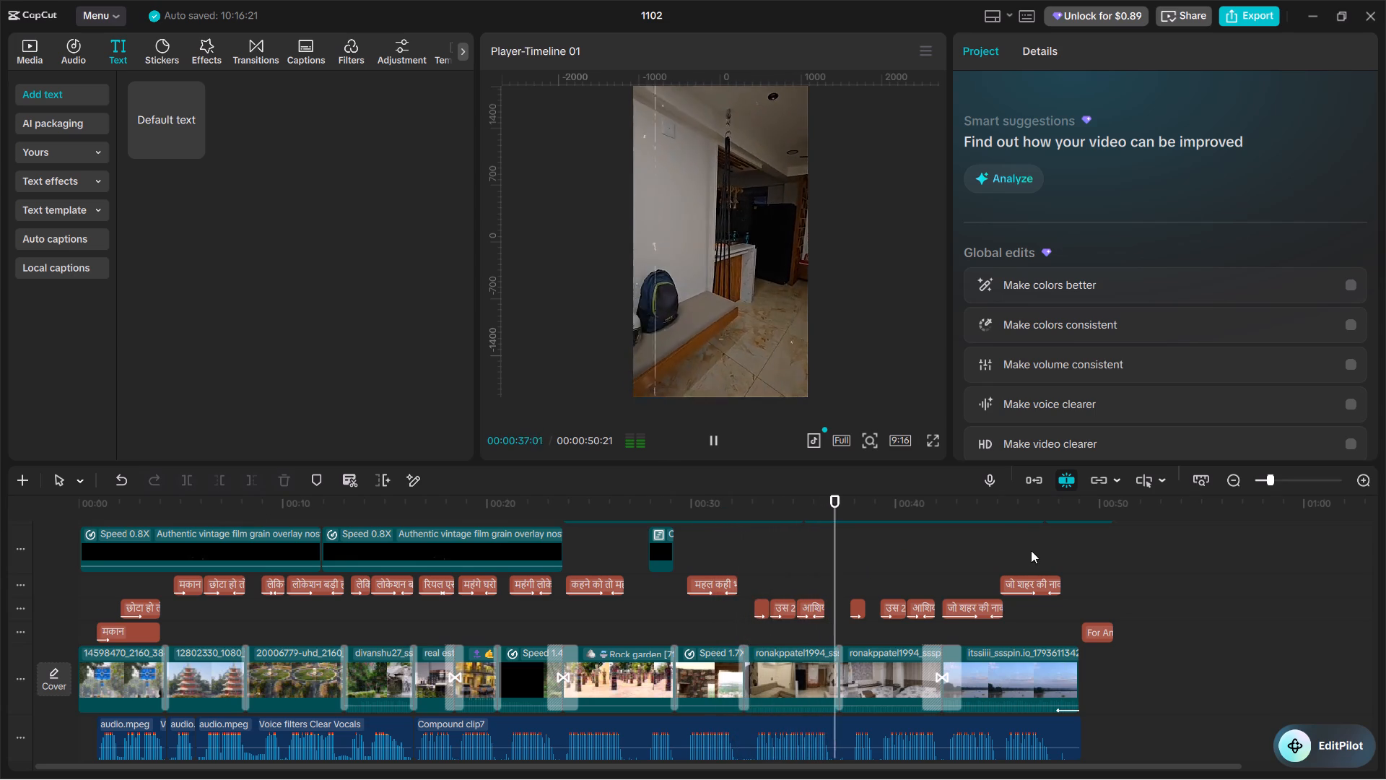
left_click(995, 556)
key("space")
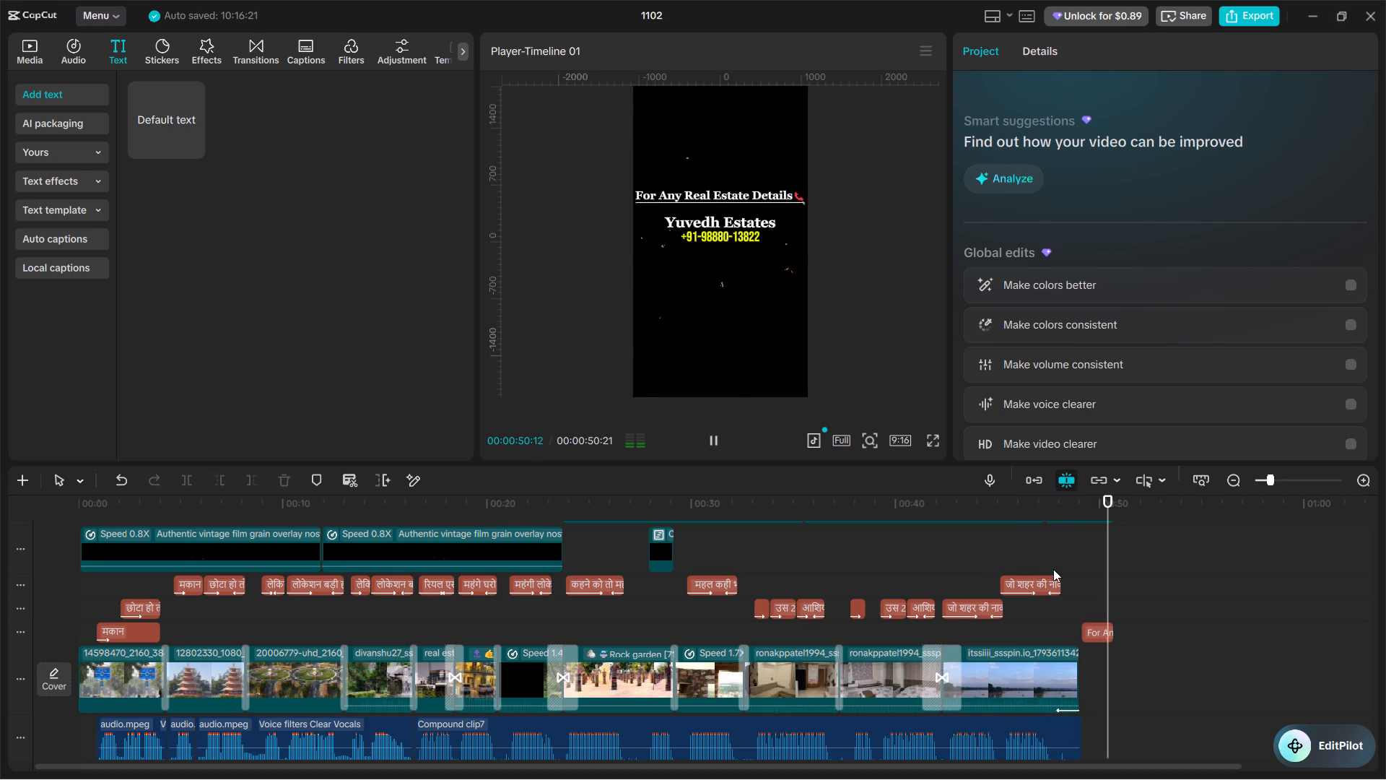
left_click(1078, 597)
key("space")
left_click(1075, 598)
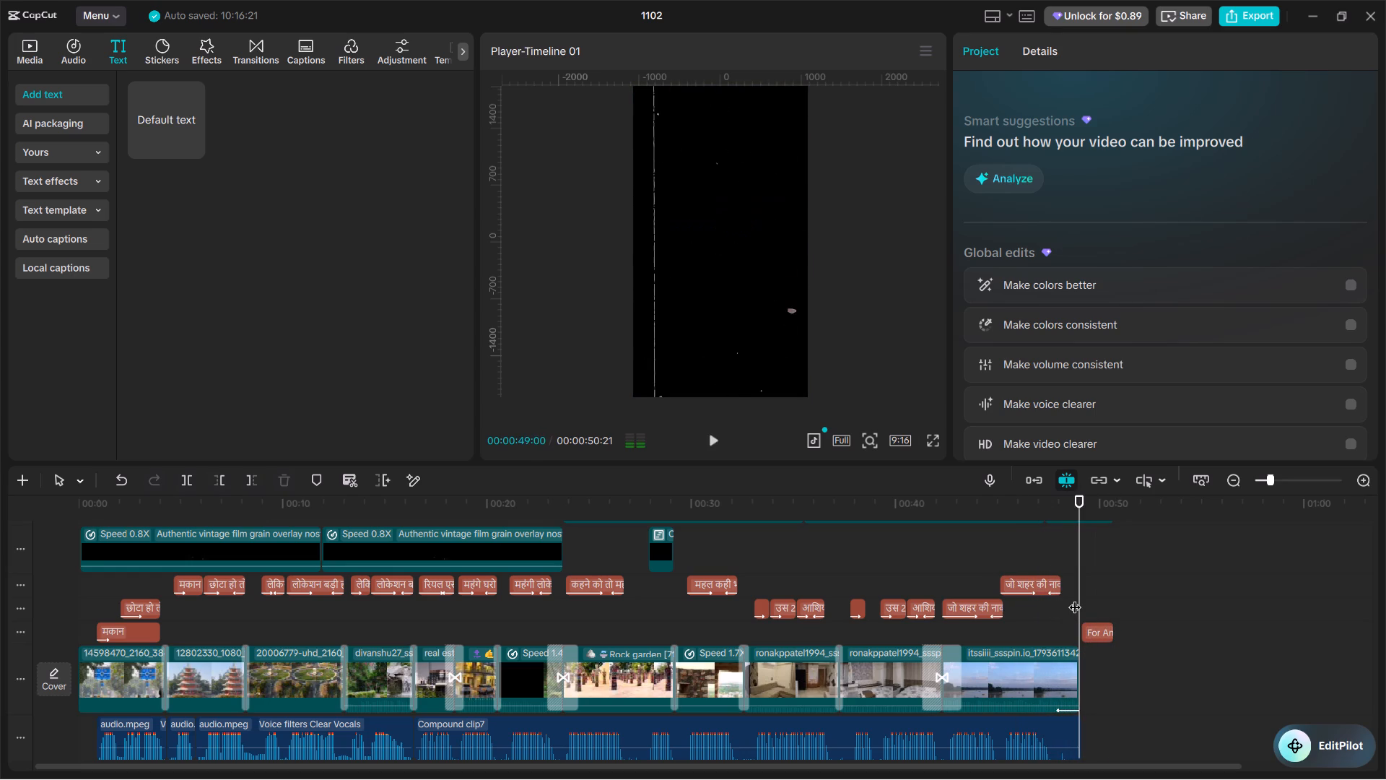
key("space")
Move the closing "For Any Real Estate Details" caption earlier so it starts at about 00:00:48:17.
left_click(1069, 599)
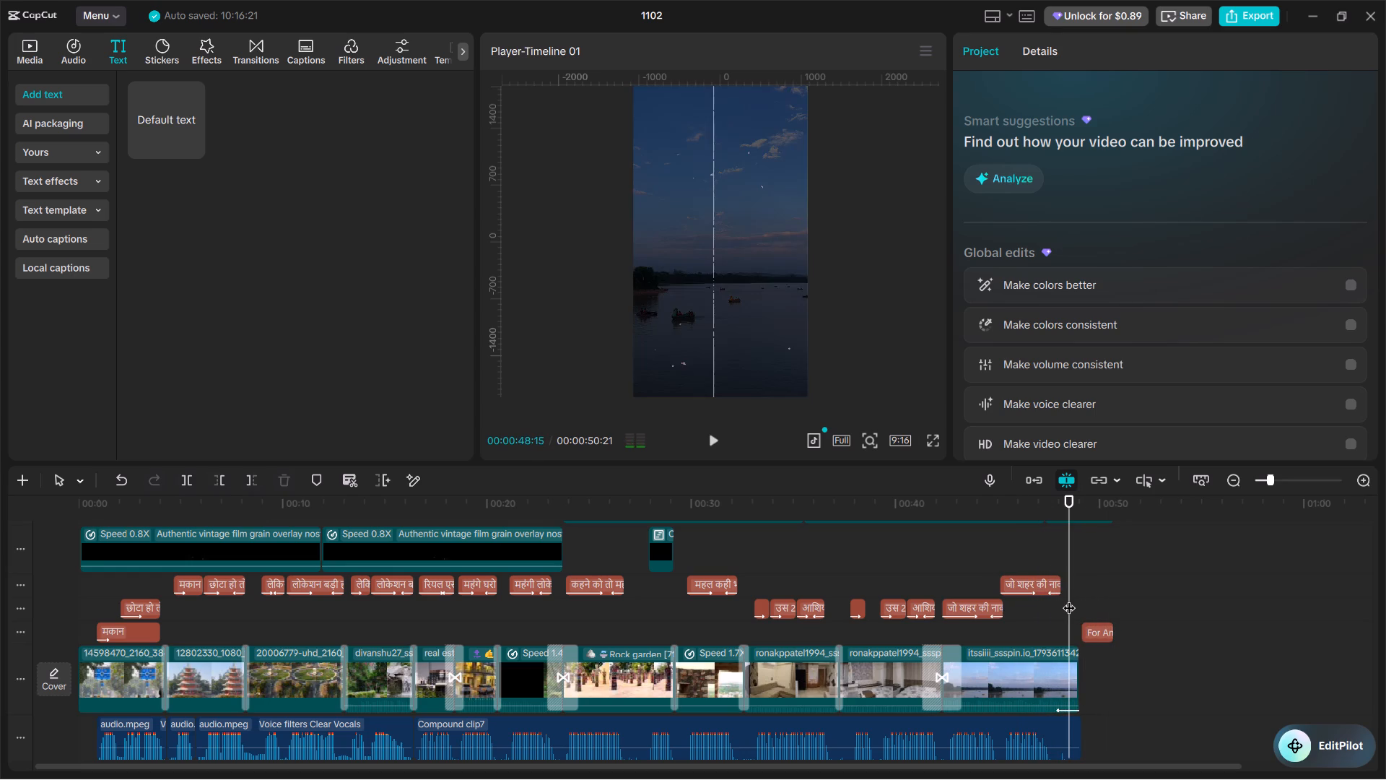
left_click(1069, 602)
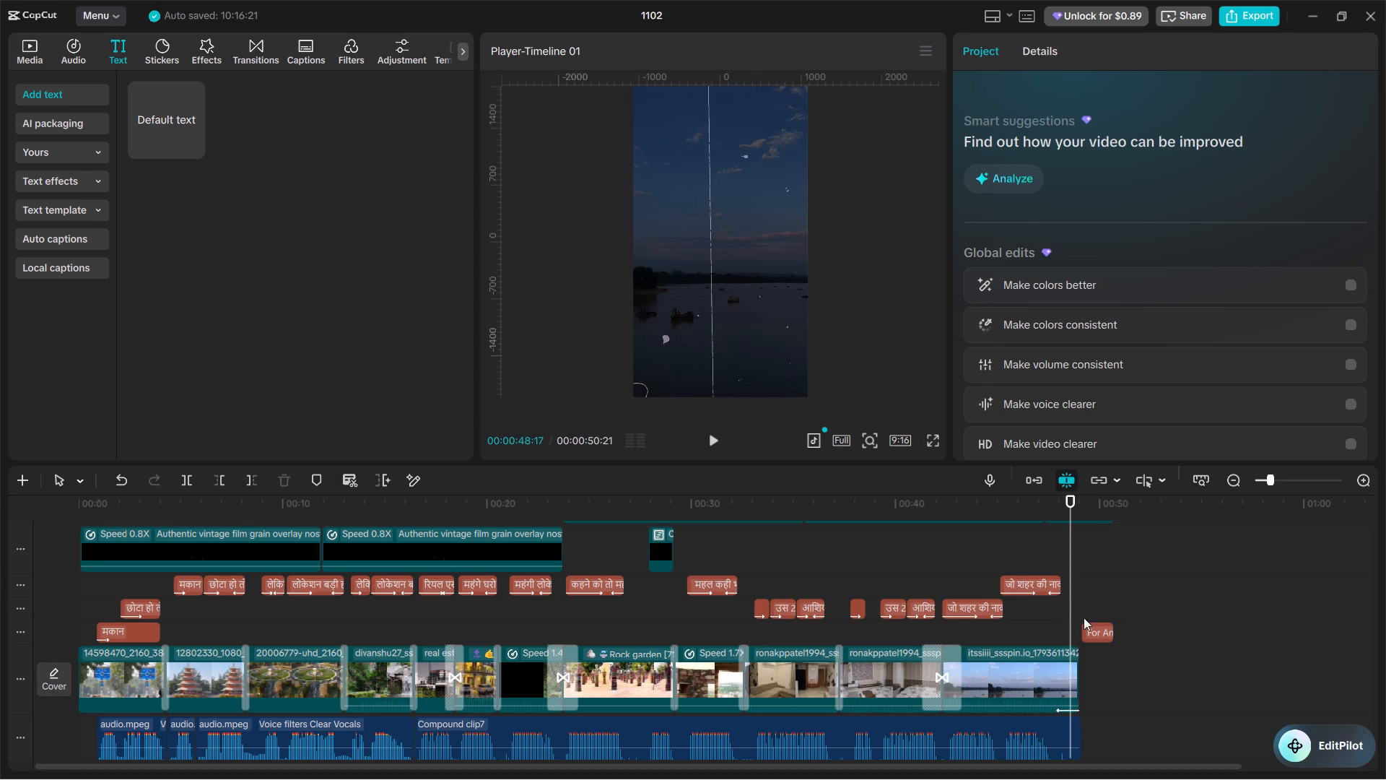
left_click_drag(1094, 631, 1085, 631)
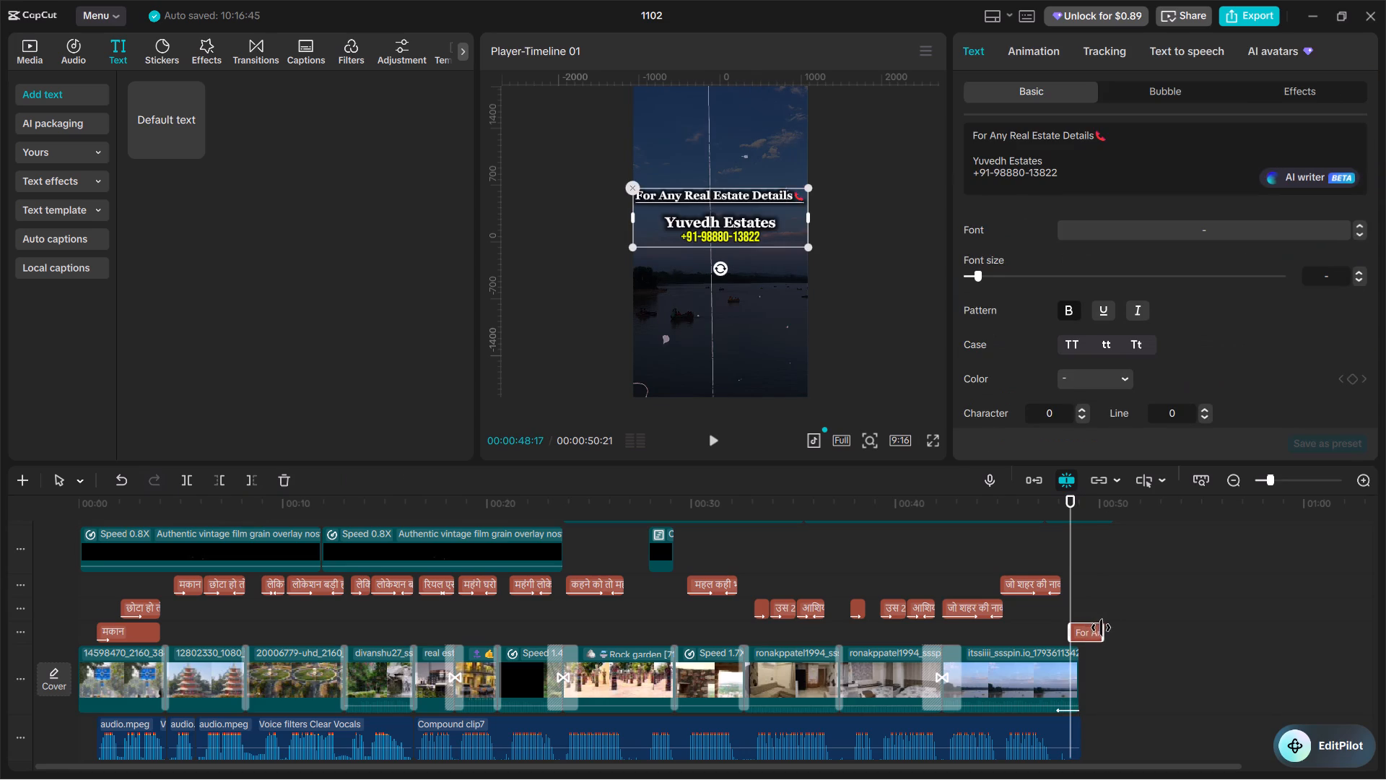
Search the entrance animations for "fade", apply Fade In to the closing contact caption, and preview the ending.
left_click(1044, 47)
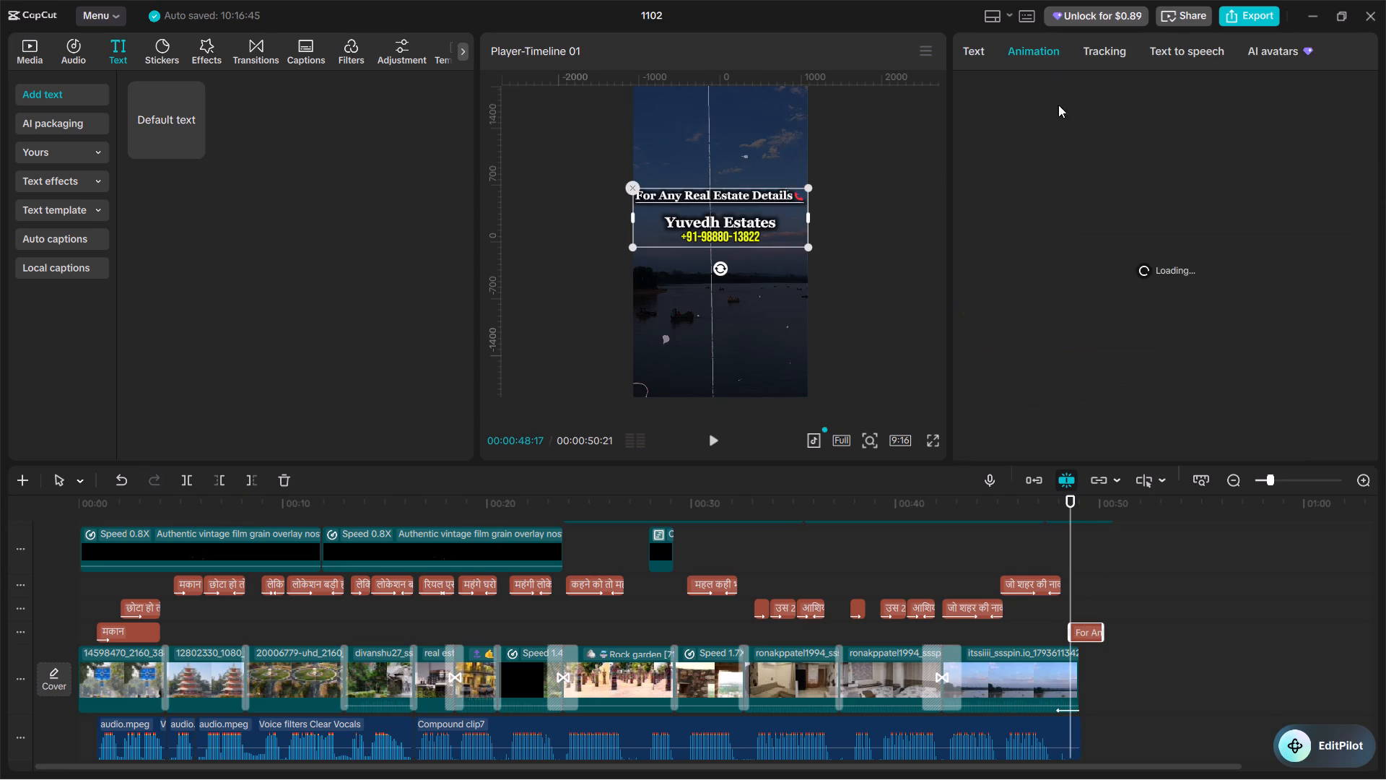
left_click(1045, 129)
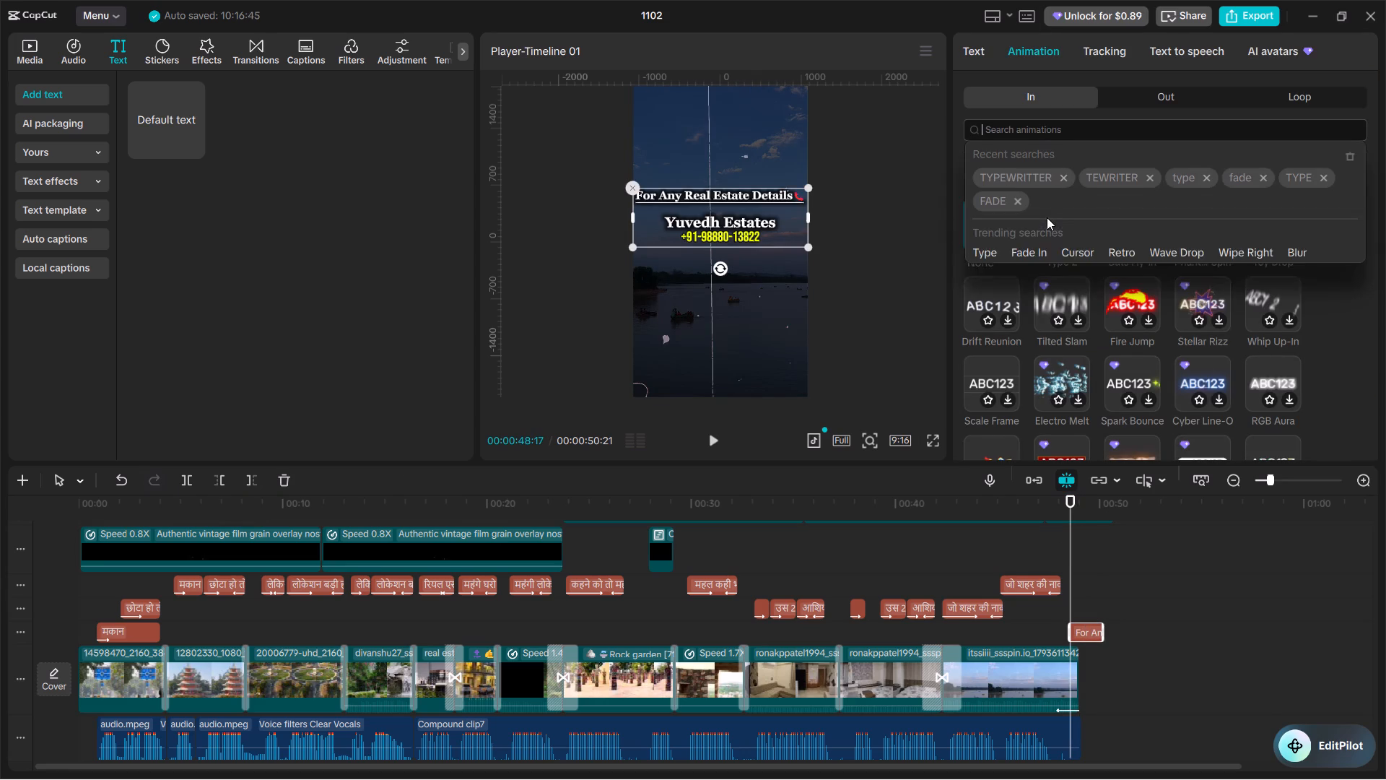
type("fa")
key("d")
key("e")
key("Return")
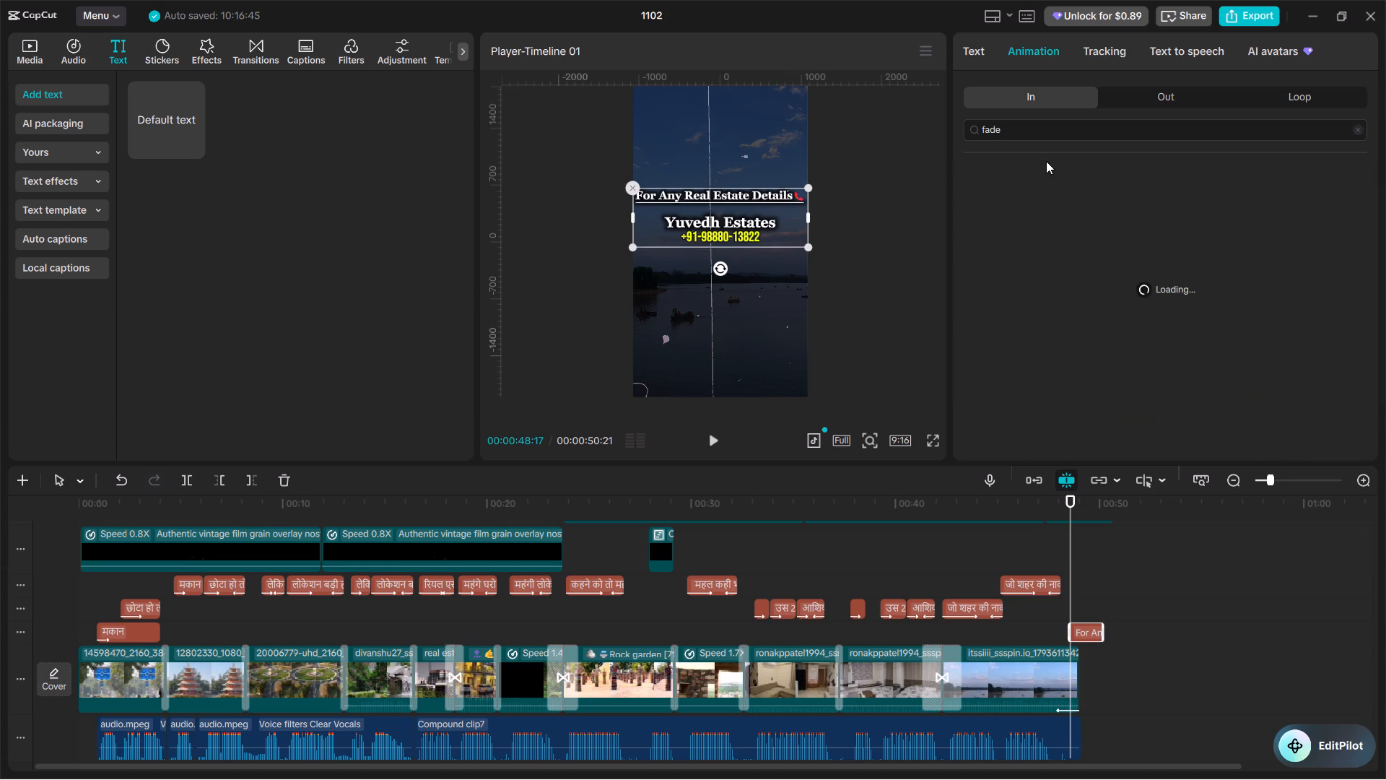
left_click(1055, 201)
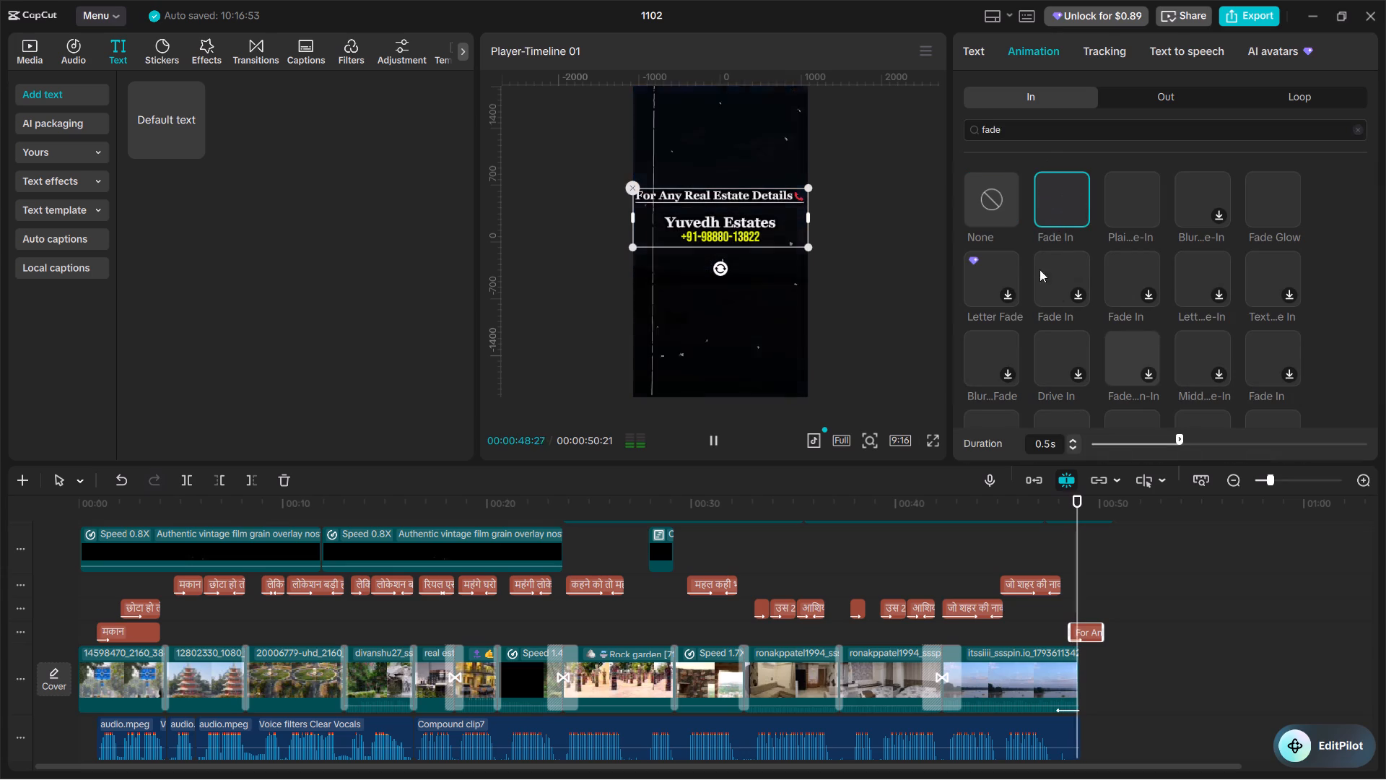
left_click(1052, 610)
key("space")
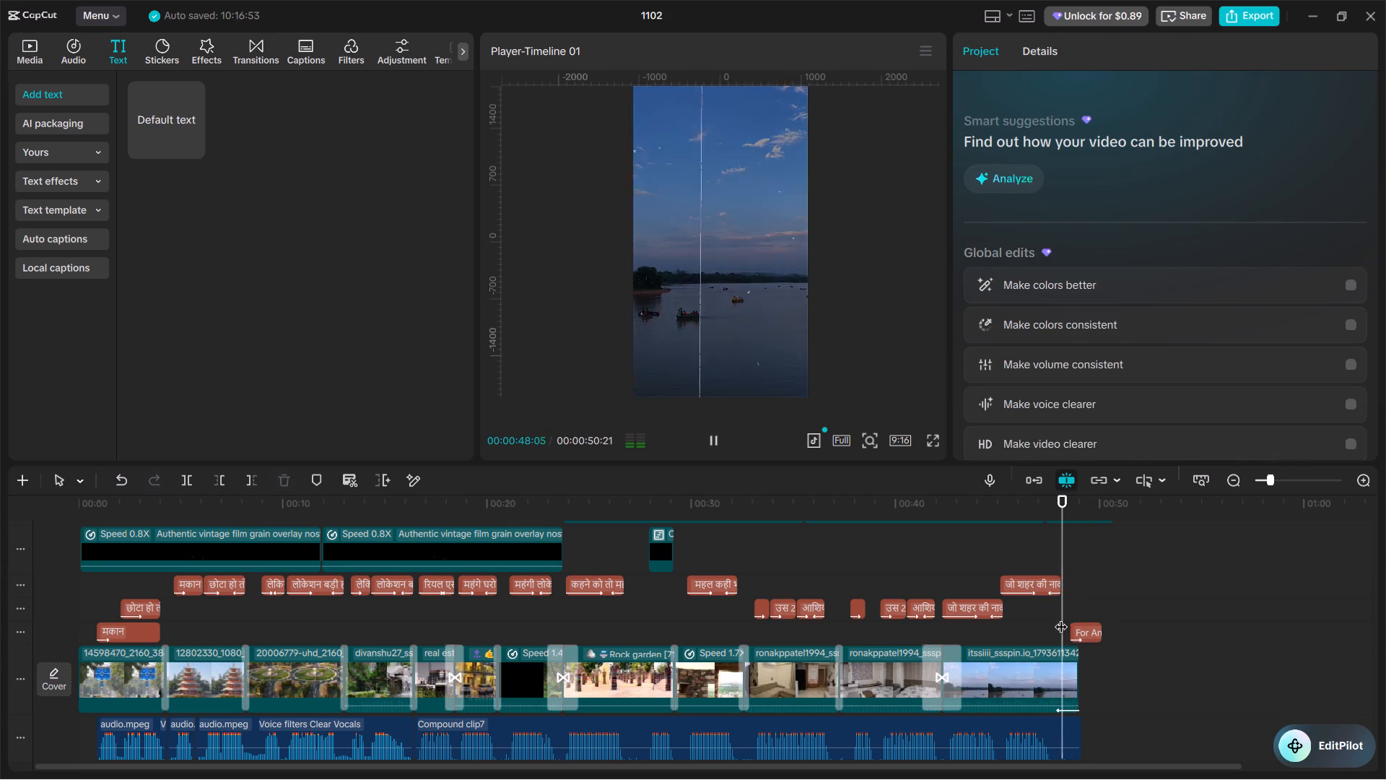
key("space")
Extend the end of the closing contact caption to the end of the background music.
scroll(1102, 622, "down", 7)
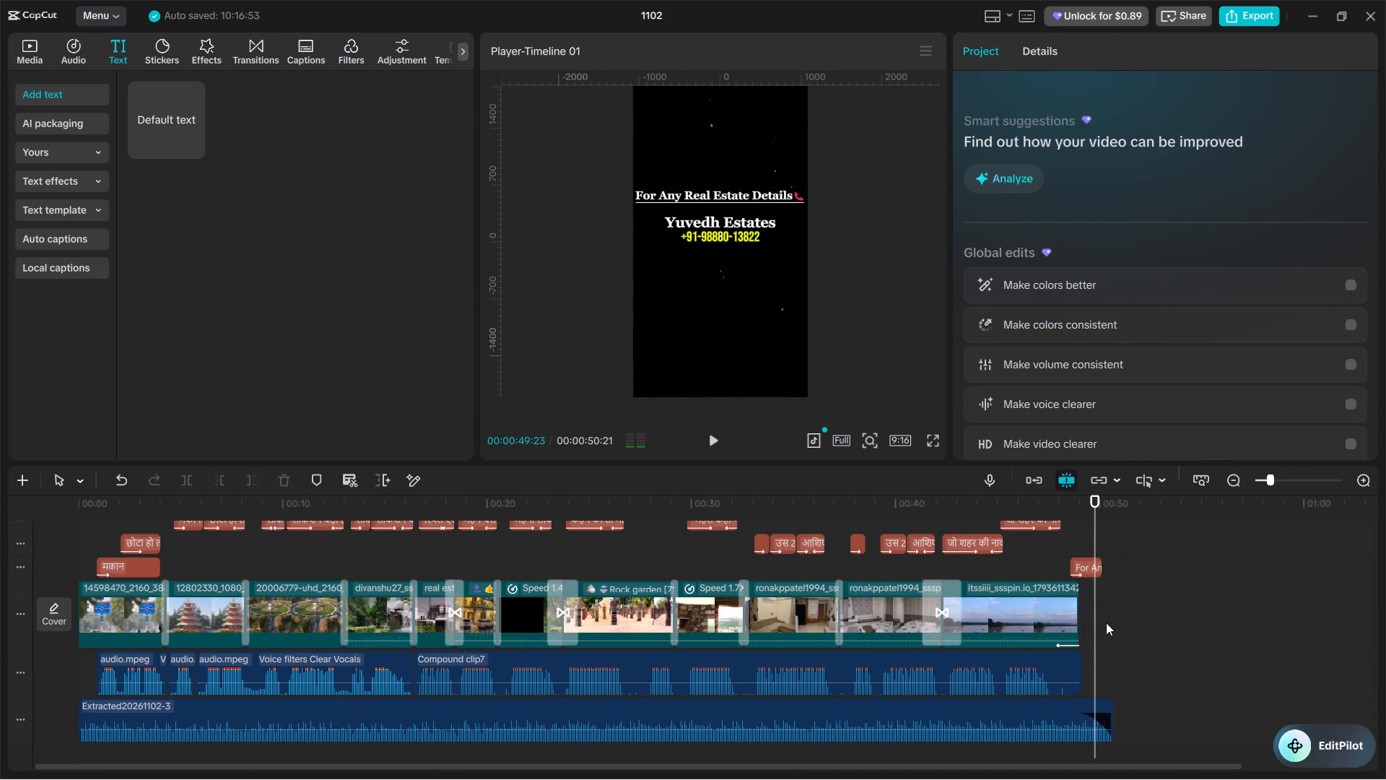
left_click_drag(1100, 539, 1112, 545)
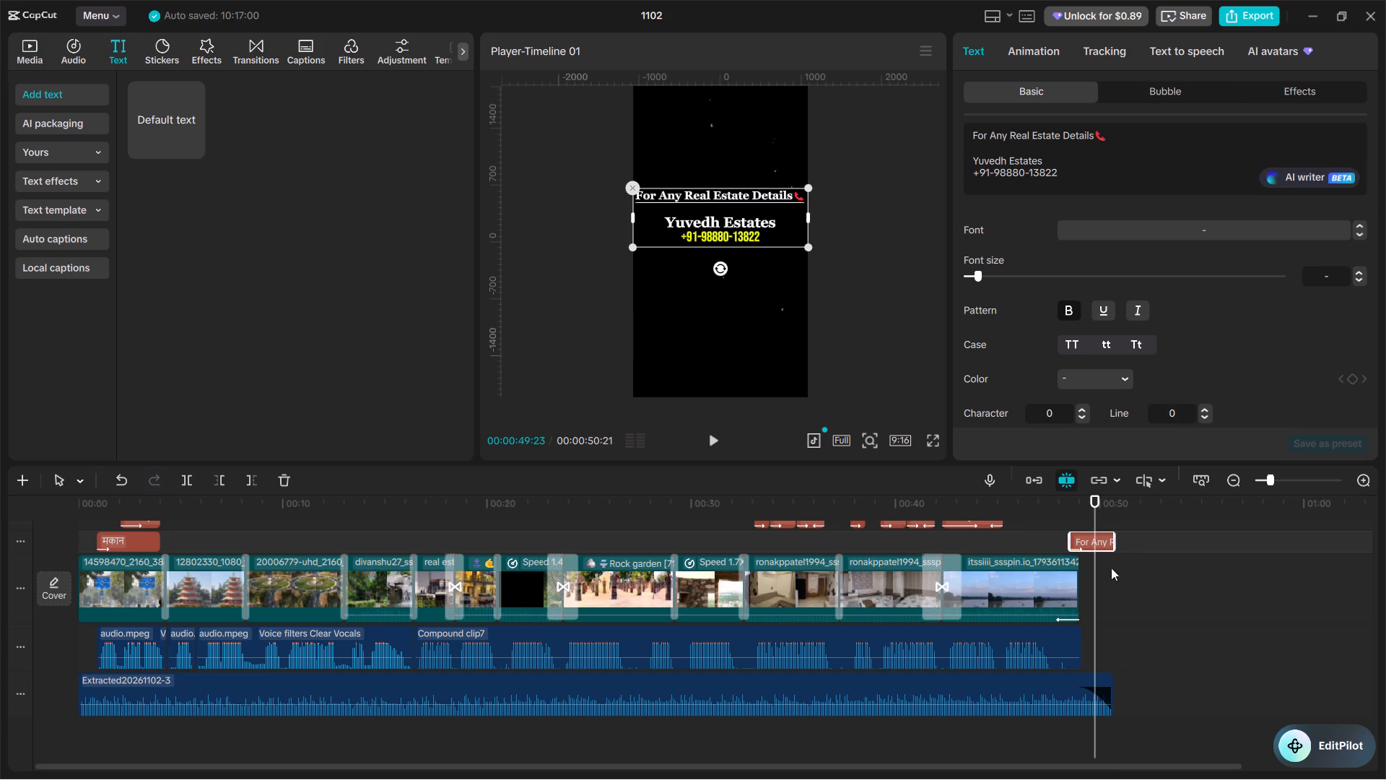
Play back the ending with the extended contact caption, and review the opening captions from the start of the video.
left_click(1058, 534)
key("space")
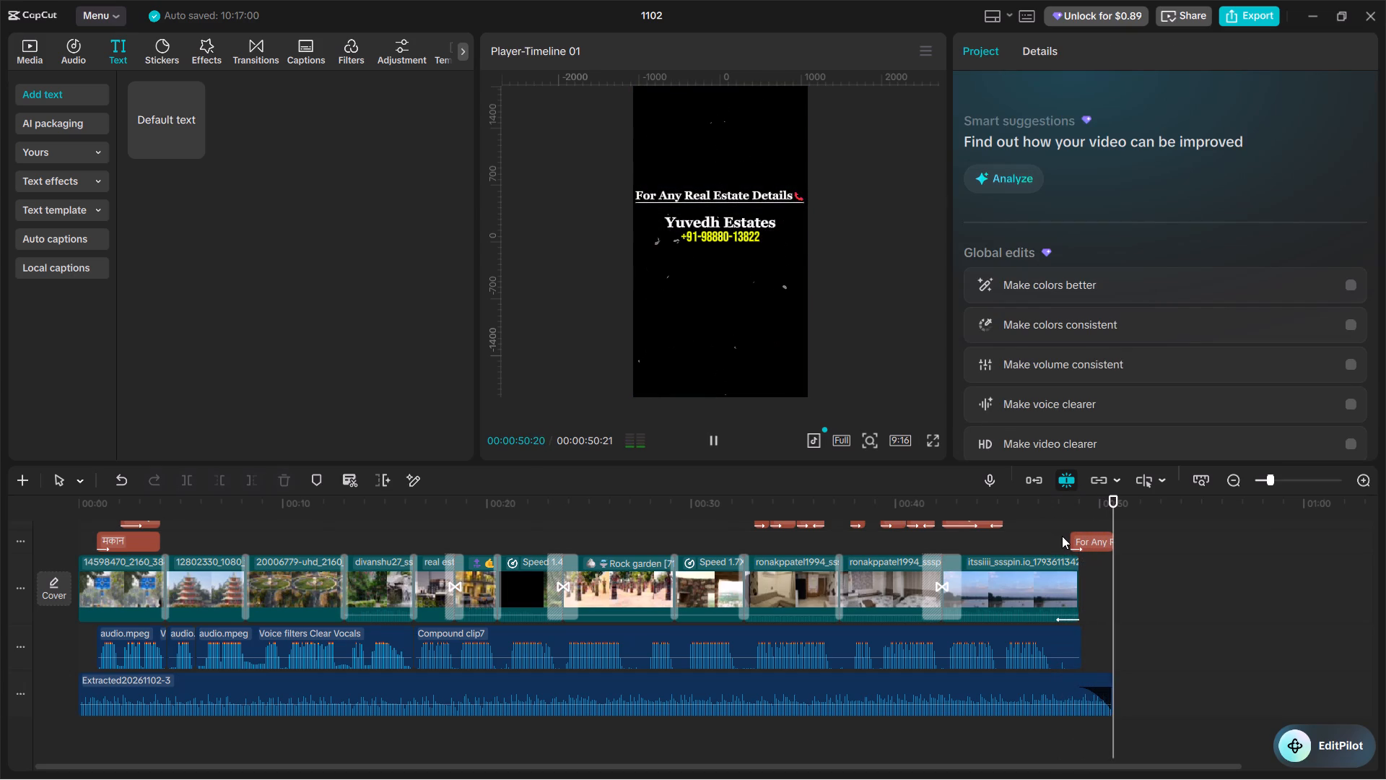
left_click(1110, 513)
left_click_drag(1110, 513, 934, 516)
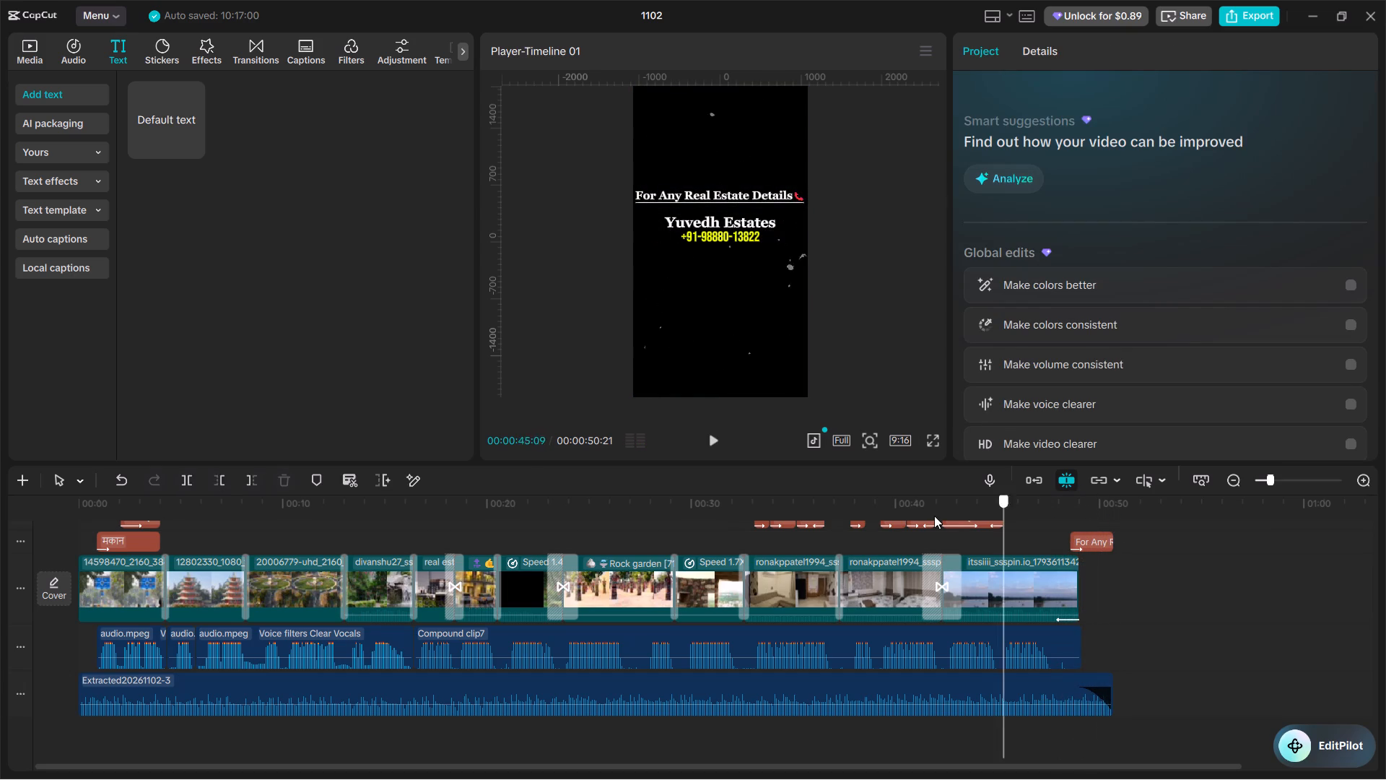
left_click_drag(934, 516, 6, 562)
key("space")
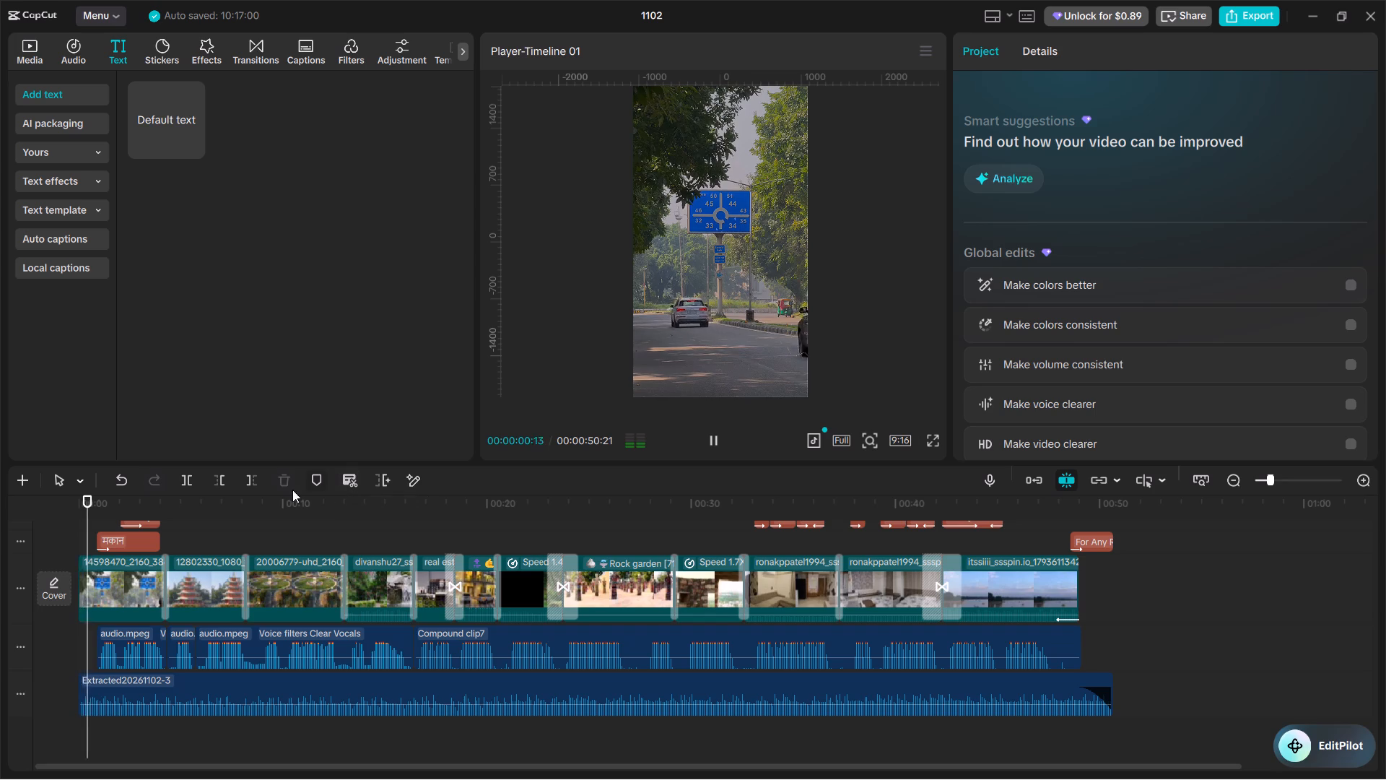
left_click(89, 514)
left_click_drag(88, 514, 62, 511)
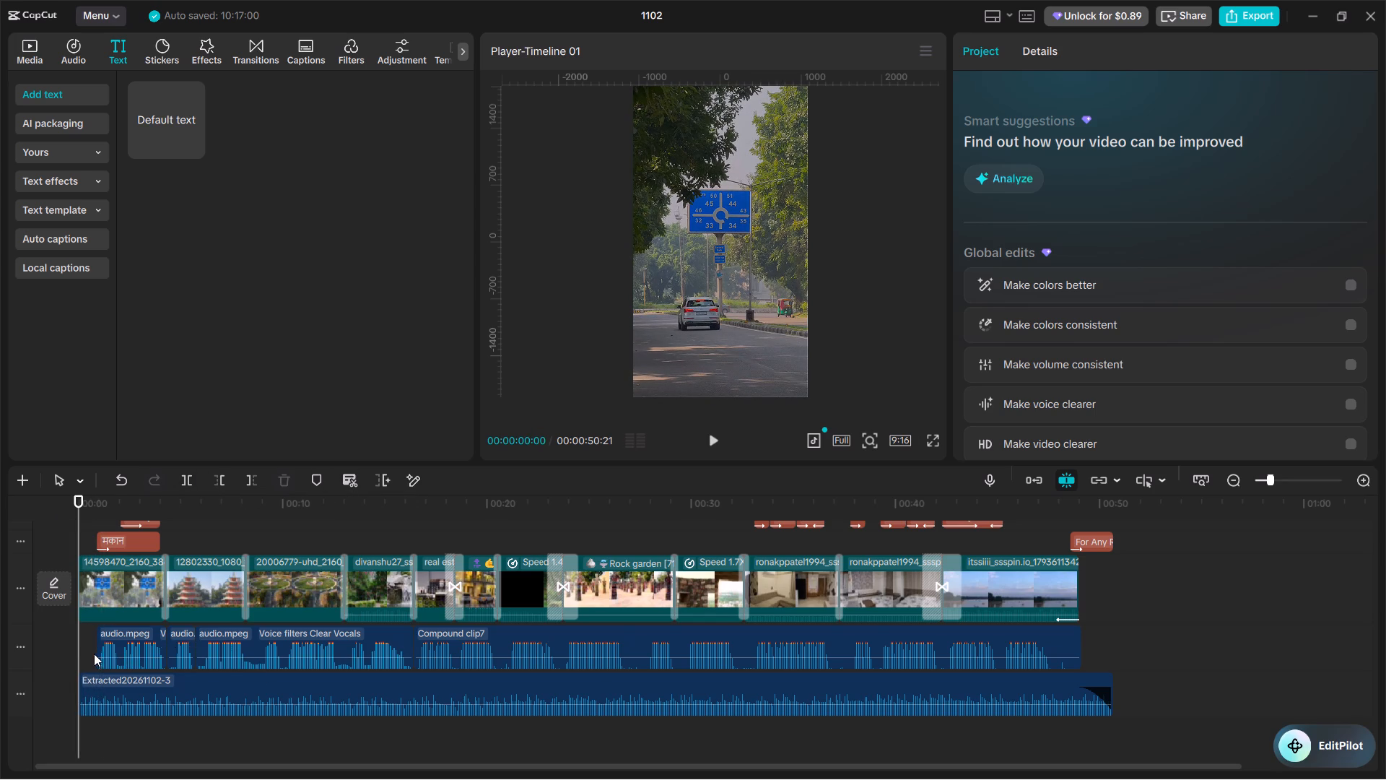
left_click_drag(82, 649, 114, 651)
left_click_drag(87, 647, 114, 648)
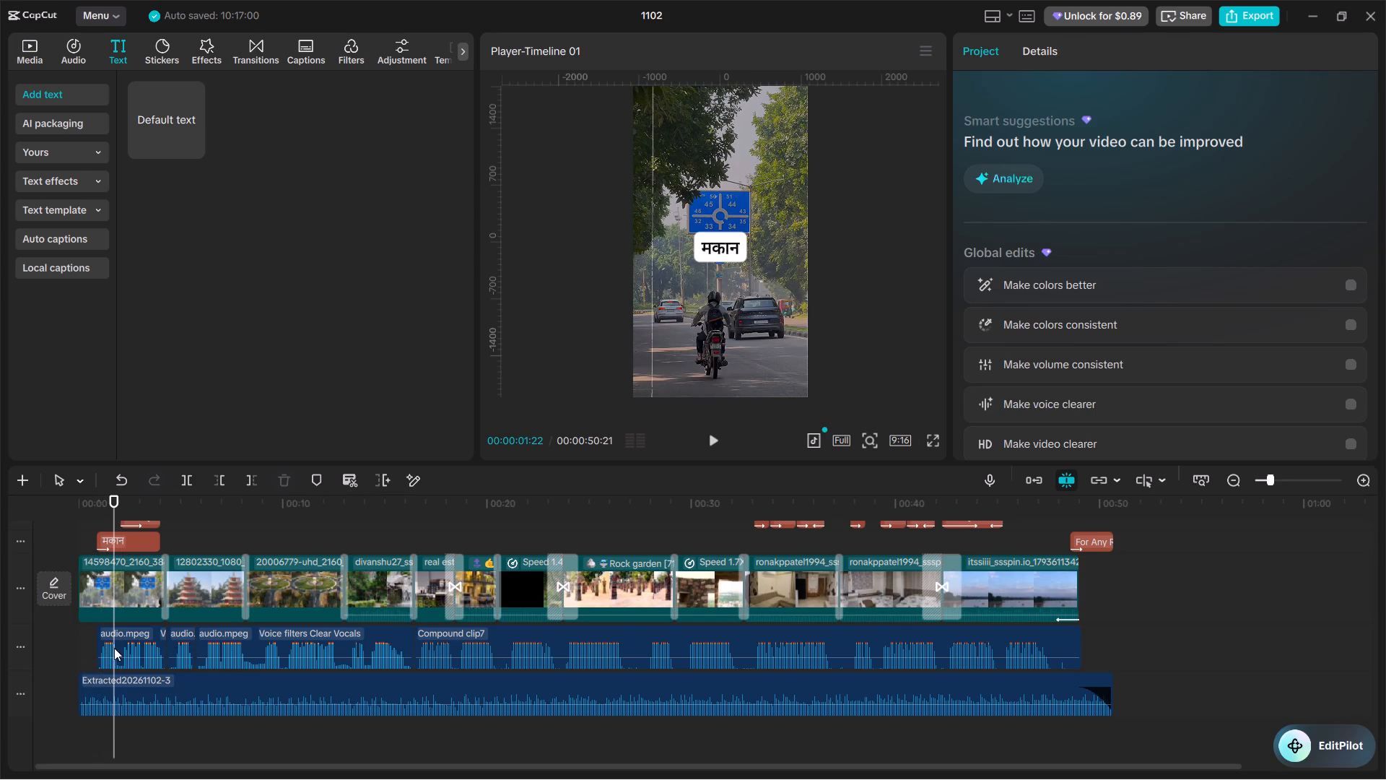
left_click_drag(114, 648, 131, 649)
Combine all the voice clips on the upper audio track, including Compound clip7, into one compound clip.
left_click_drag(1182, 639, 525, 654)
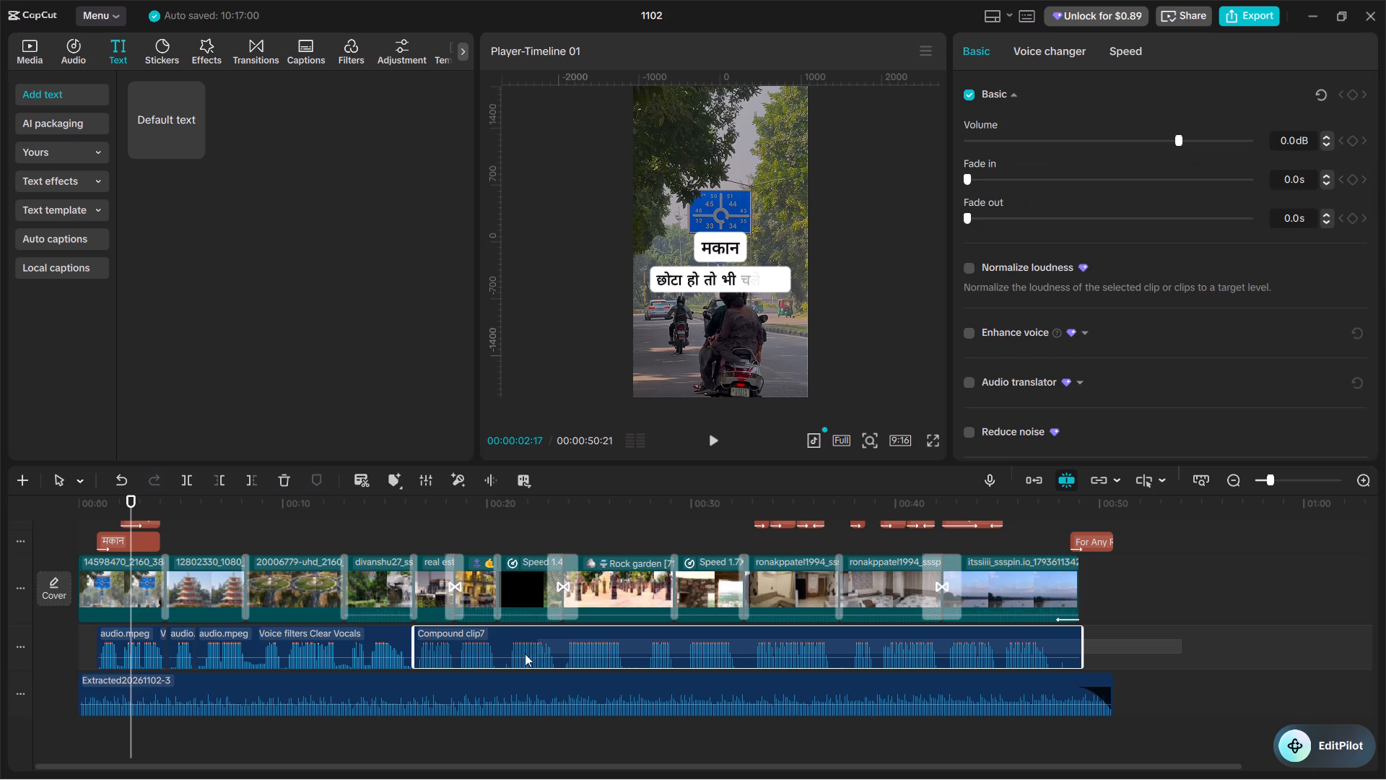
left_click_drag(525, 654, 123, 659)
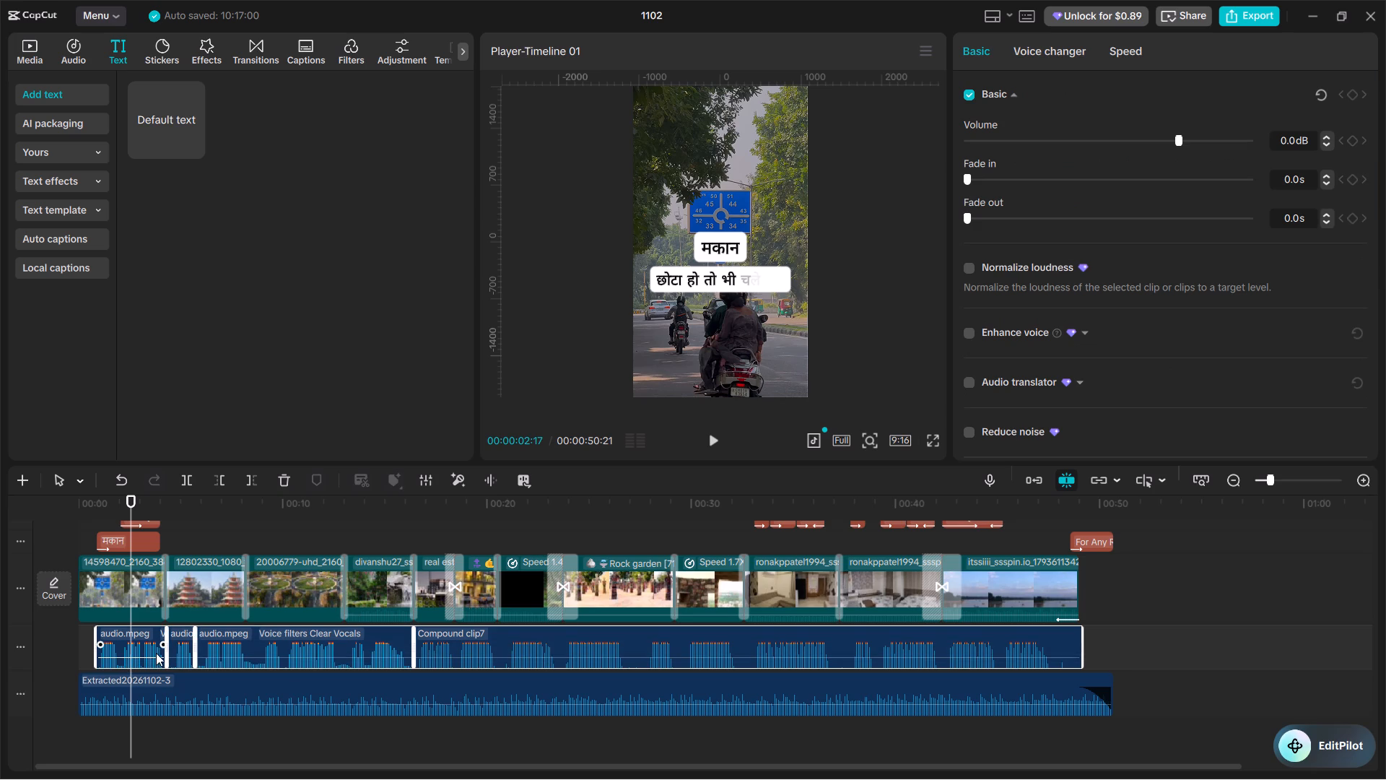
key("alt+g")
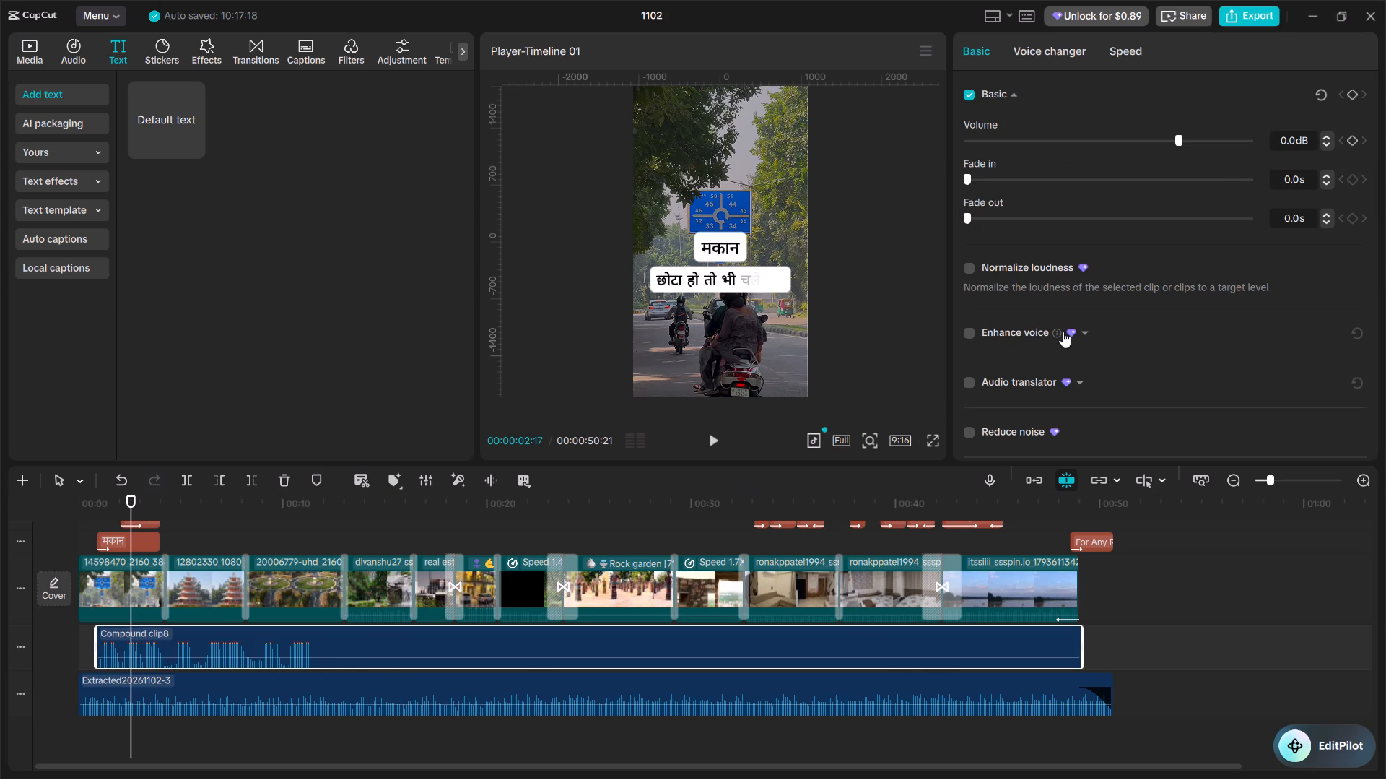
Raise the volume of the combined voice compound clip to 0.1 dB.
double_click(1327, 136)
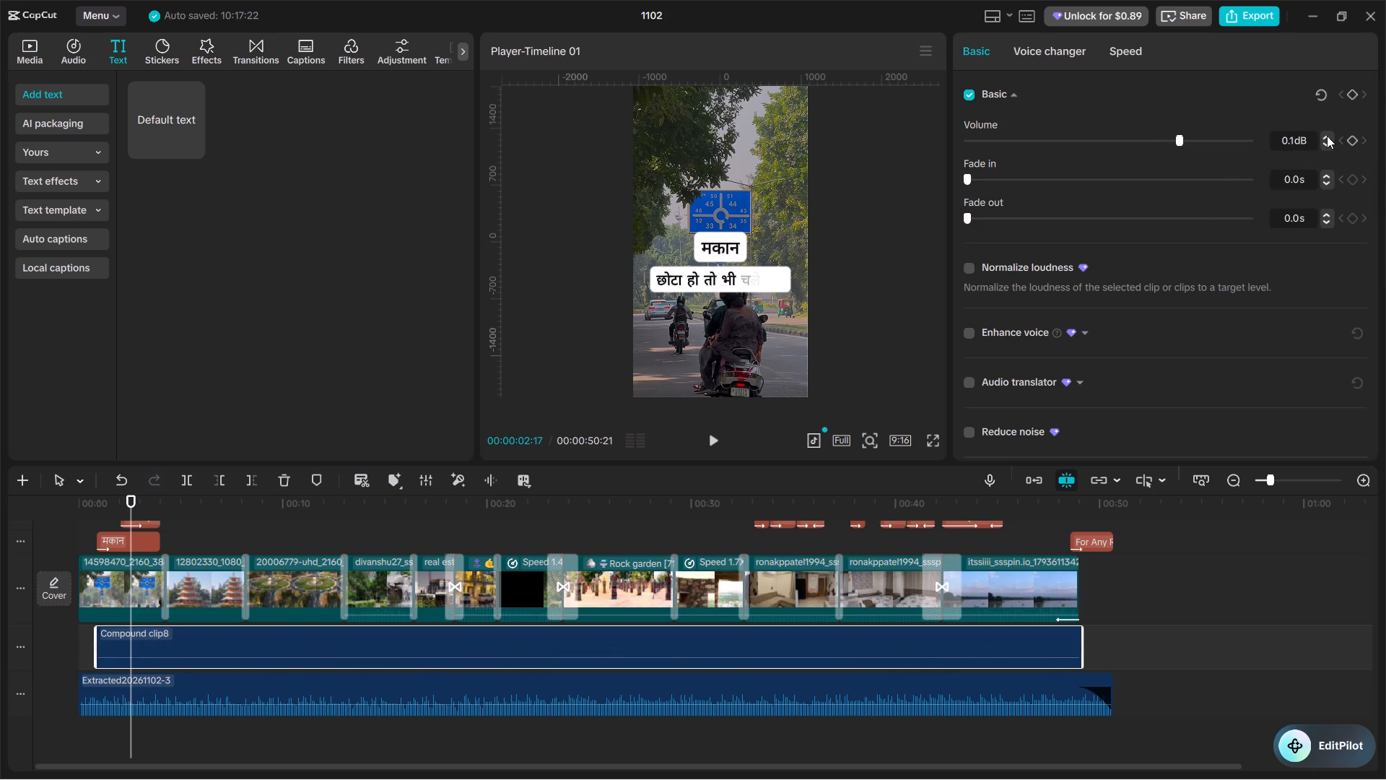
Inspect the background music's audio settings and play back the opening from the start to check the sound balance.
left_click(209, 700)
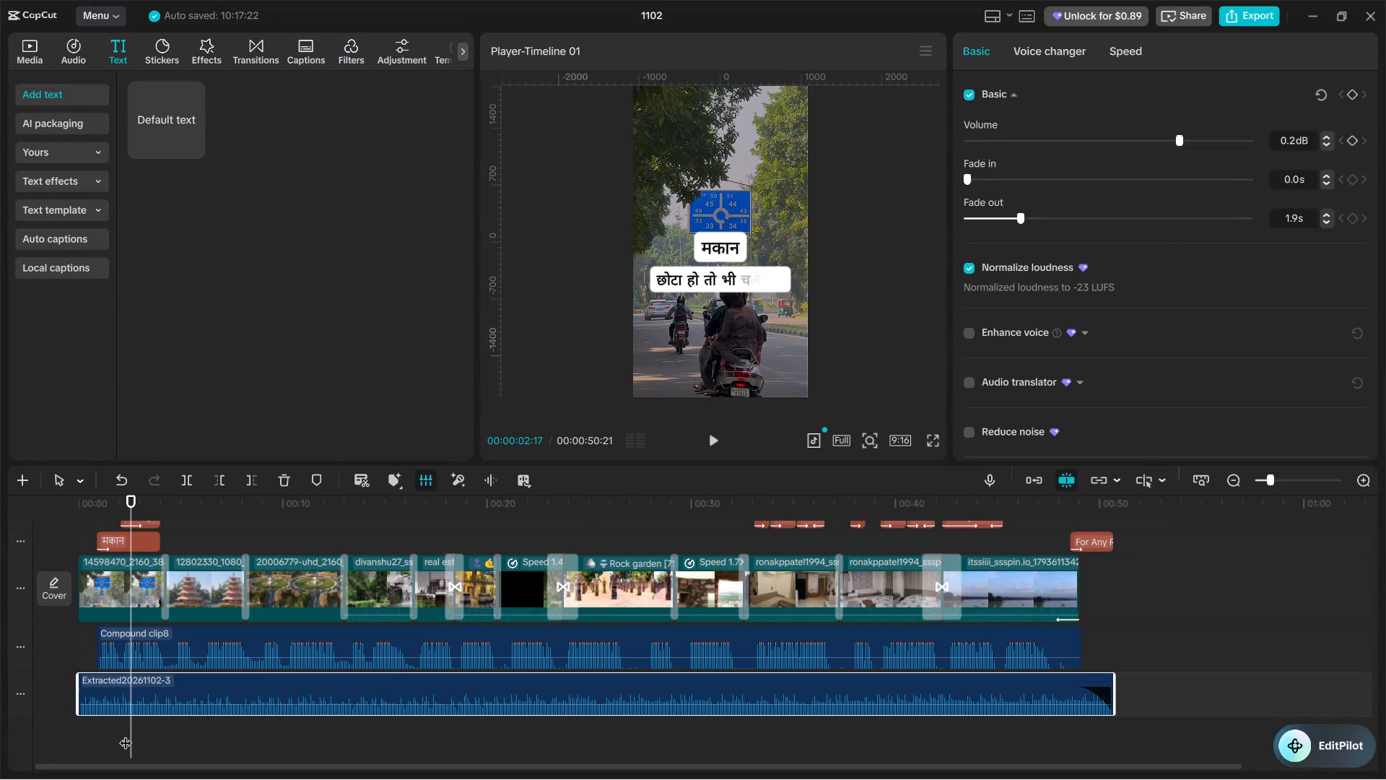
left_click(95, 730)
key("space")
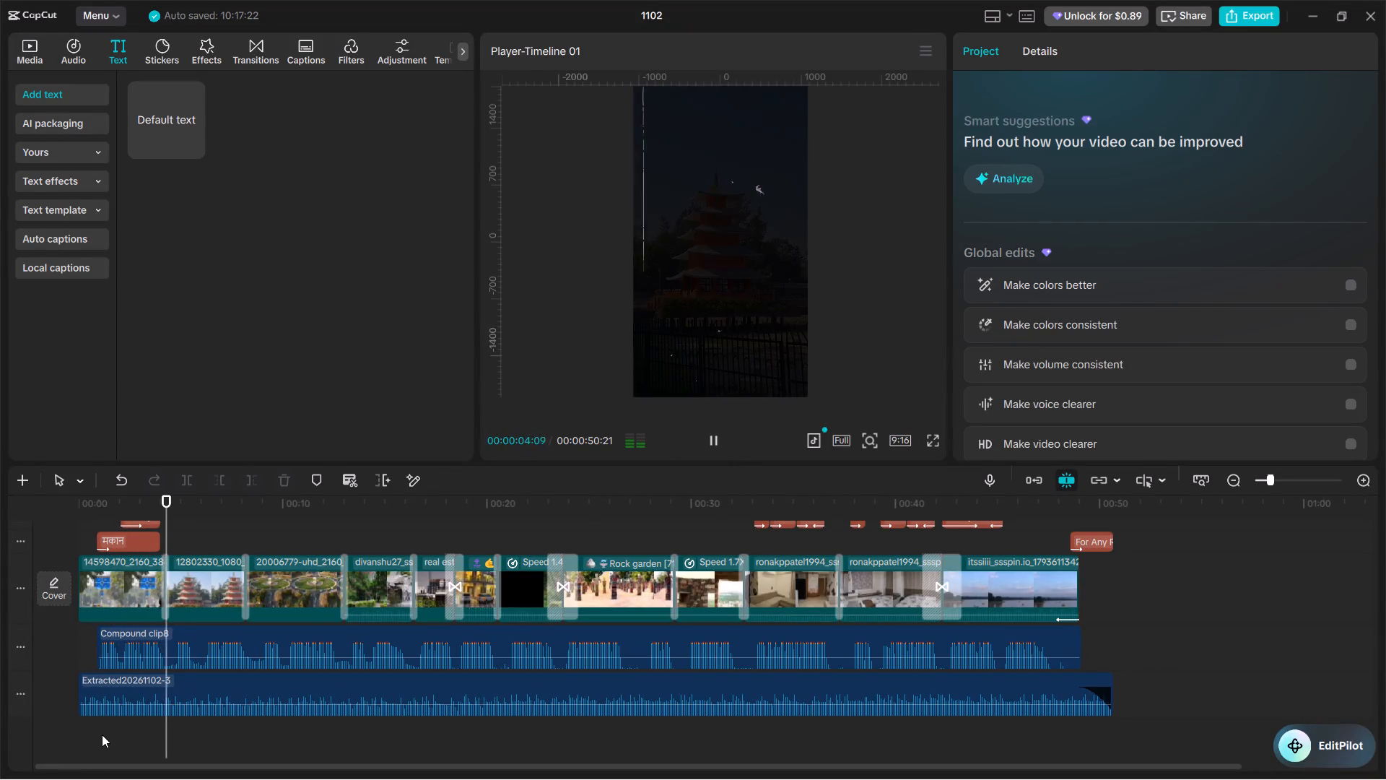
left_click(107, 732)
left_click_drag(107, 732, 42, 737)
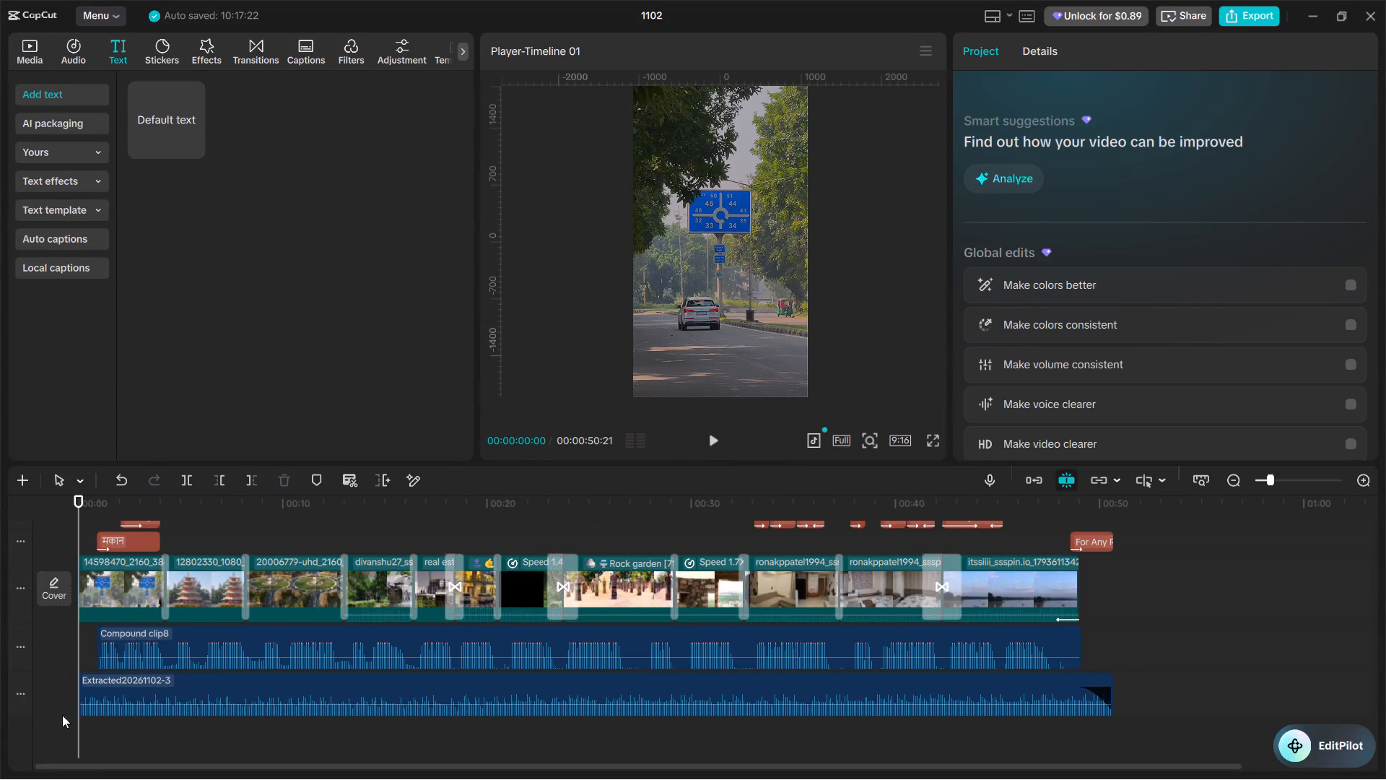
scroll(163, 669, "up", 11)
left_click(108, 588)
left_click_drag(108, 585, 65, 585)
key("space")
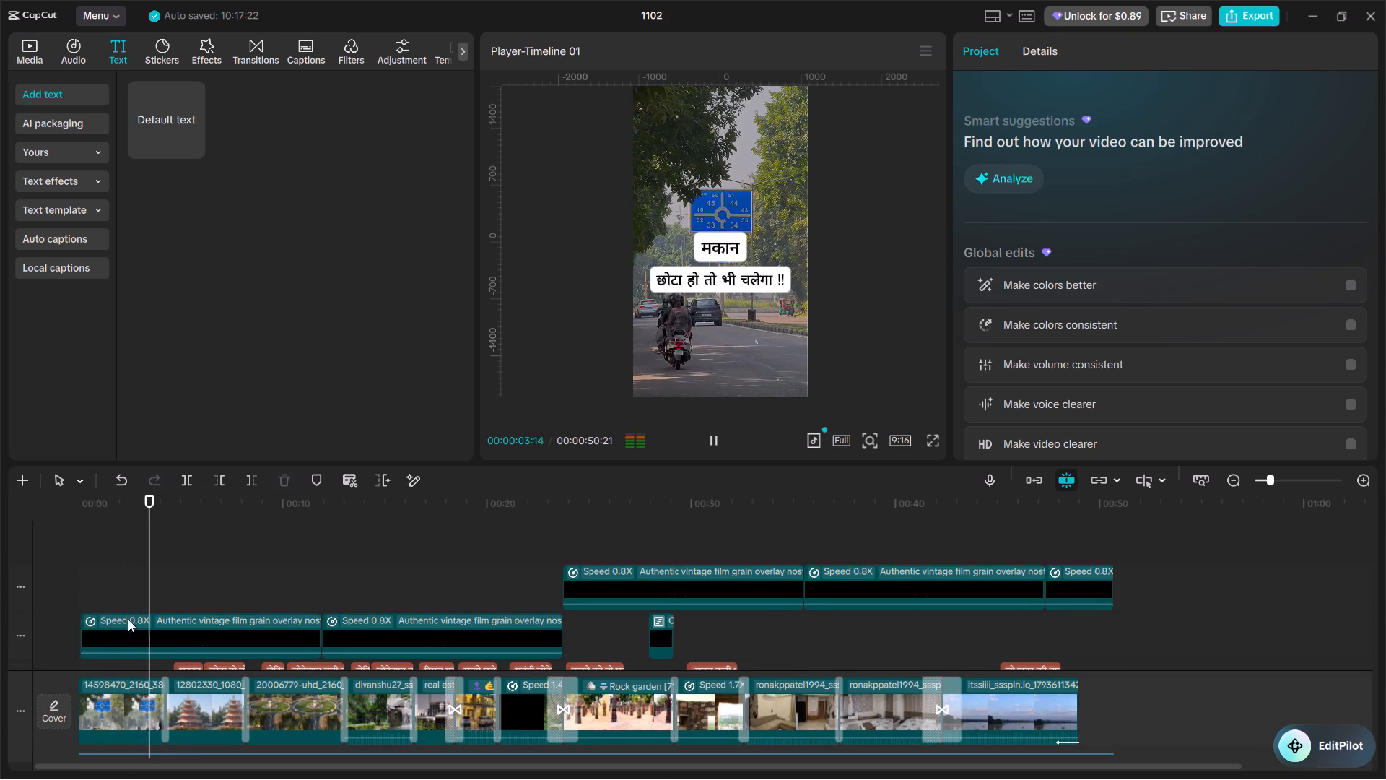
Play back the second half of the video from around 00:00:23 to check the film grain overlays and transitions, and return to the start.
left_click_drag(250, 578, 557, 610)
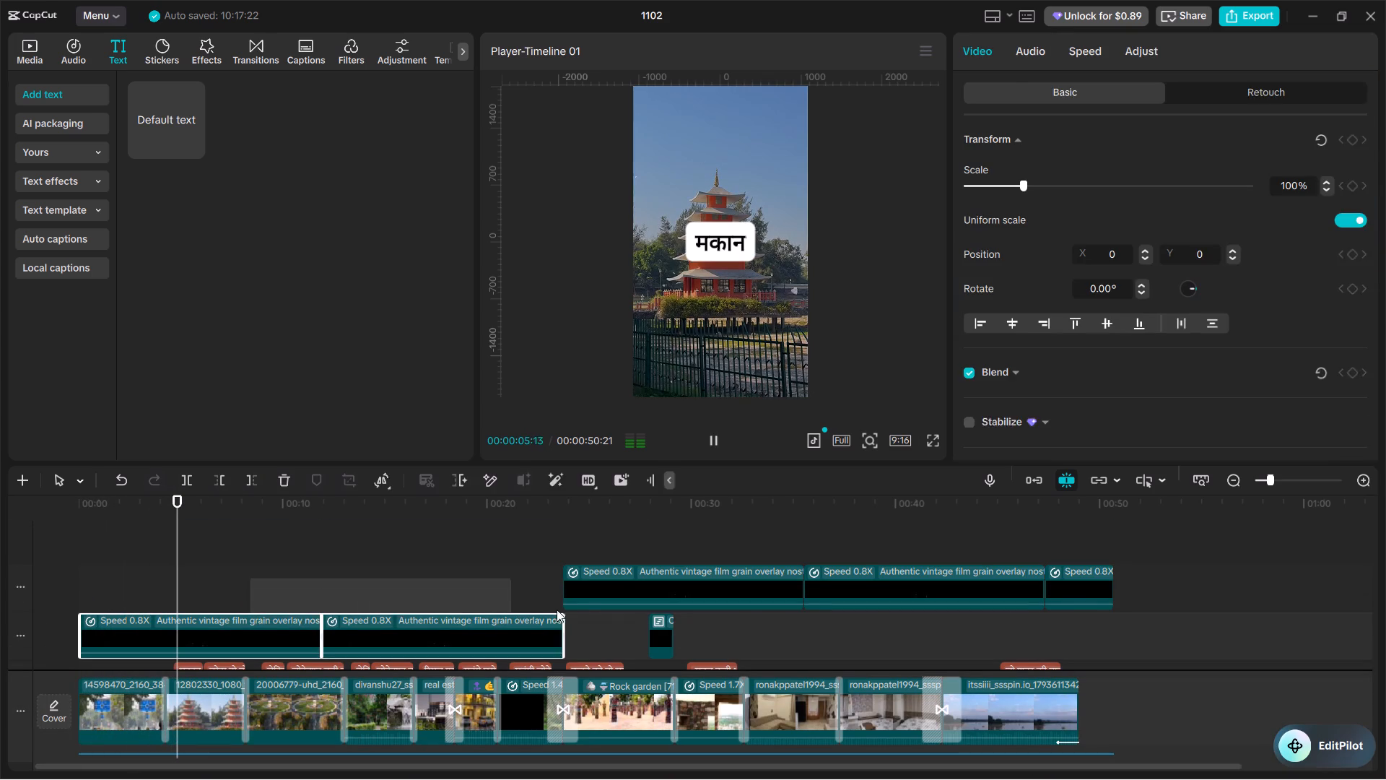
left_click_drag(557, 610, 577, 553)
left_click(577, 546)
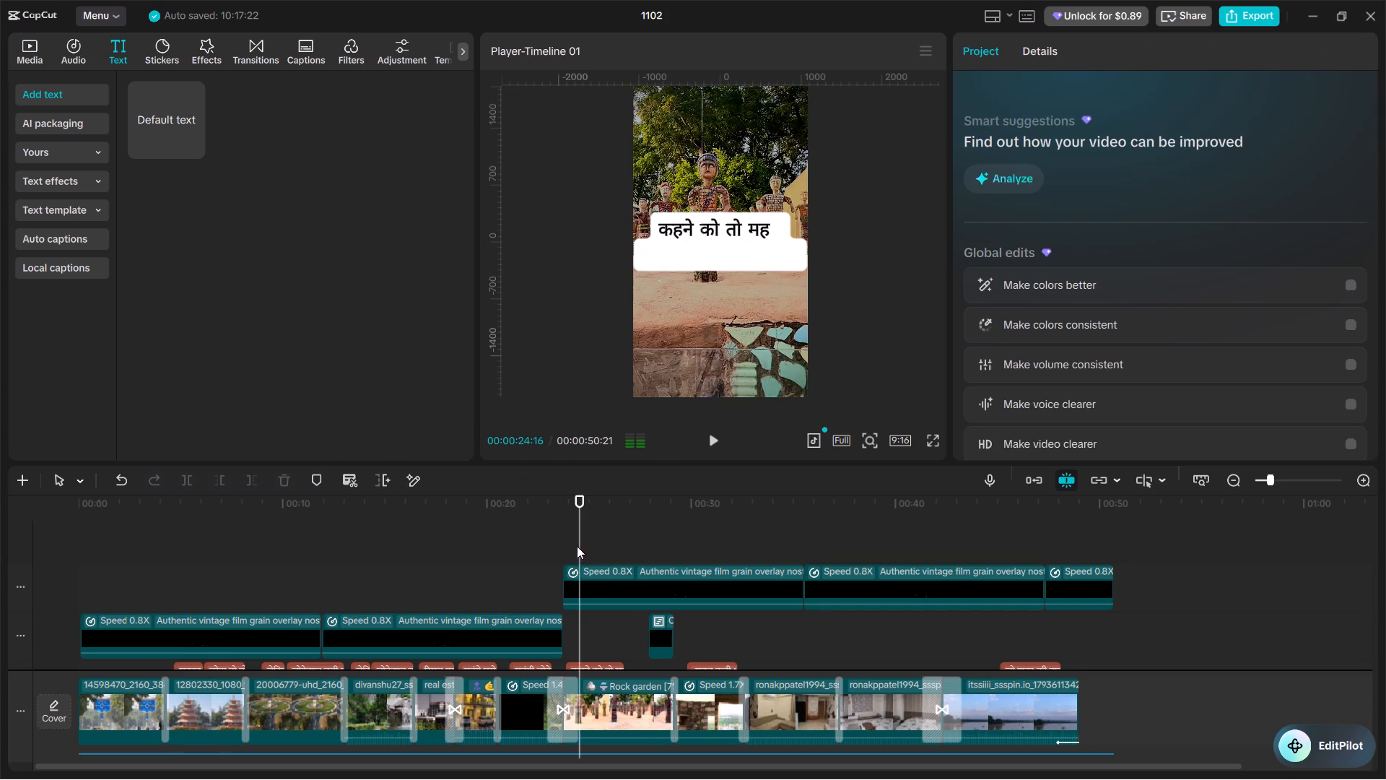
left_click(365, 597)
left_click(388, 572)
left_click_drag(387, 571, 0, 630)
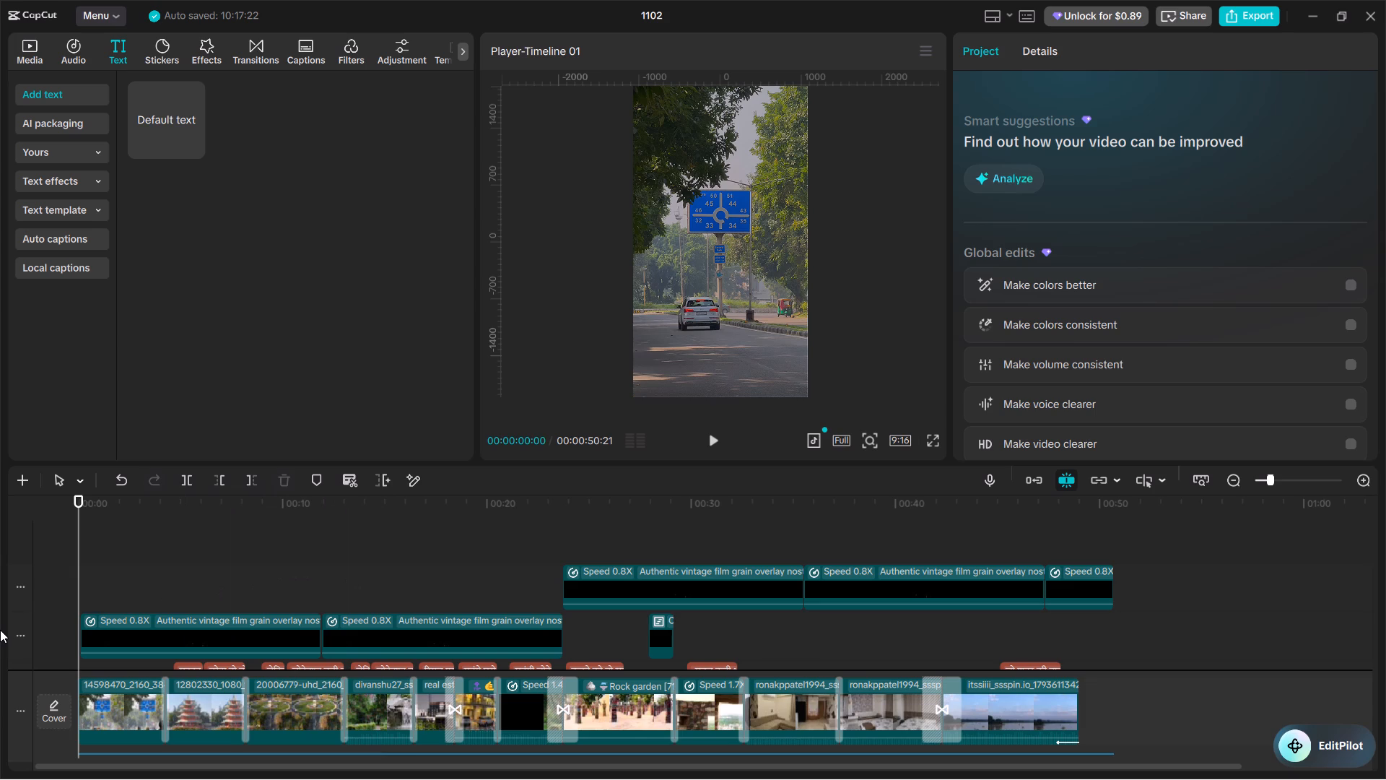
left_click(559, 526)
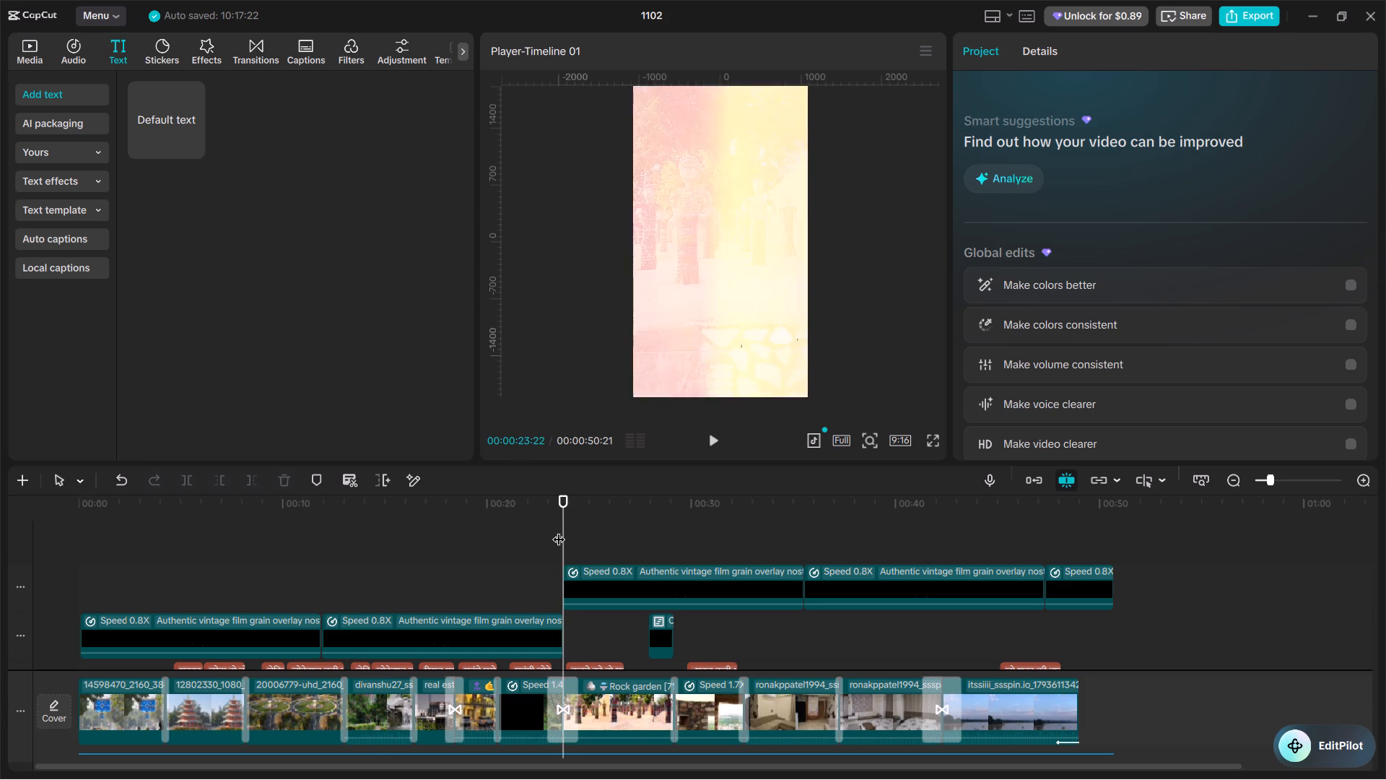
key("space")
left_click(539, 547)
key("space")
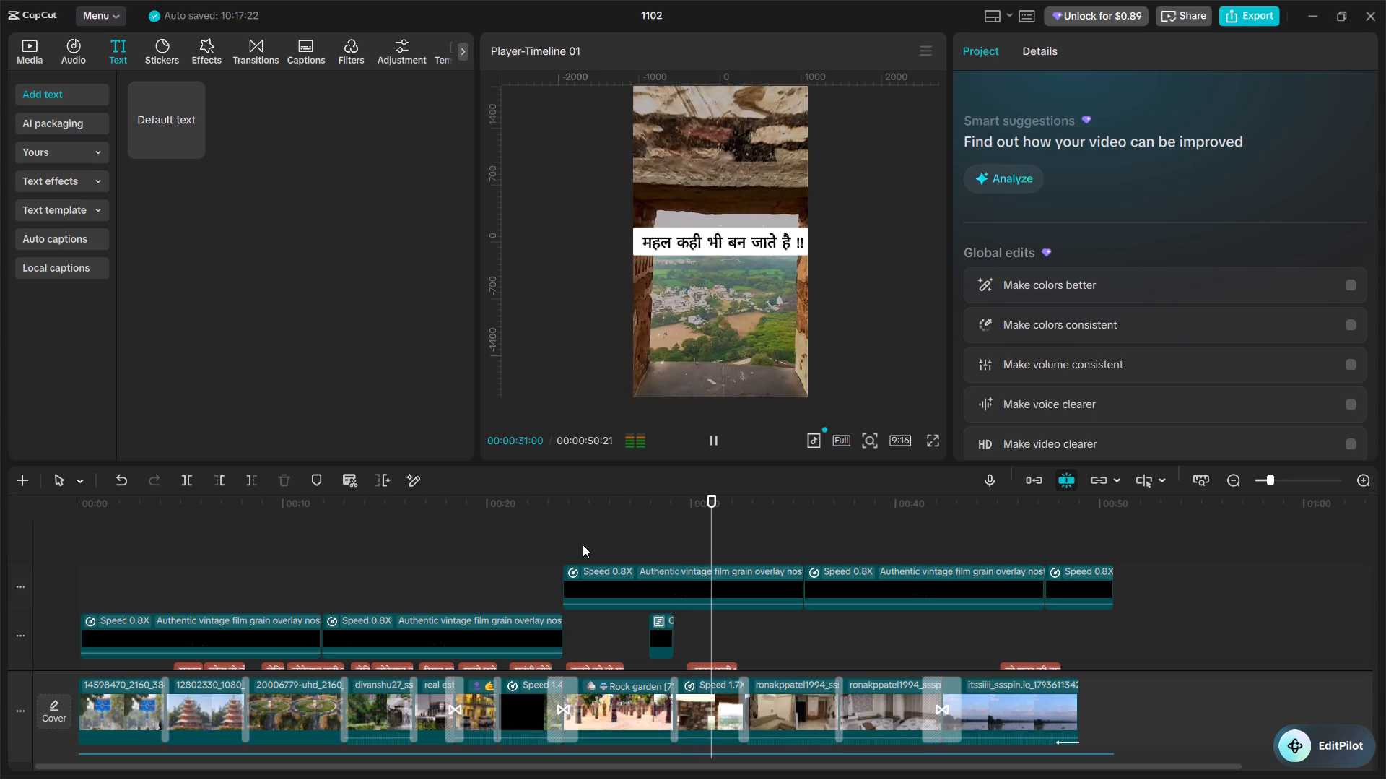
left_click(1078, 534)
left_click_drag(1078, 533, 28, 526)
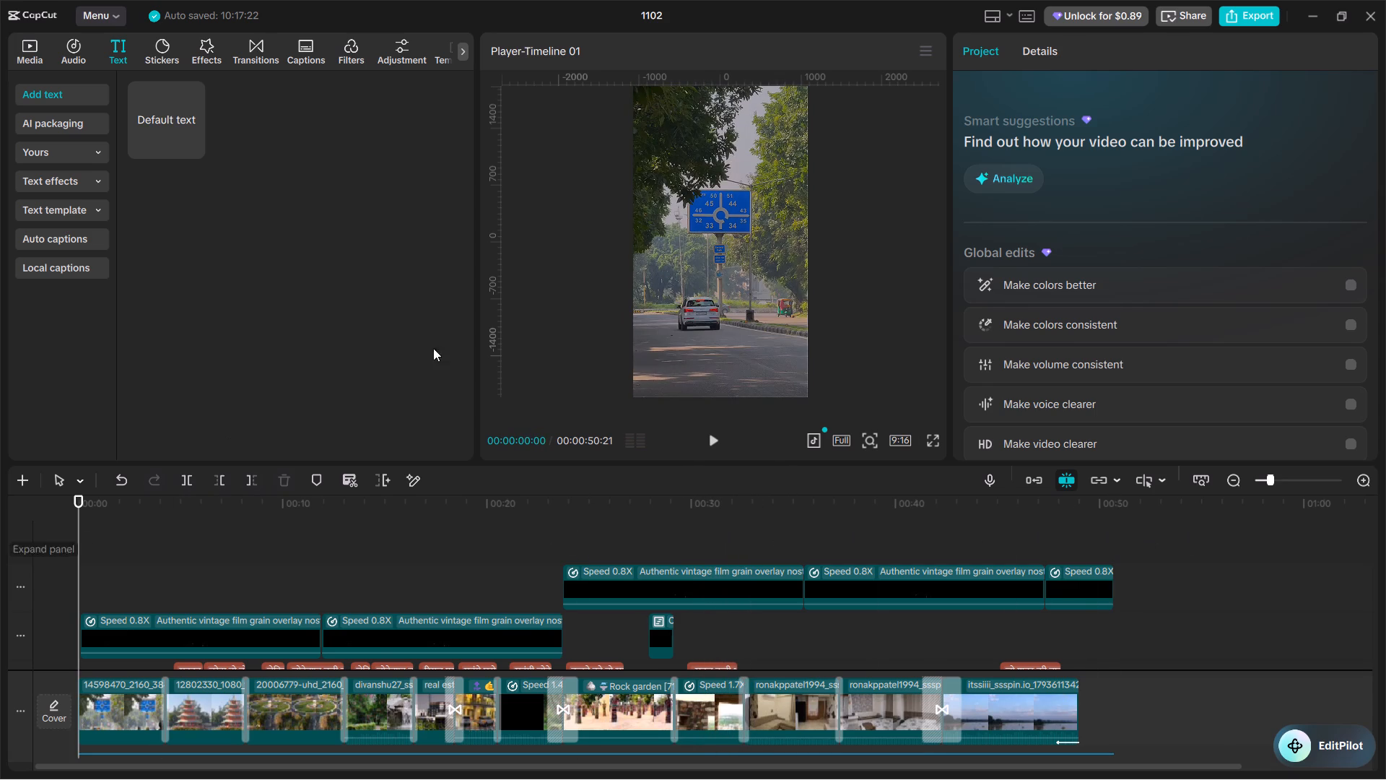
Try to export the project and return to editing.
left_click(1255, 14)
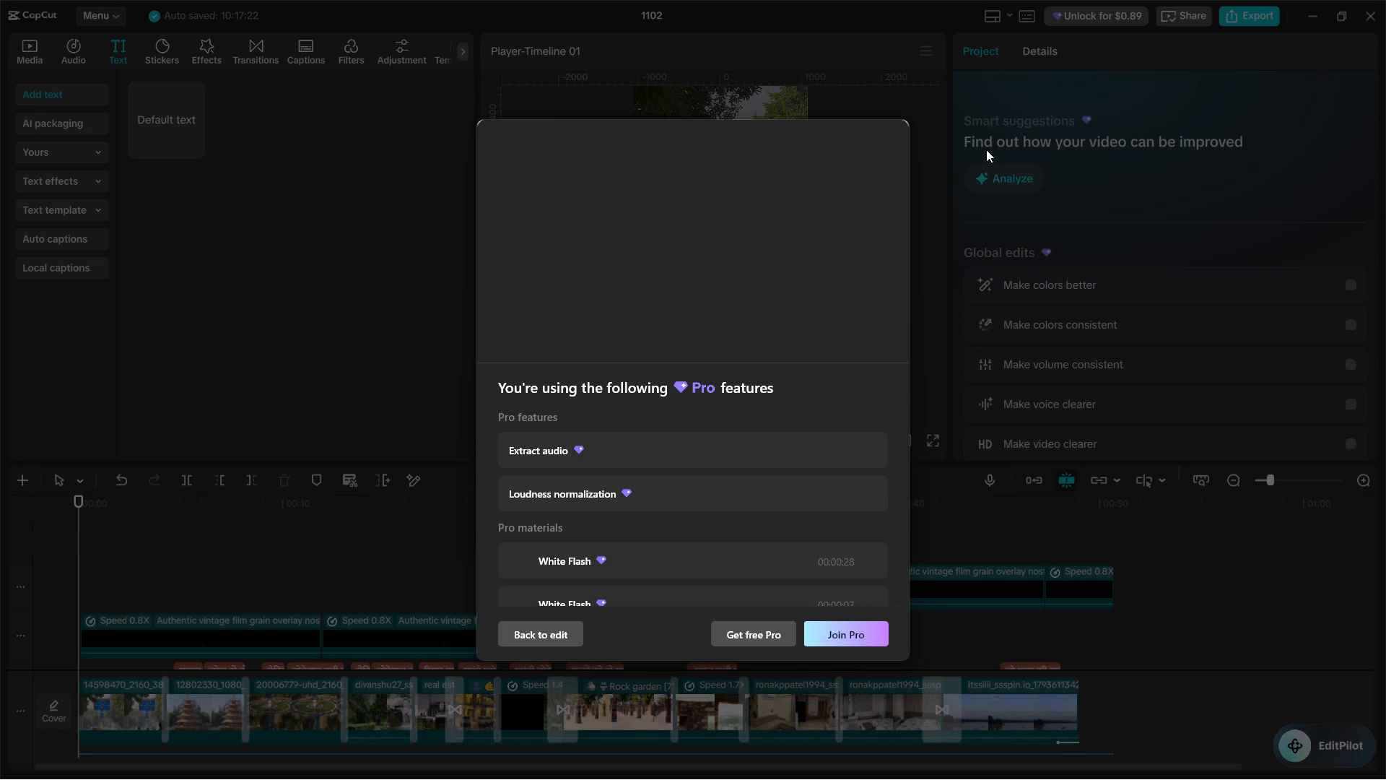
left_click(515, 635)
Close the project editor and exit CapCut.
left_click(1370, 8)
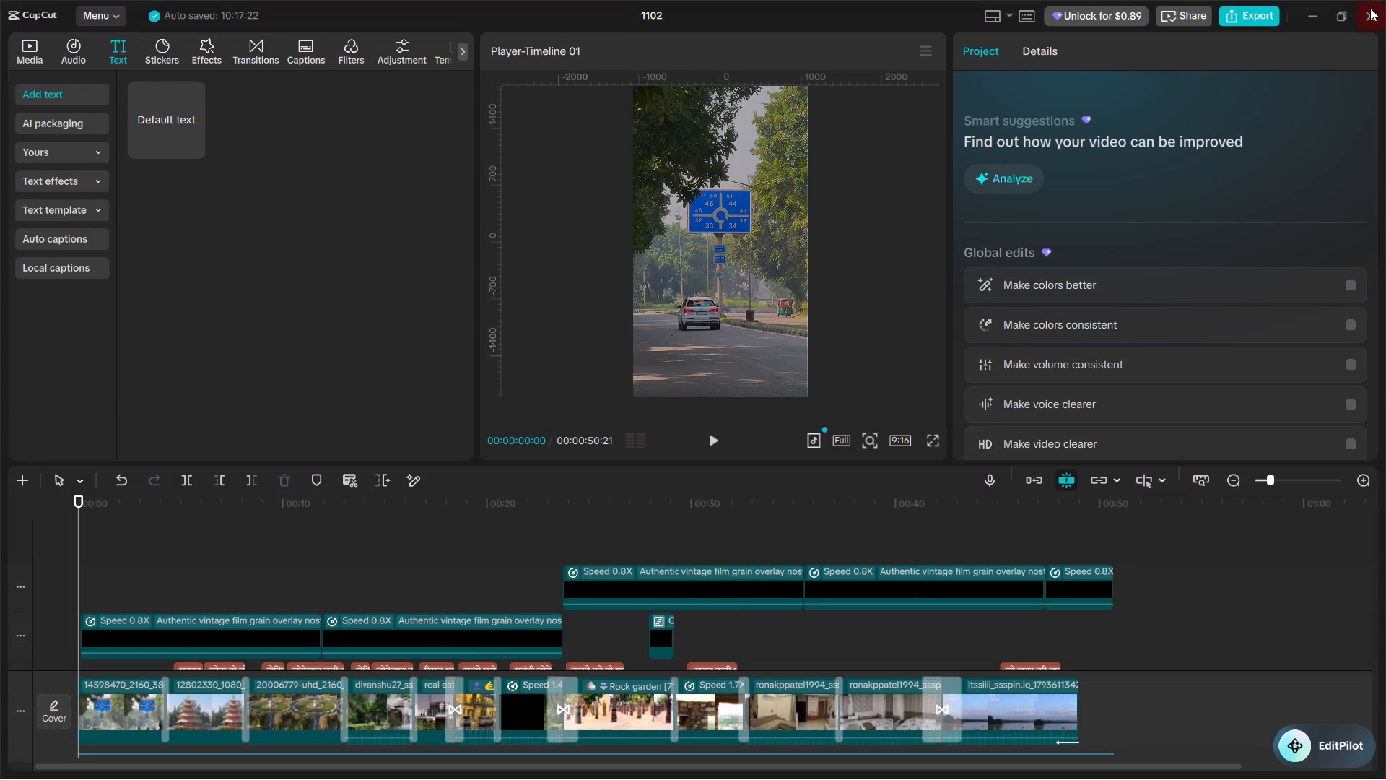
left_click(1356, 22)
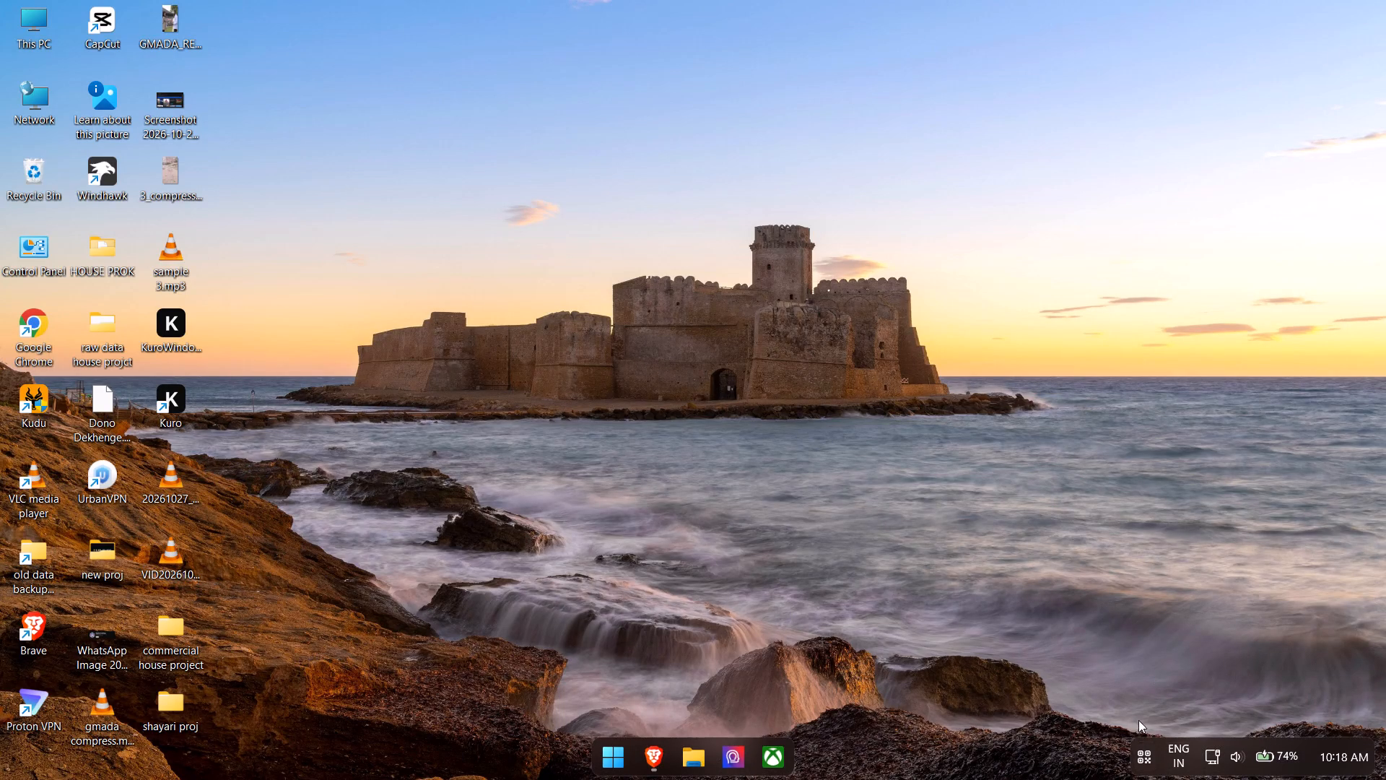
Switch to UrbanVPN, start a connection to the Russia location, and close its window.
left_click(1141, 762)
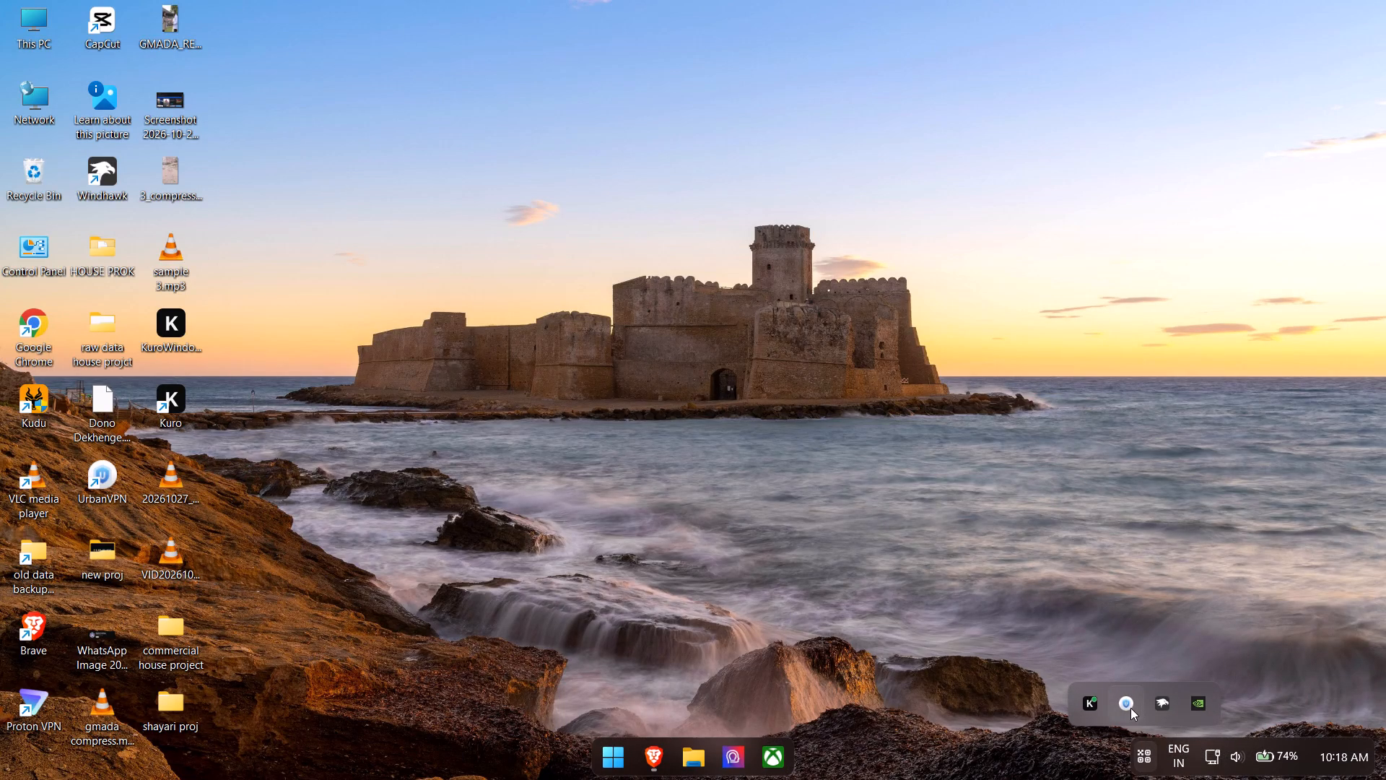
left_click(1130, 708)
left_click(888, 493)
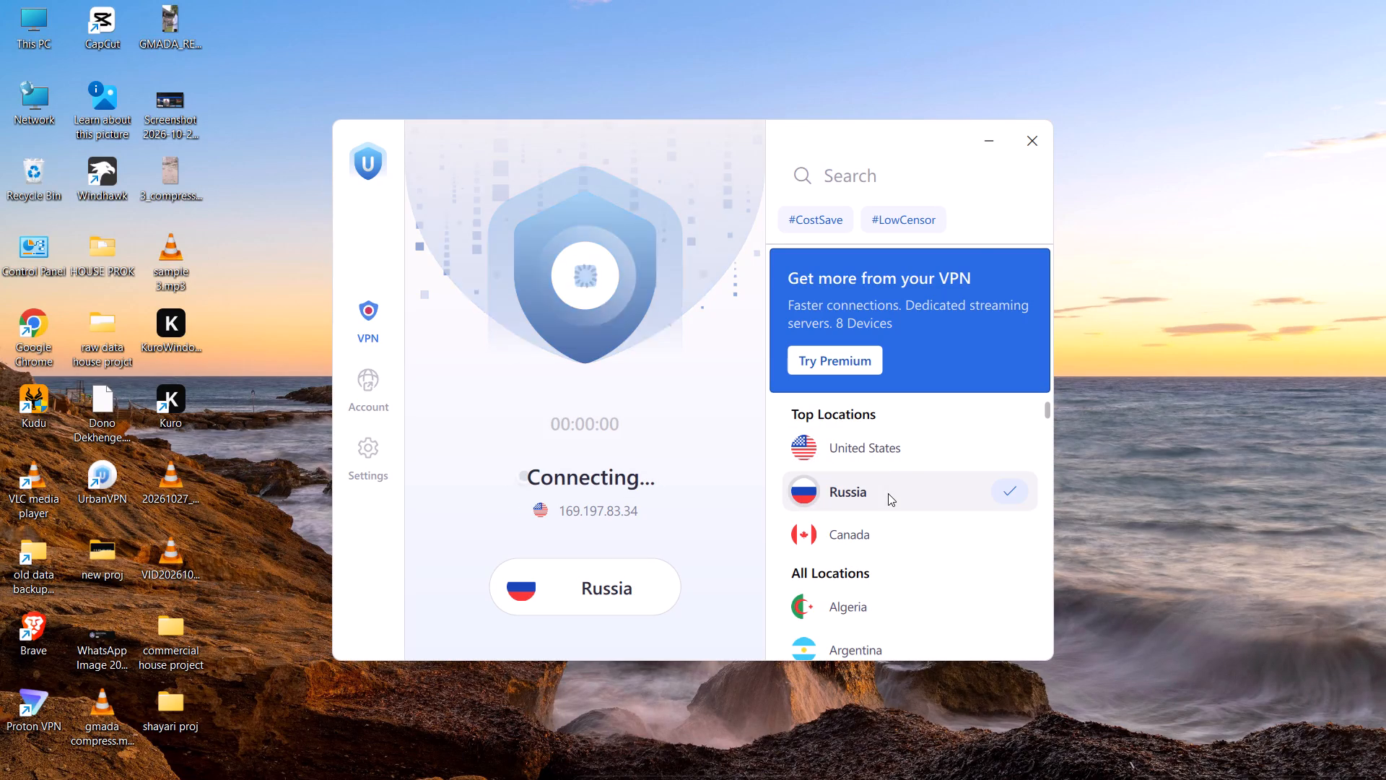
left_click(1043, 144)
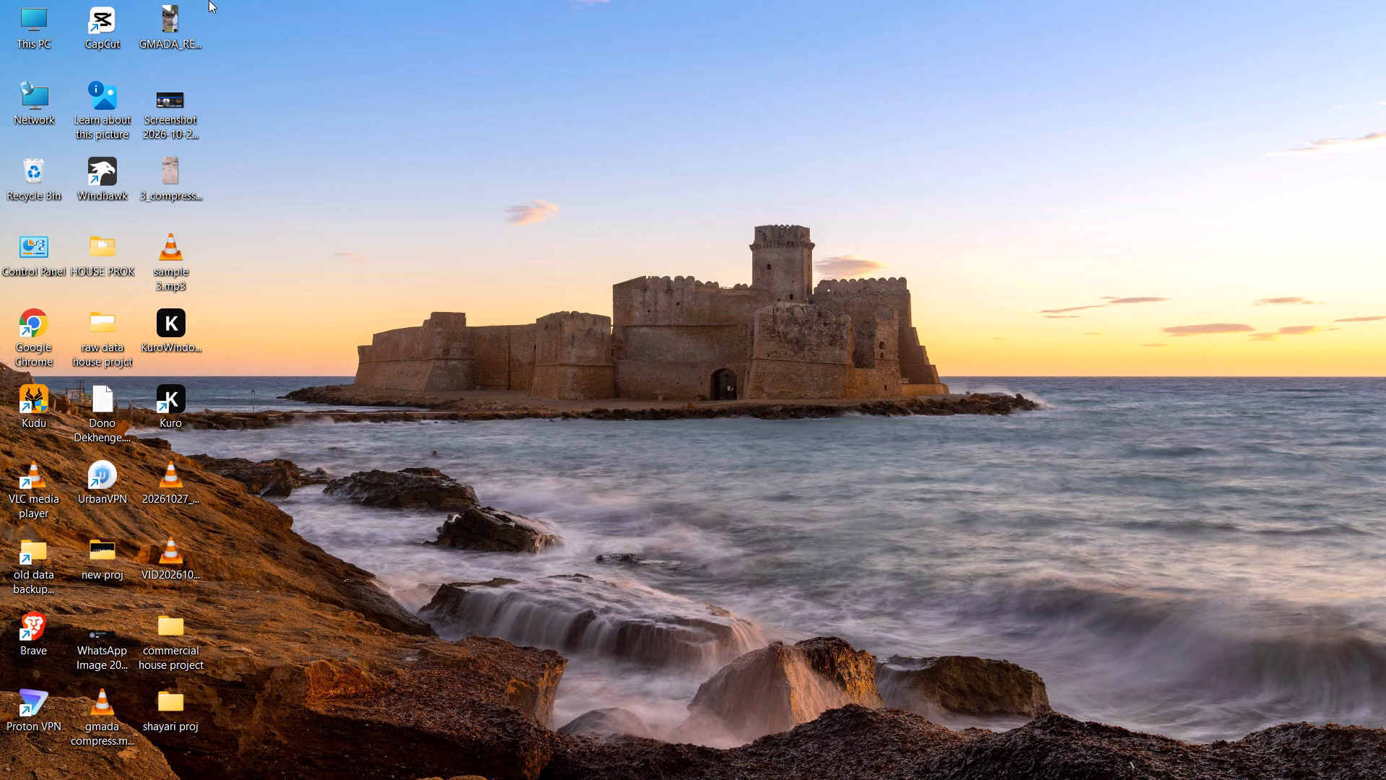
Launch CapCut again from the desktop and open project 1102.
double_click(110, 10)
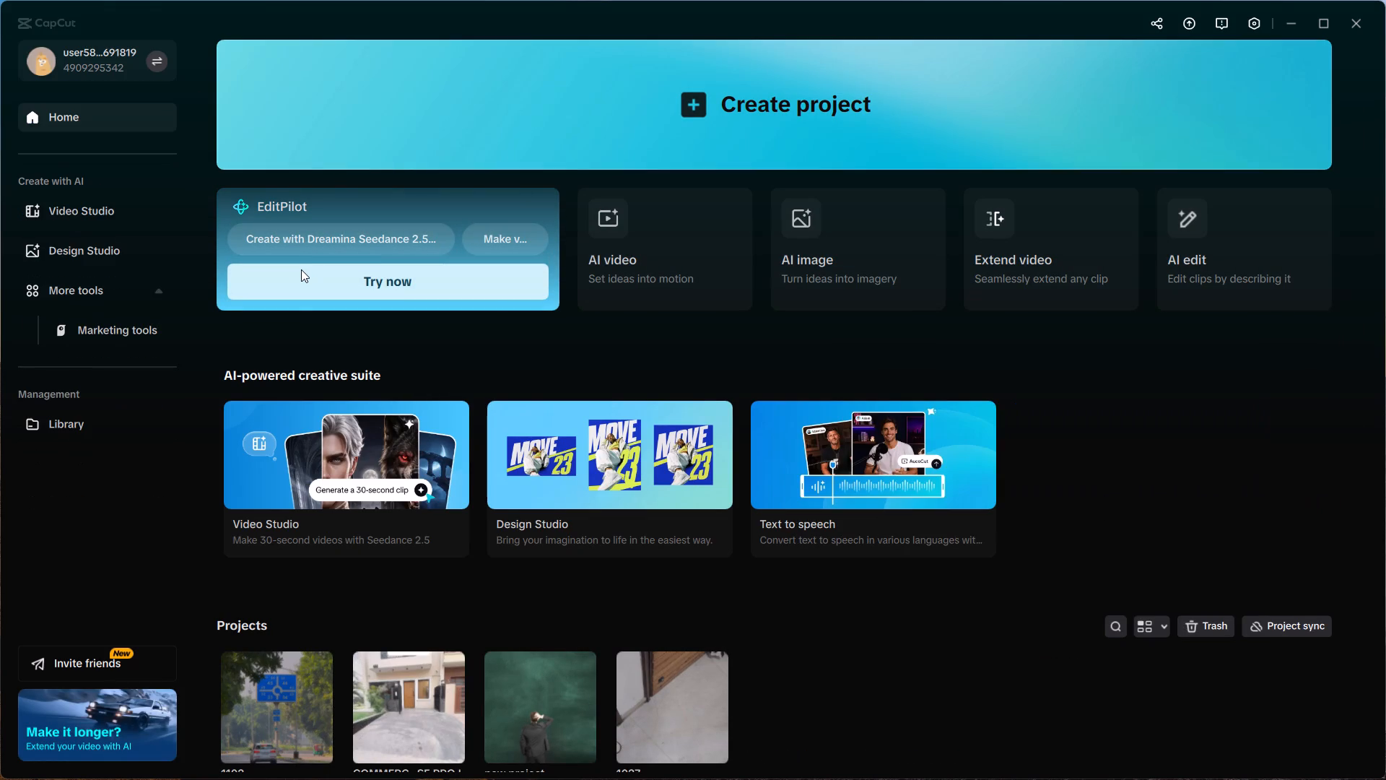
left_click(300, 690)
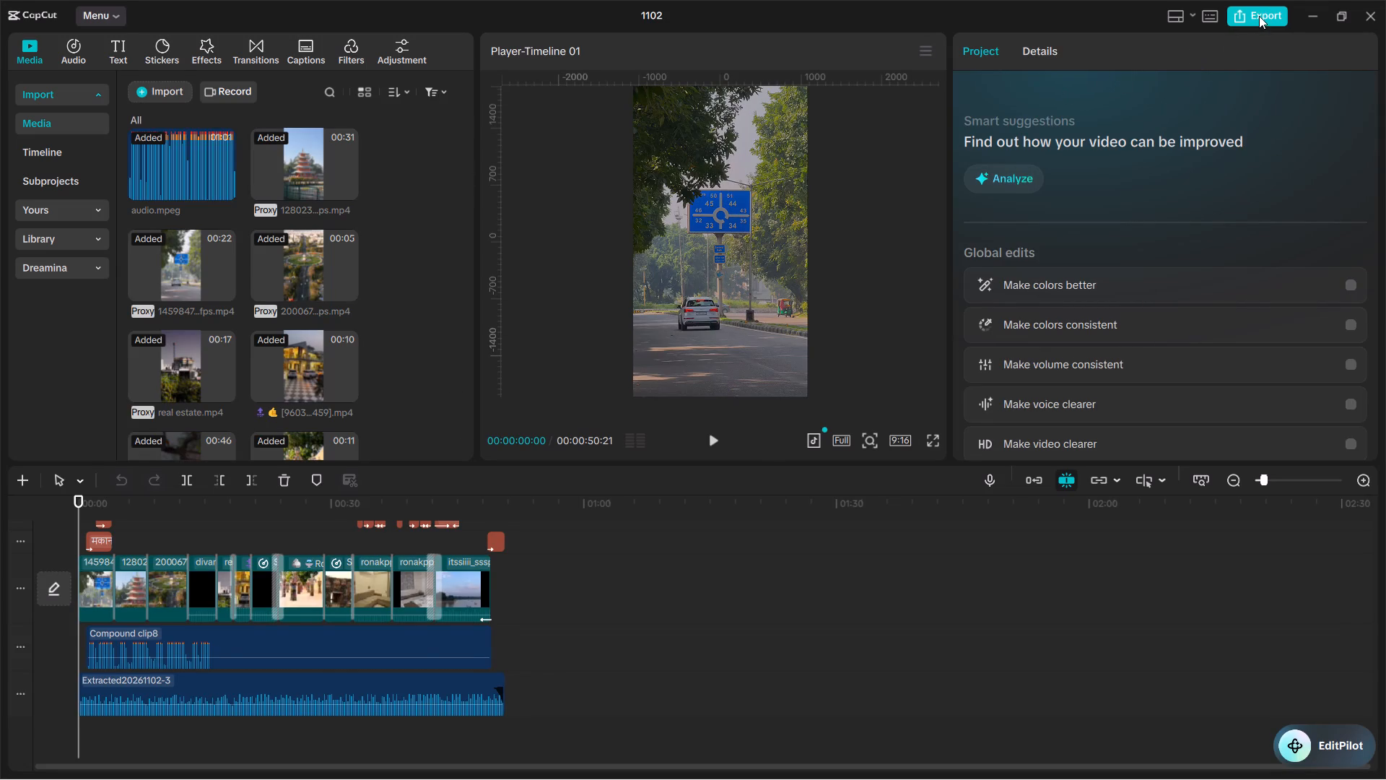
Start exporting the project and name the exported video "shayri proj final".
left_click(1259, 16)
double_click(894, 183)
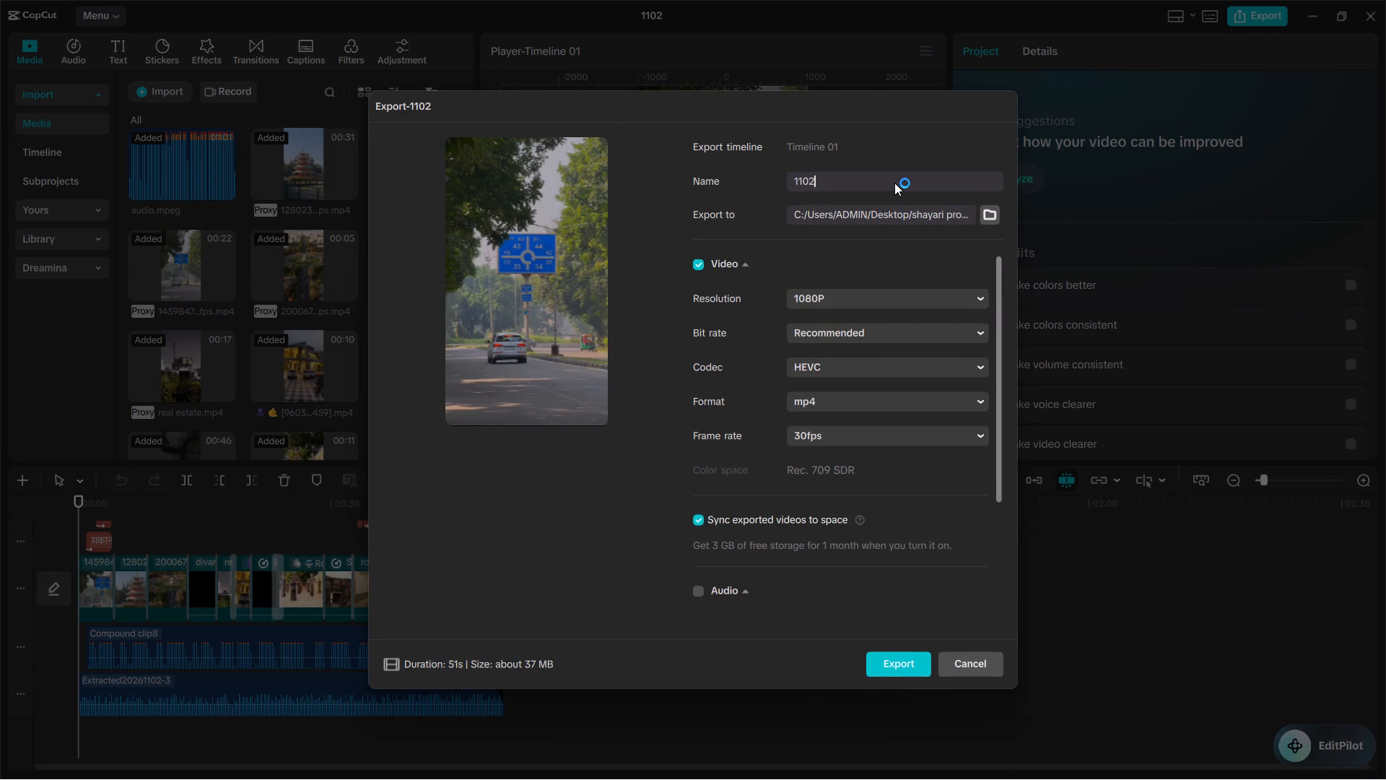
type("contru")
key("ctrl+a")
type("shay")
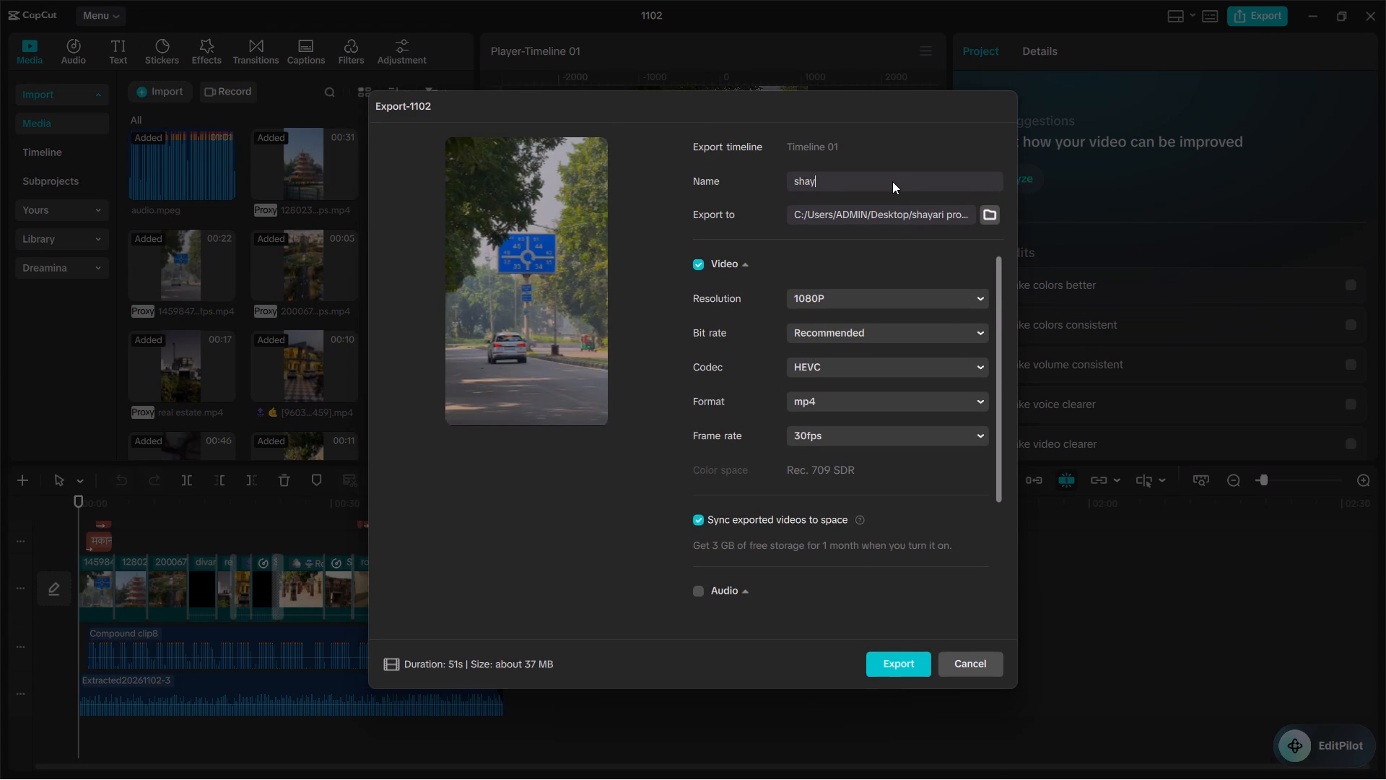
type("ri proj")
key("space")
type("final")
Set the export destination to the Final folder inside shayari proj on the Desktop.
left_click(983, 215)
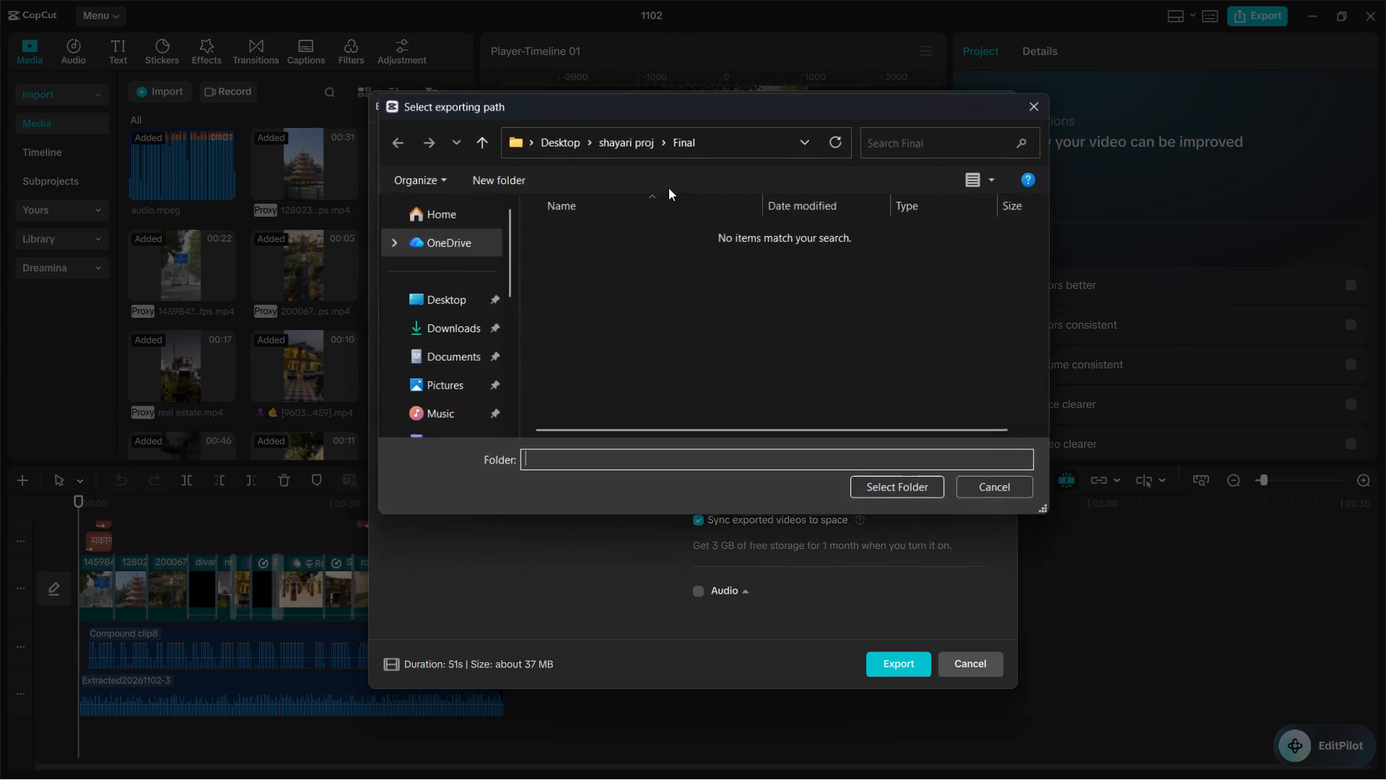
left_click(439, 305)
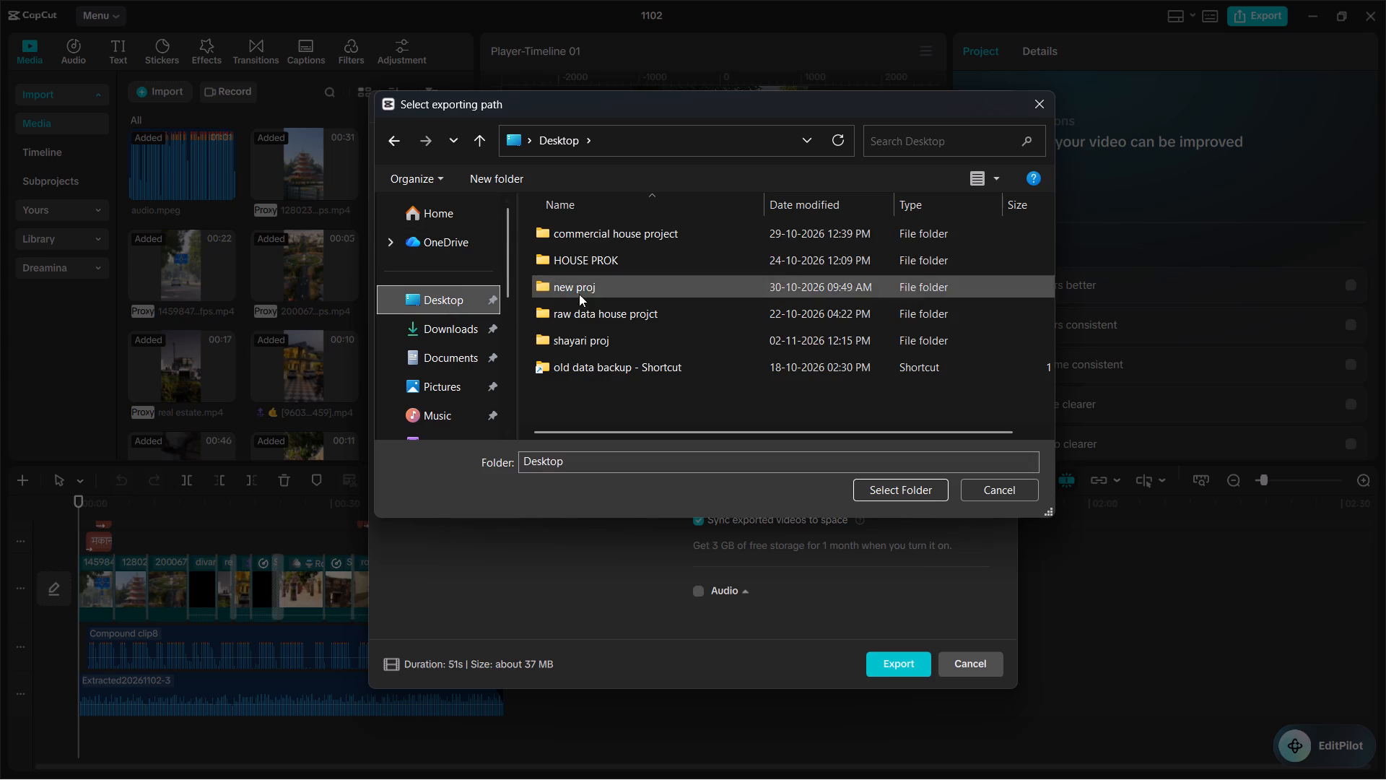
double_click(686, 335)
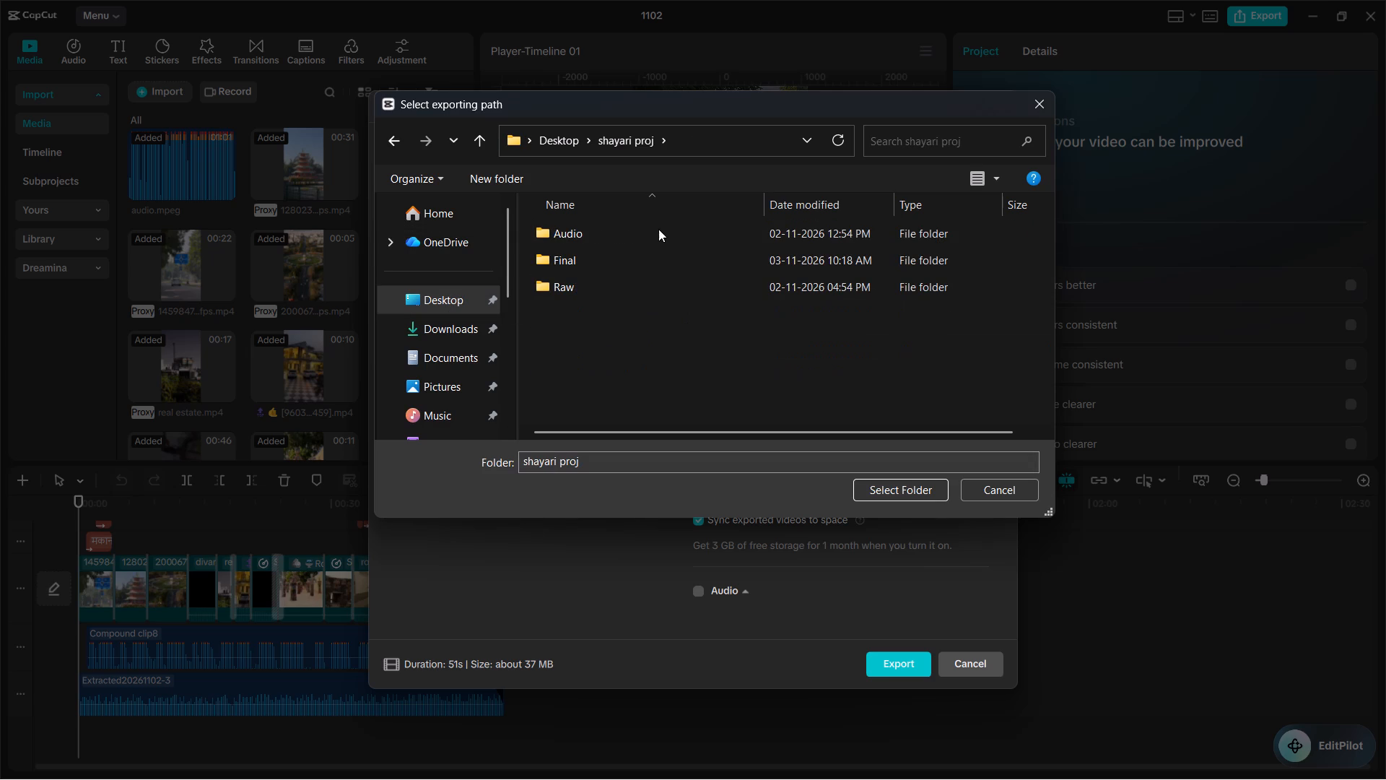
double_click(655, 269)
left_click(874, 484)
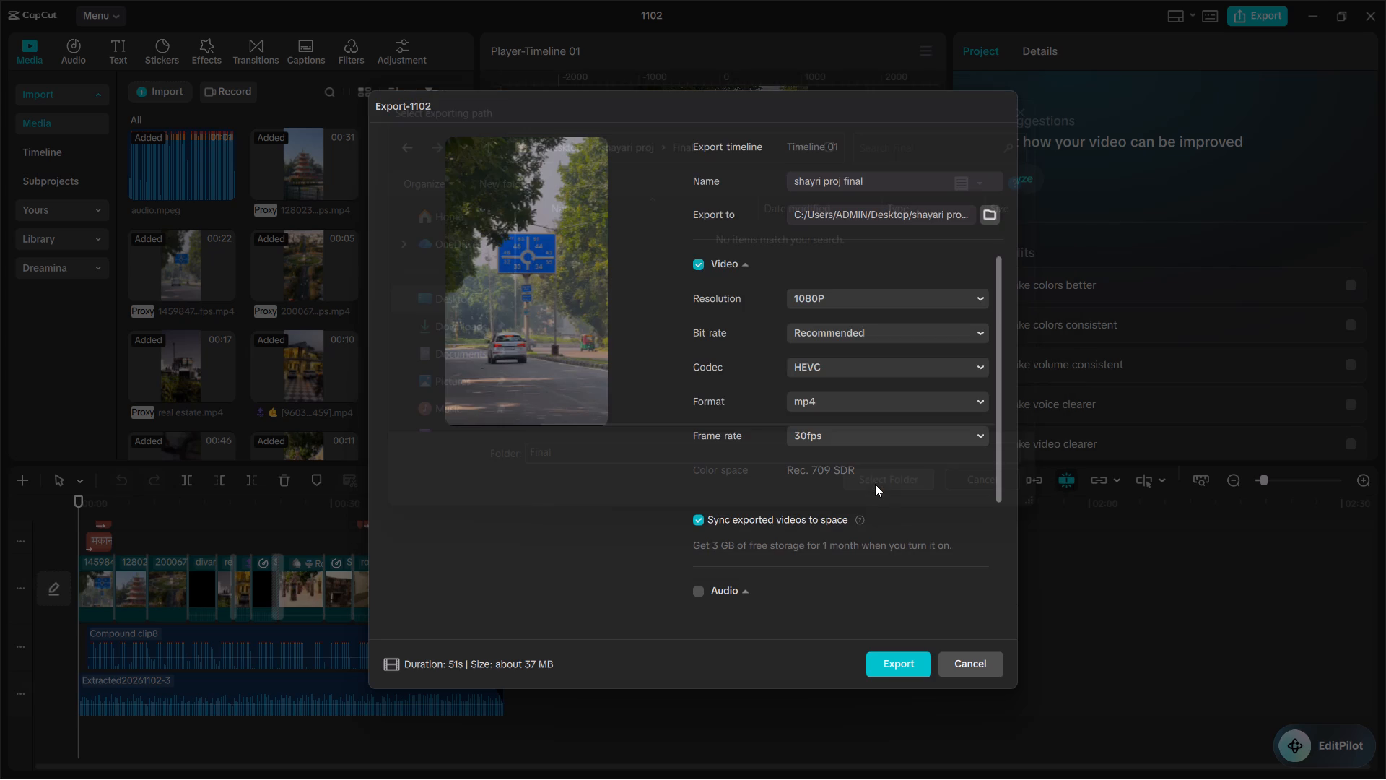
Set the export frame rate to 60fps and review the remaining export settings.
left_click(868, 447)
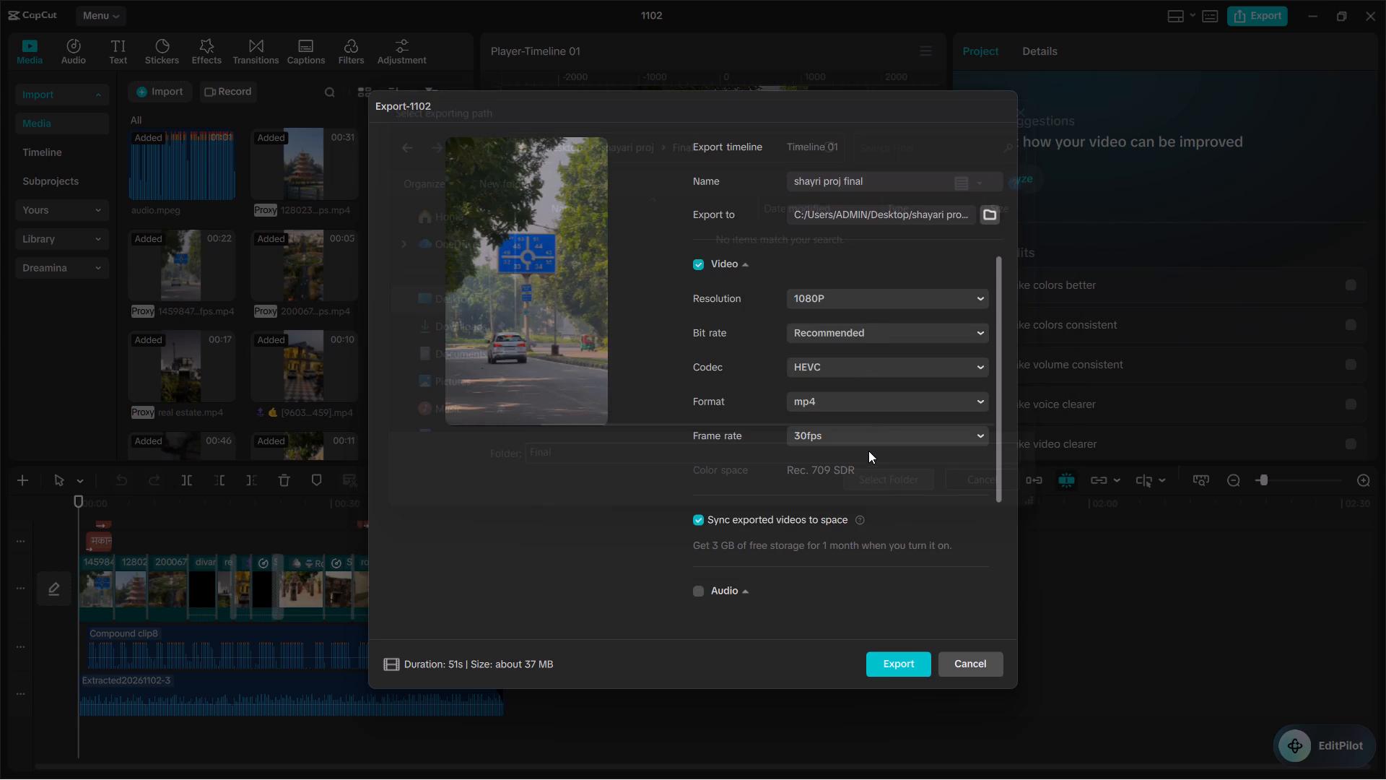
left_click(868, 438)
left_click(845, 641)
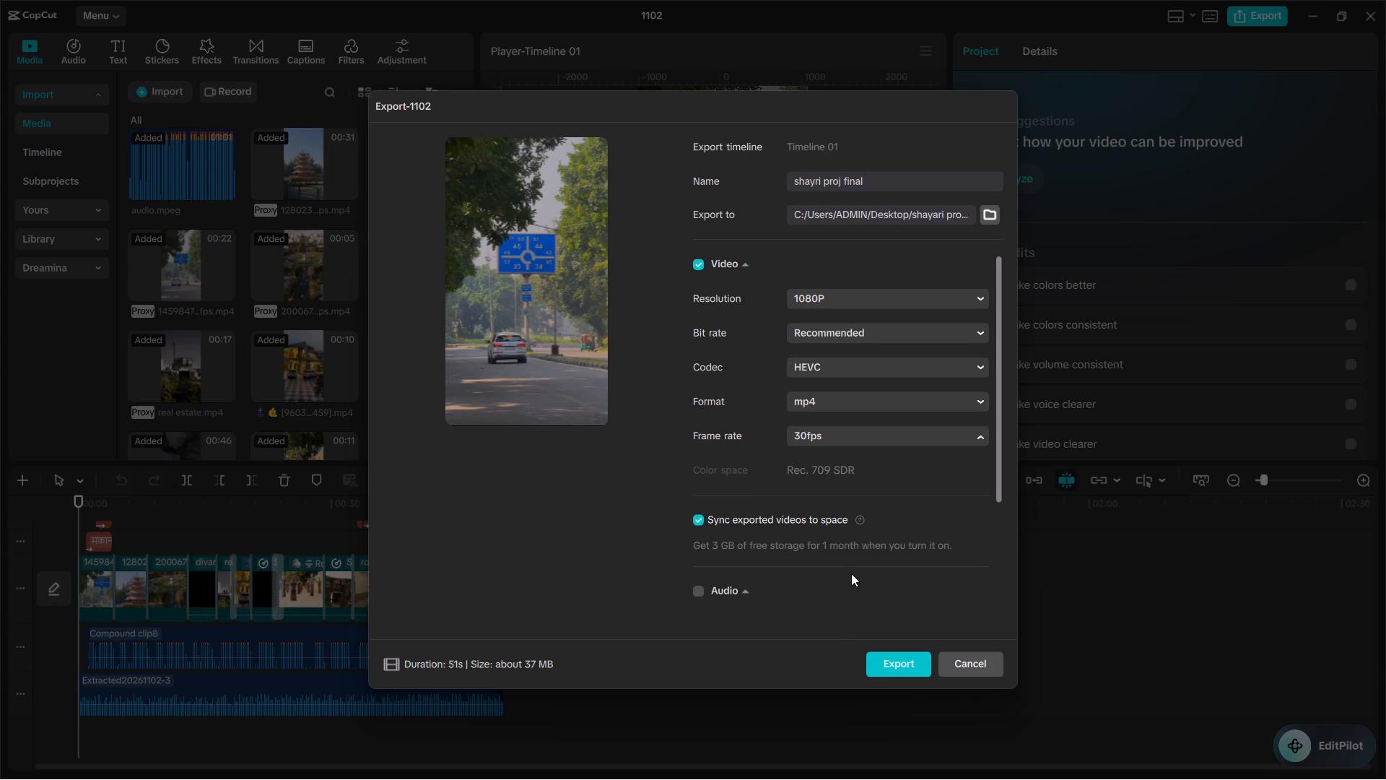
scroll(879, 560, "down", 3)
scroll(853, 469, "up", 5)
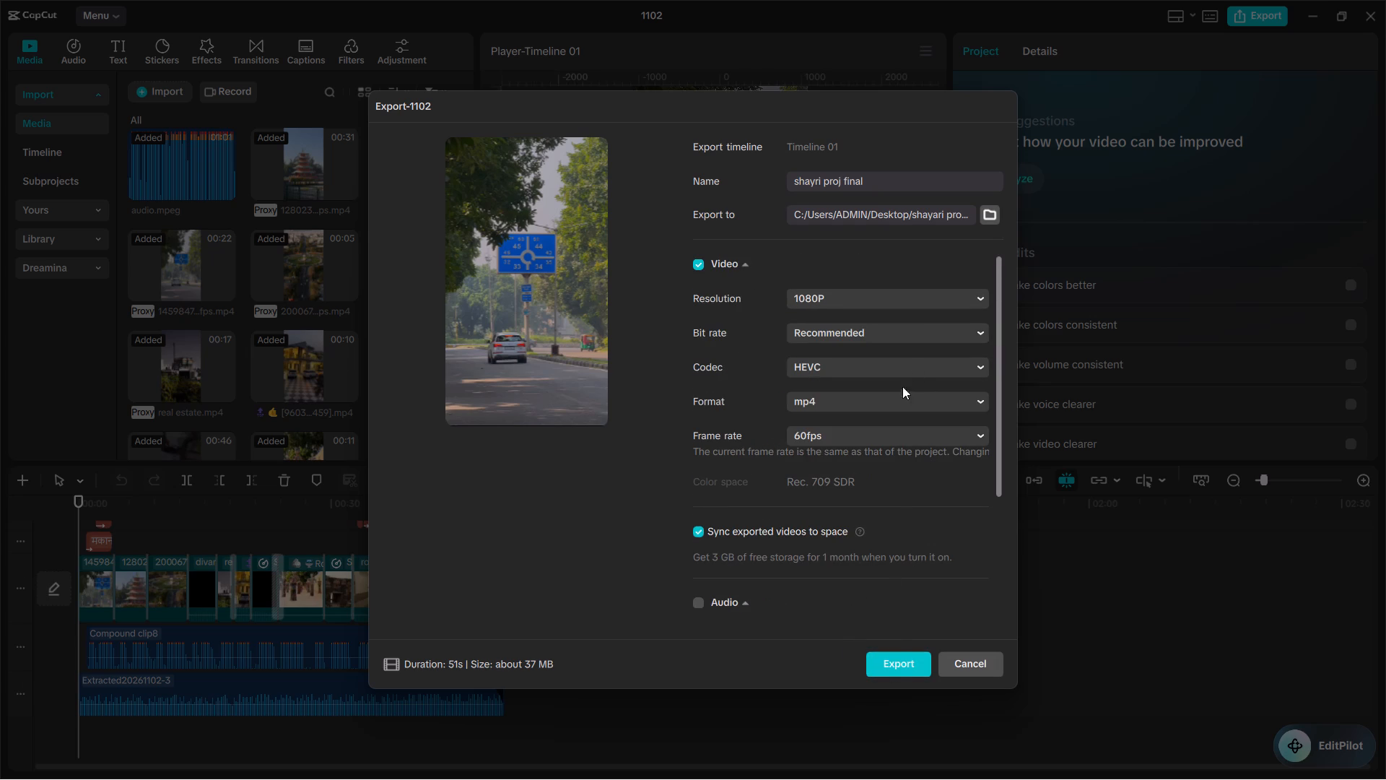
Export the video with the chosen settings and dismiss the sharing options once it is saved.
left_click(892, 664)
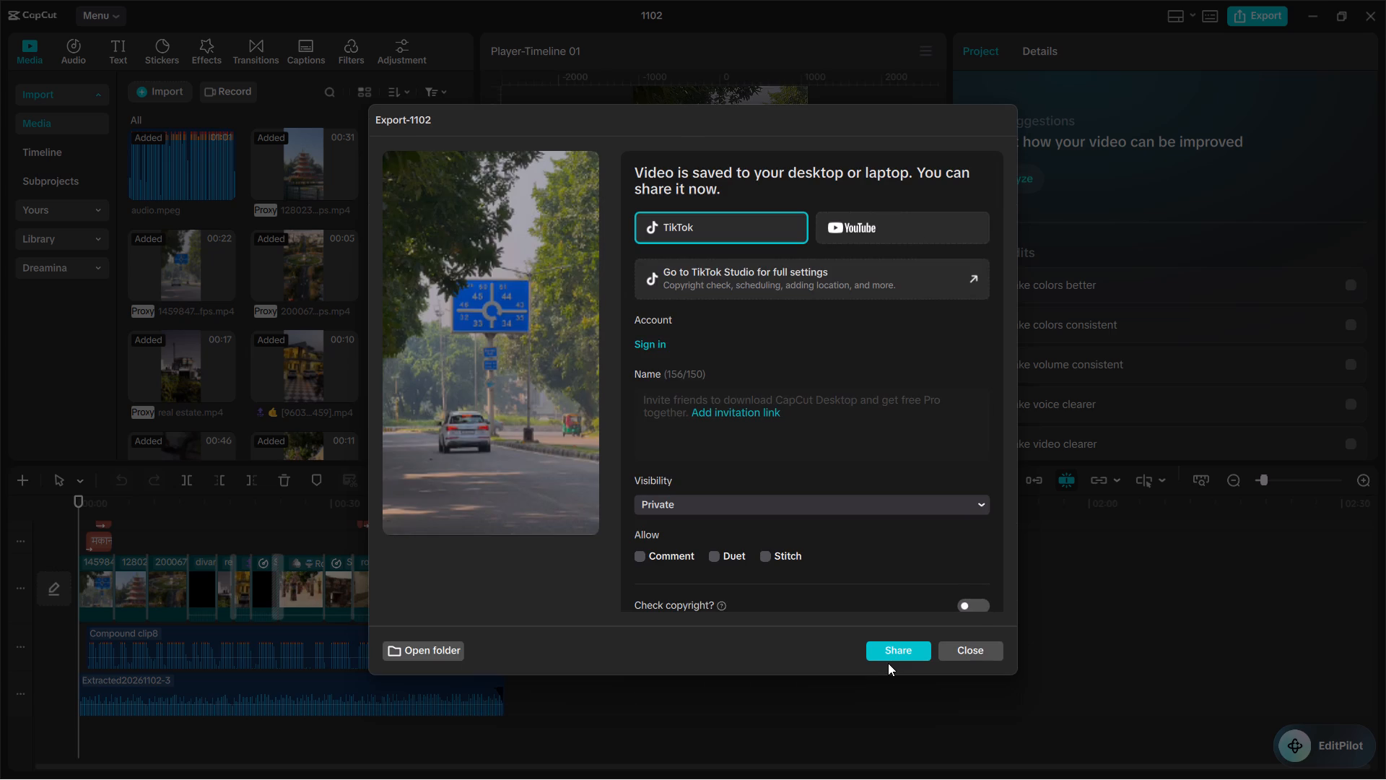
left_click(951, 650)
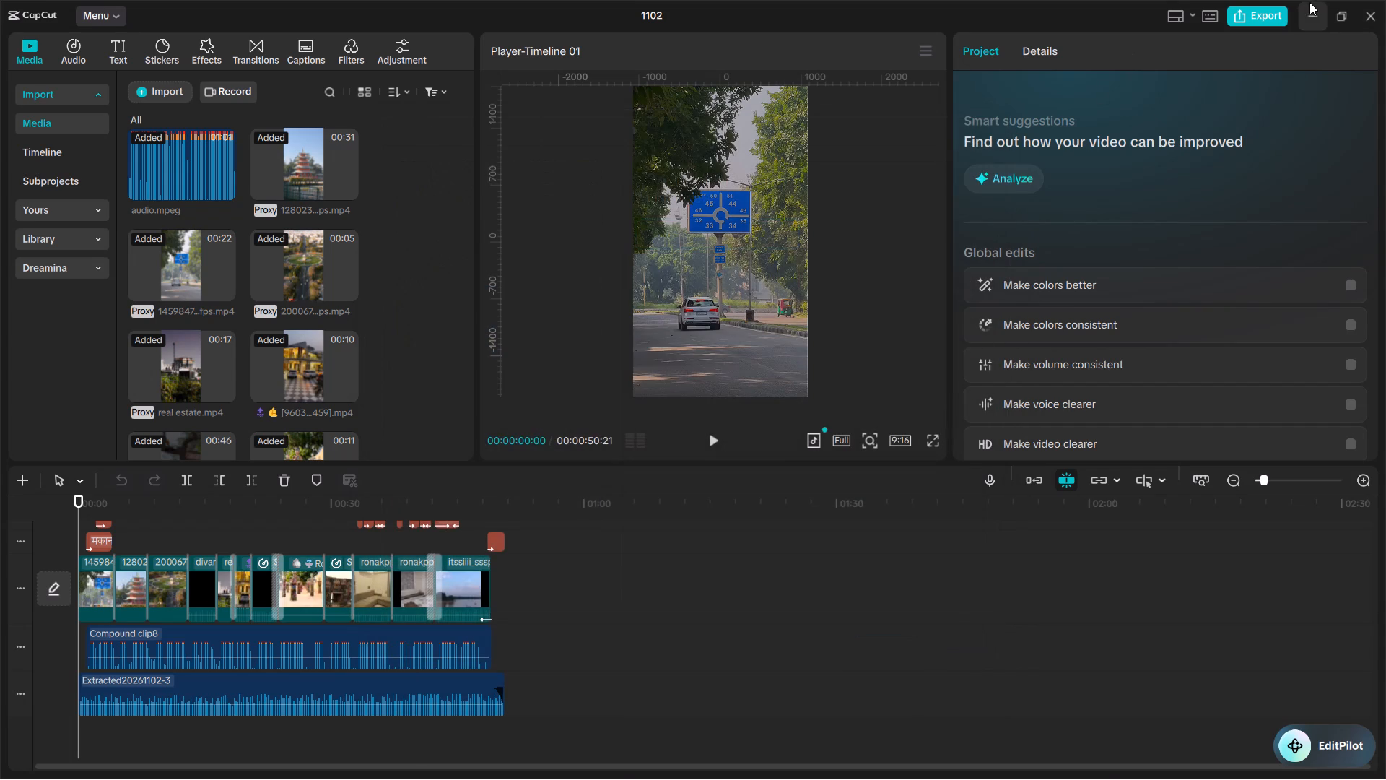
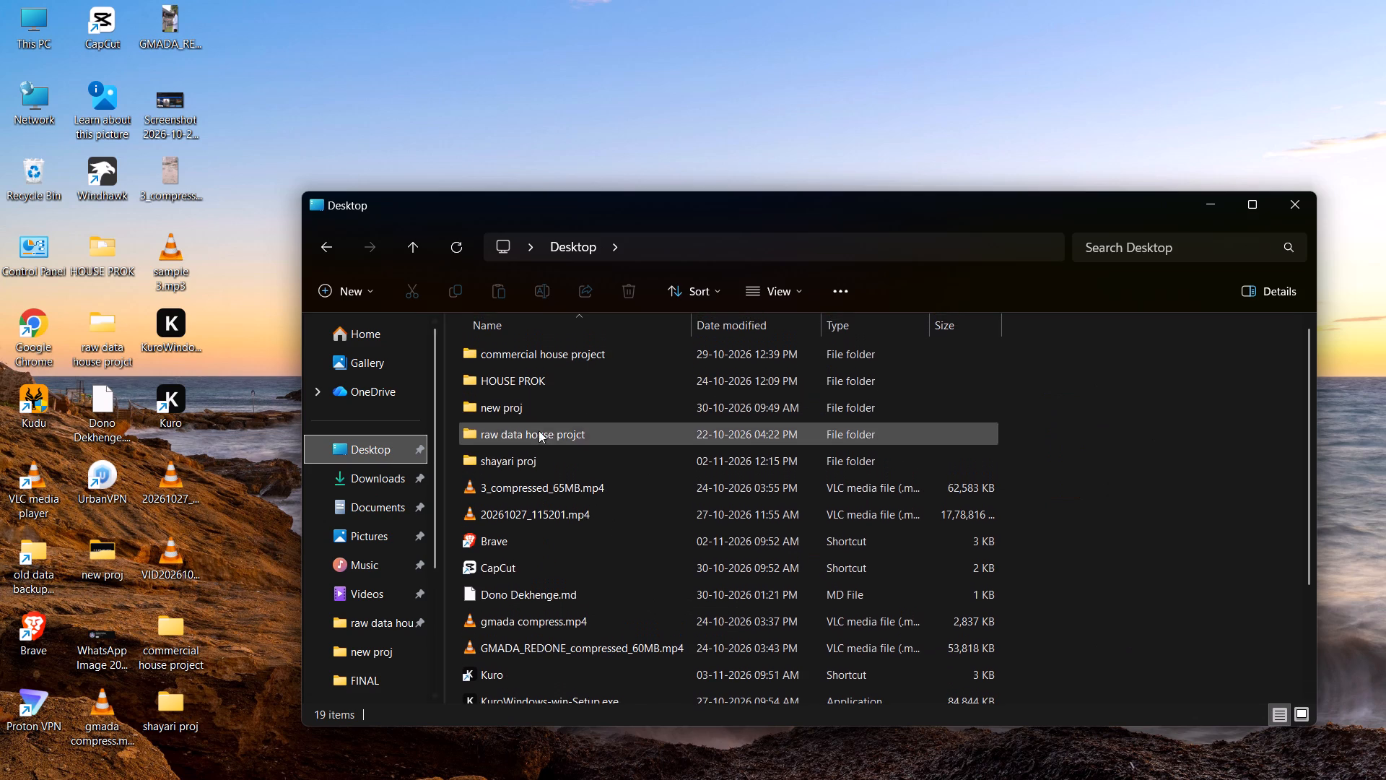
Locate the exported video shayri proj final.mp4 in the Final folder of shayari proj on the Desktop and select it.
double_click(594, 454)
double_click(596, 383)
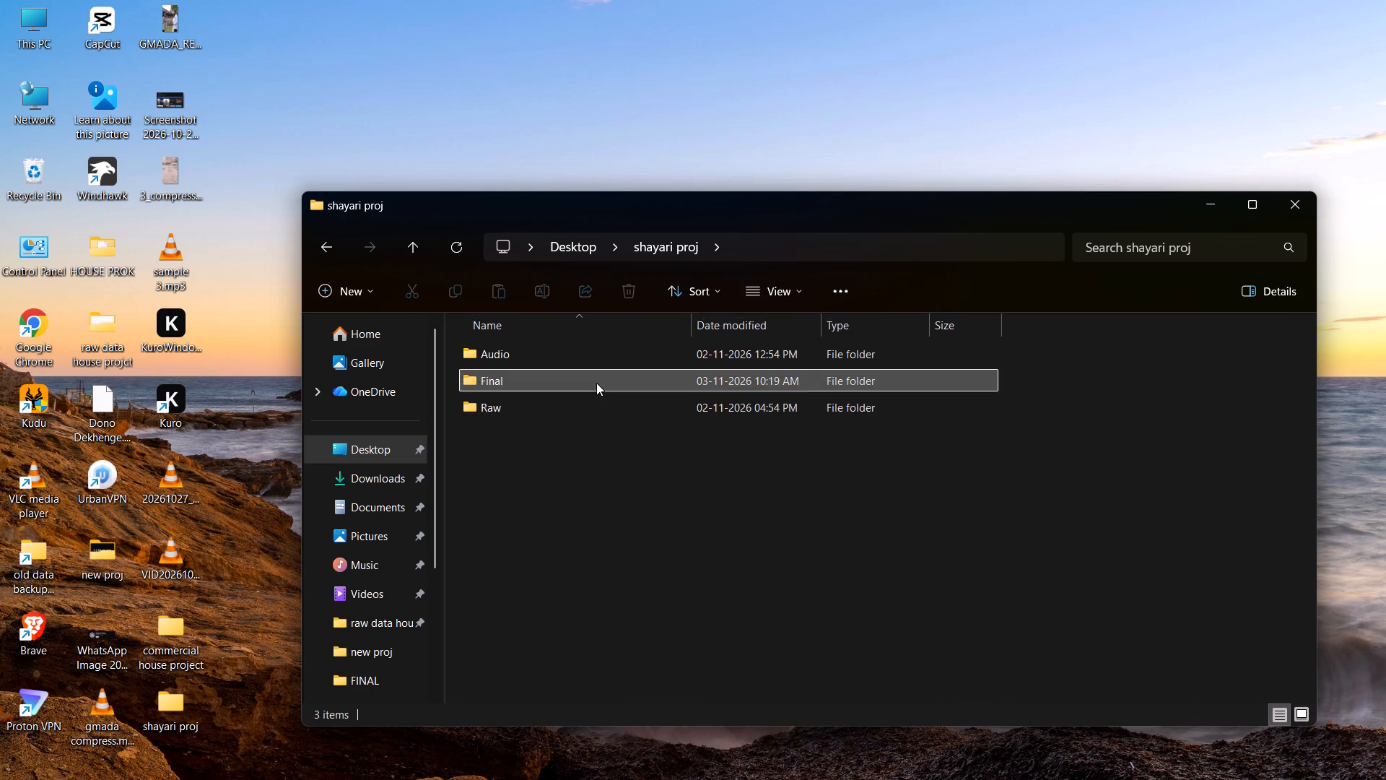
left_click_drag(646, 350, 619, 351)
left_click(630, 353)
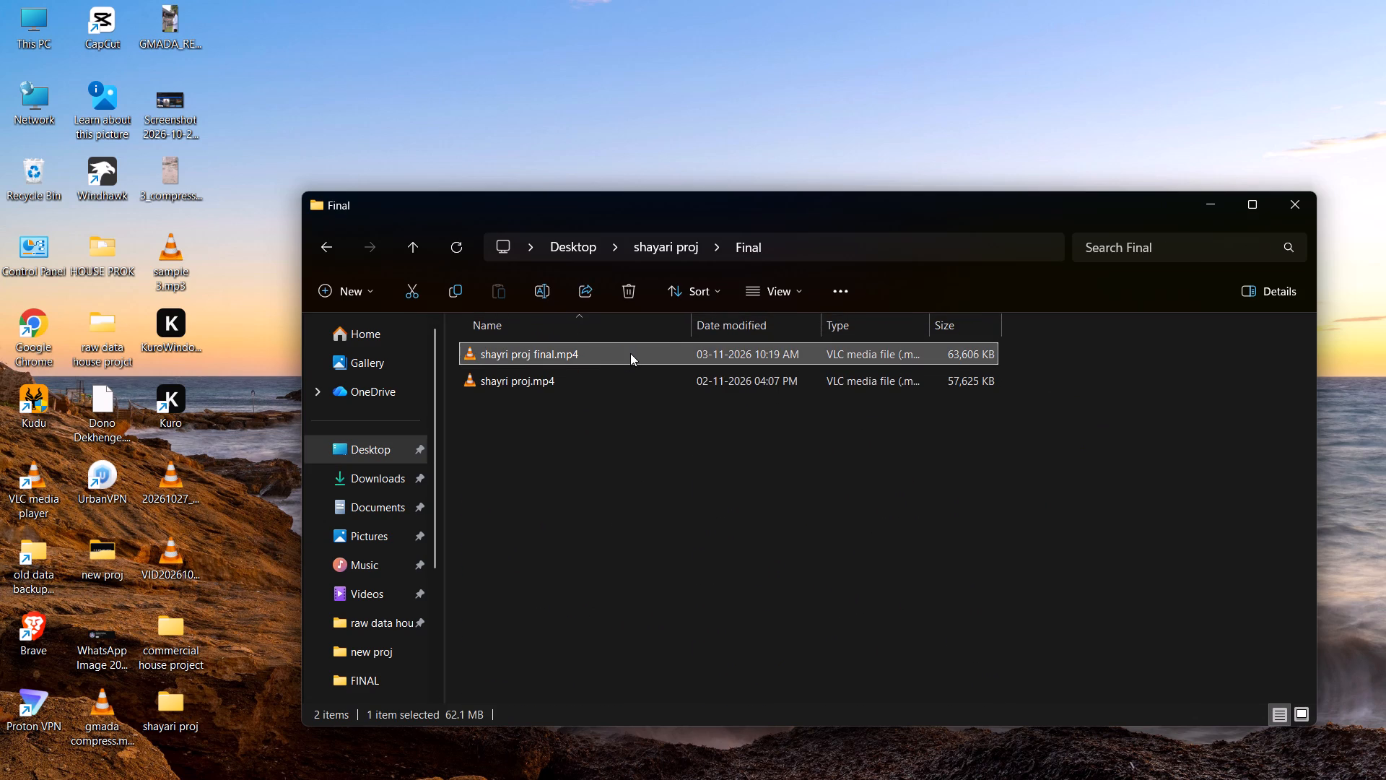